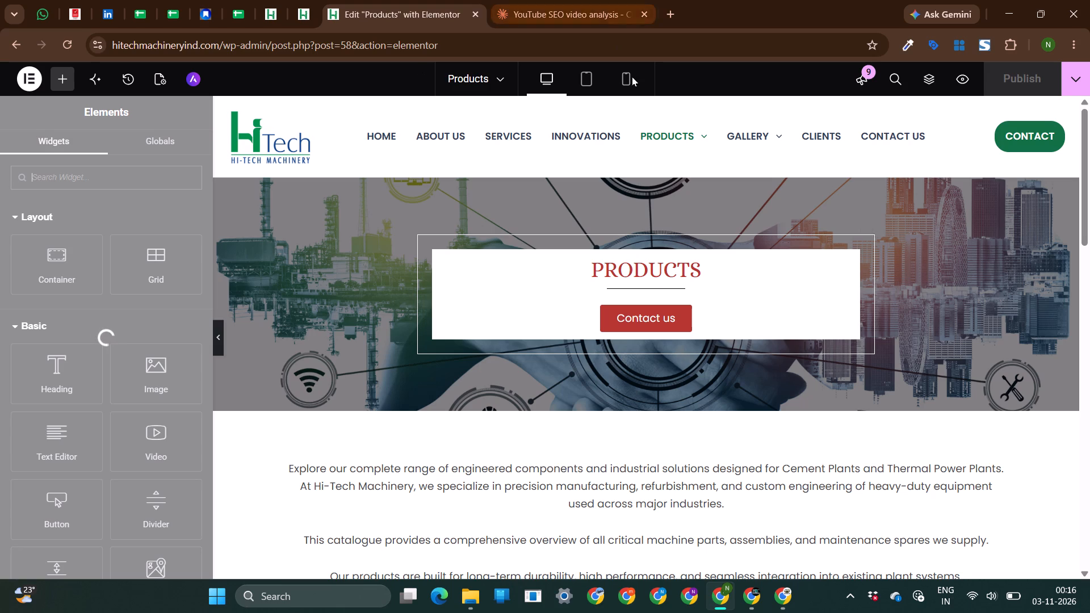
Copy the green banner heading's style from the Contact Us page and paste it onto the Products page banner heading.
{"action": "left_click", "coordinate": [307, 4]}
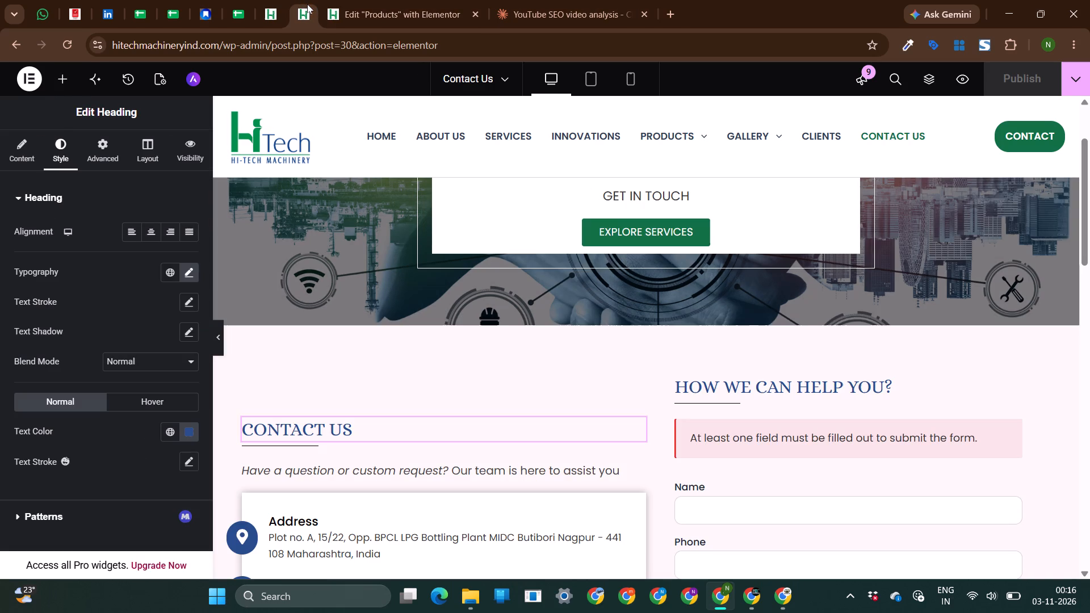
{"action": "scroll", "coordinate": [598, 184], "scroll_direction": "up", "scroll_amount": 2}
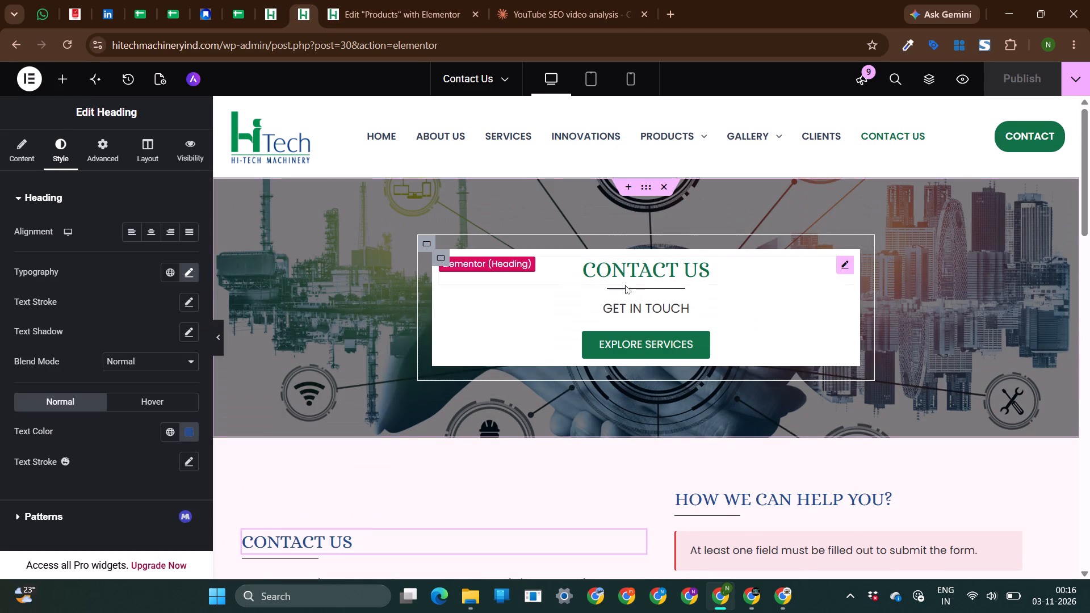
{"action": "left_click", "coordinate": [619, 274]}
{"action": "right_click", "coordinate": [619, 274]}
{"action": "left_click", "coordinate": [644, 295]}
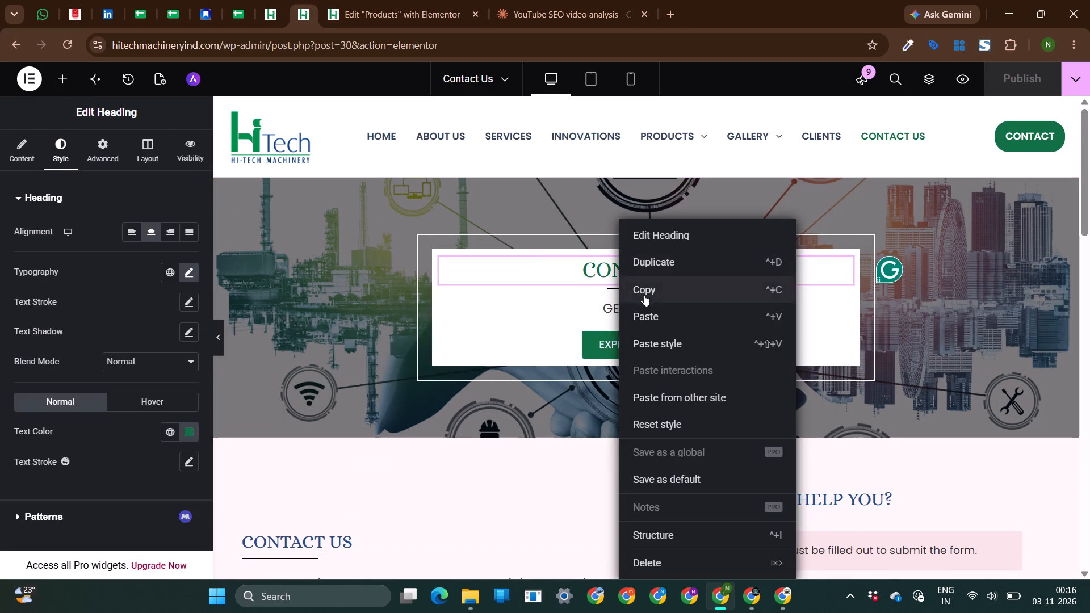
{"action": "left_click", "coordinate": [366, 3]}
{"action": "left_click", "coordinate": [622, 271]}
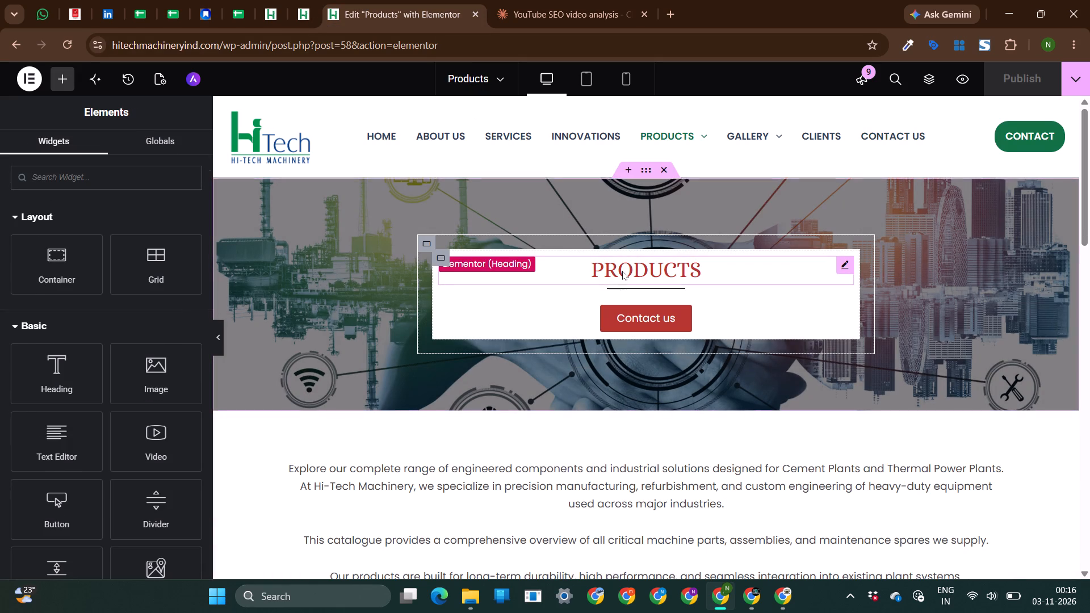
{"action": "right_click", "coordinate": [622, 271]}
{"action": "left_click", "coordinate": [660, 346]}
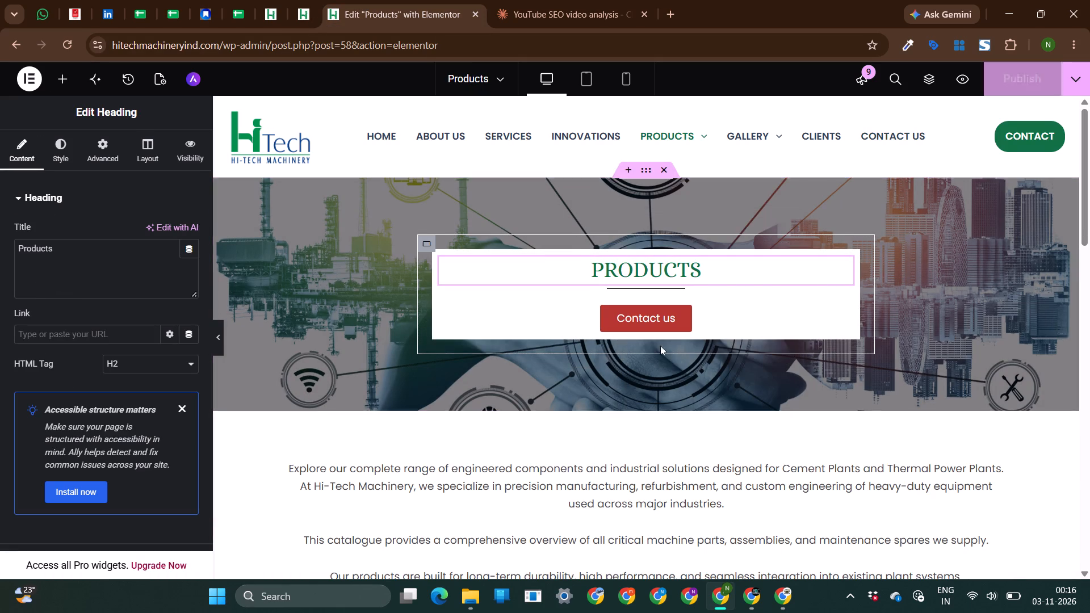
Copy the Explore Services button's style from the Contact Us page and paste it onto the Products banner's Contact us button.
{"action": "left_click", "coordinate": [296, 1]}
{"action": "left_click", "coordinate": [583, 342]}
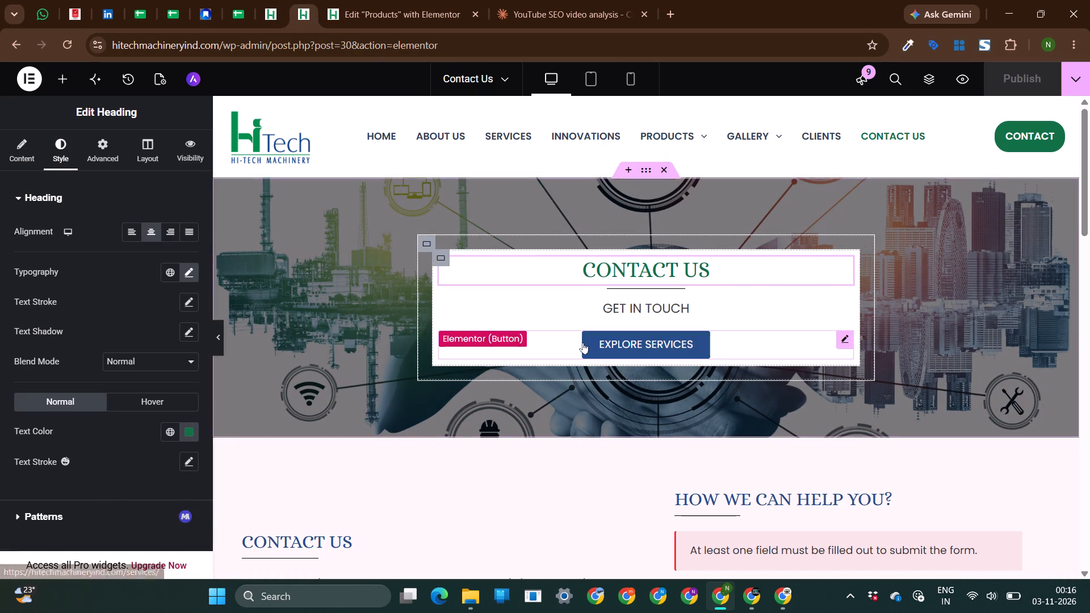
{"action": "right_click", "coordinate": [583, 342]}
{"action": "left_click", "coordinate": [623, 290]}
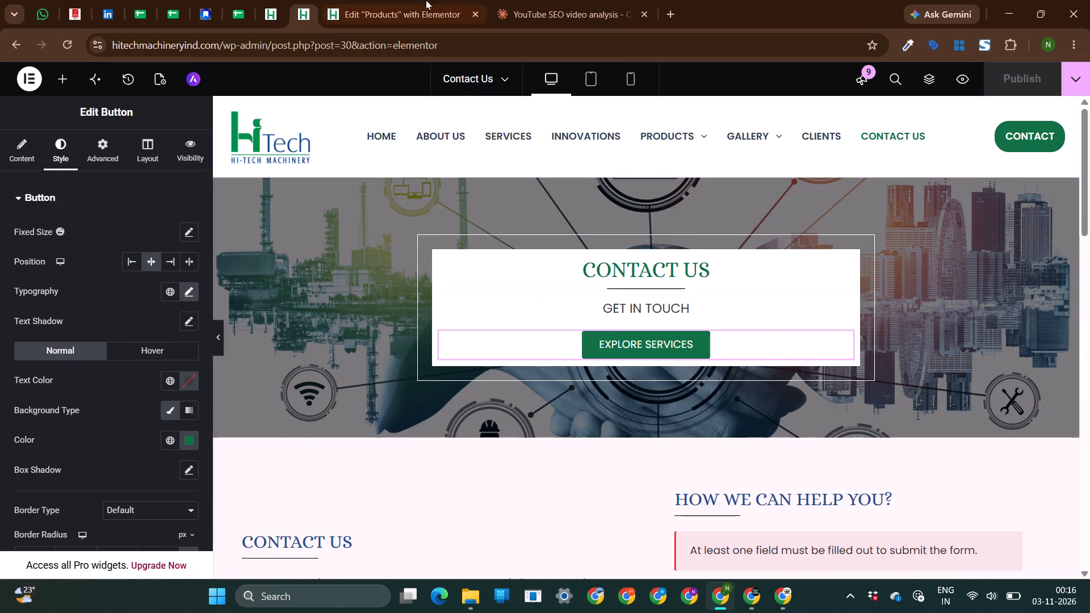
{"action": "left_click", "coordinate": [404, 0]}
{"action": "left_click", "coordinate": [588, 318]}
{"action": "right_click", "coordinate": [588, 318]}
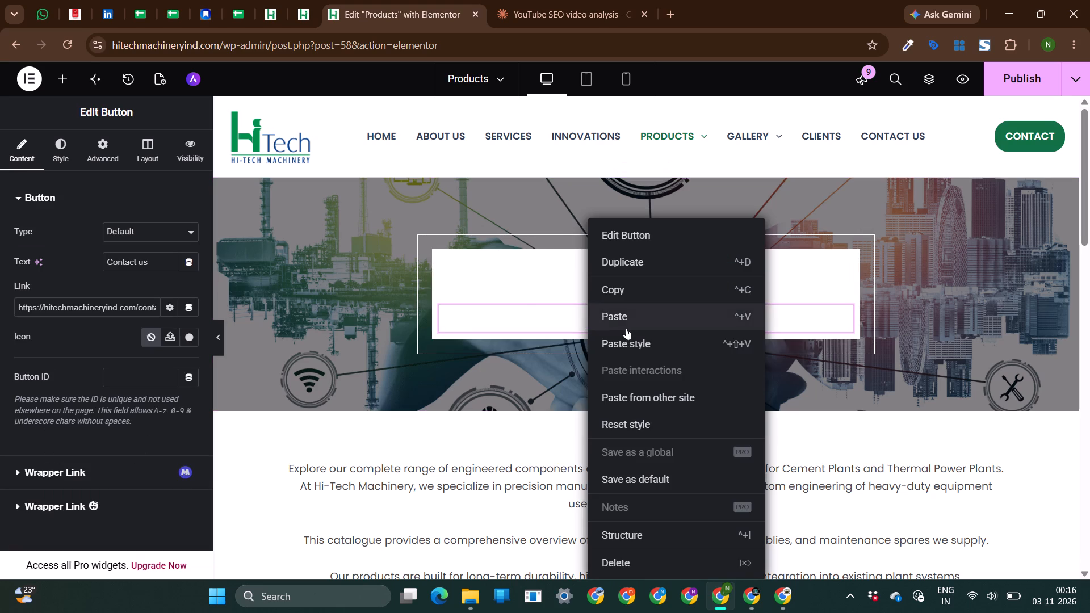
{"action": "left_click", "coordinate": [627, 346]}
In the Products mobile preview, apply the Contact Us page's blue section heading style to the "Cement Plant – Product Catalogue" heading.
{"action": "left_click", "coordinate": [615, 78]}
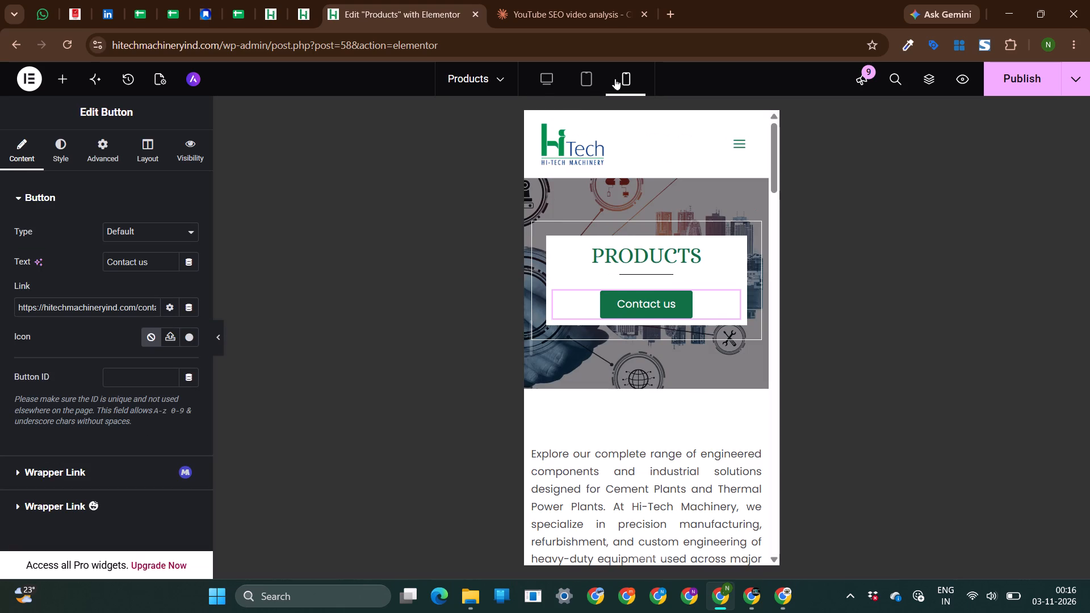
{"action": "scroll", "coordinate": [590, 382], "scroll_direction": "down", "scroll_amount": 4}
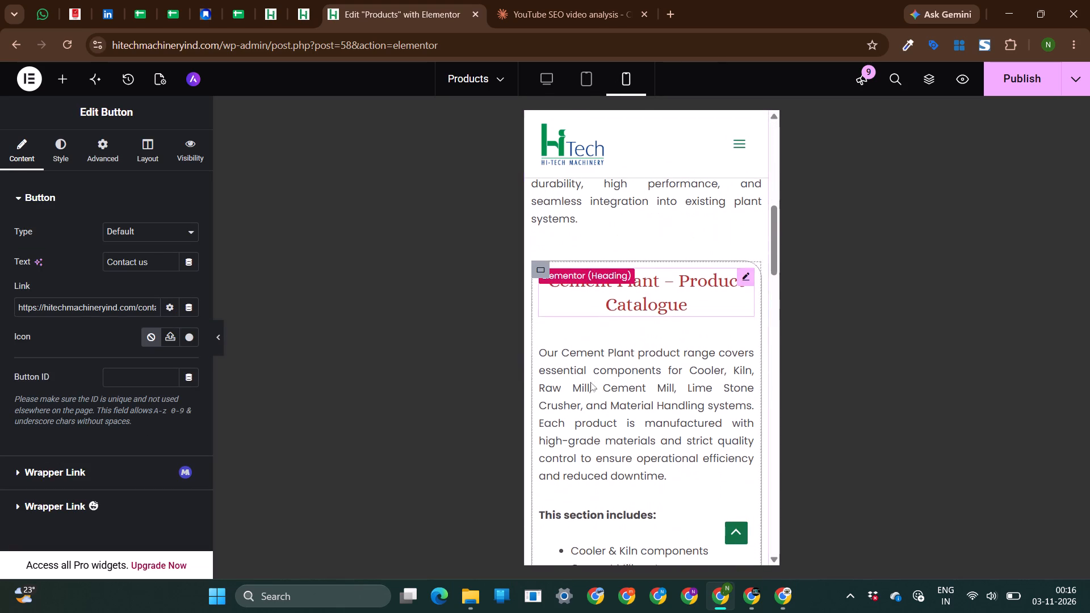
{"action": "left_click", "coordinate": [305, 1]}
{"action": "scroll", "coordinate": [528, 330], "scroll_direction": "down", "scroll_amount": 1}
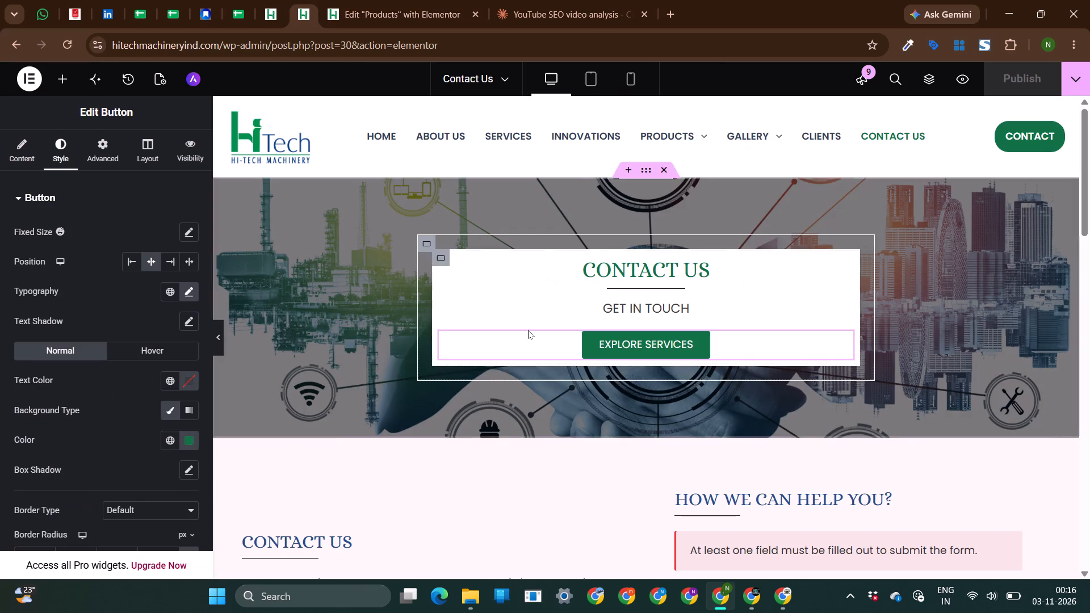
{"action": "scroll", "coordinate": [528, 330], "scroll_direction": "down", "scroll_amount": 1}
{"action": "left_click", "coordinate": [331, 218]}
{"action": "right_click", "coordinate": [331, 218]}
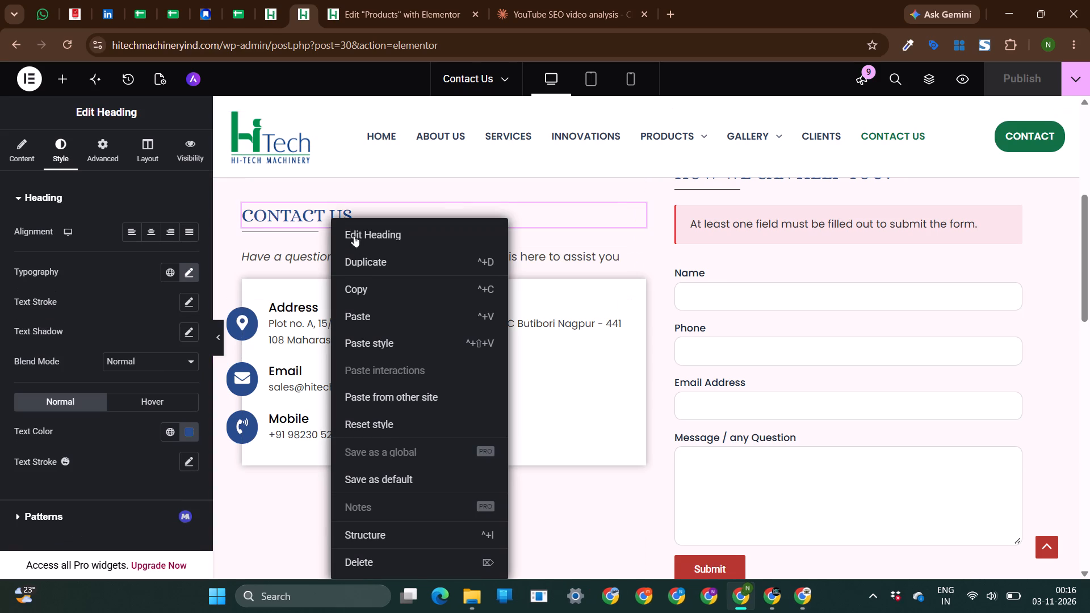
{"action": "left_click", "coordinate": [366, 292]}
{"action": "left_click", "coordinate": [422, 1]}
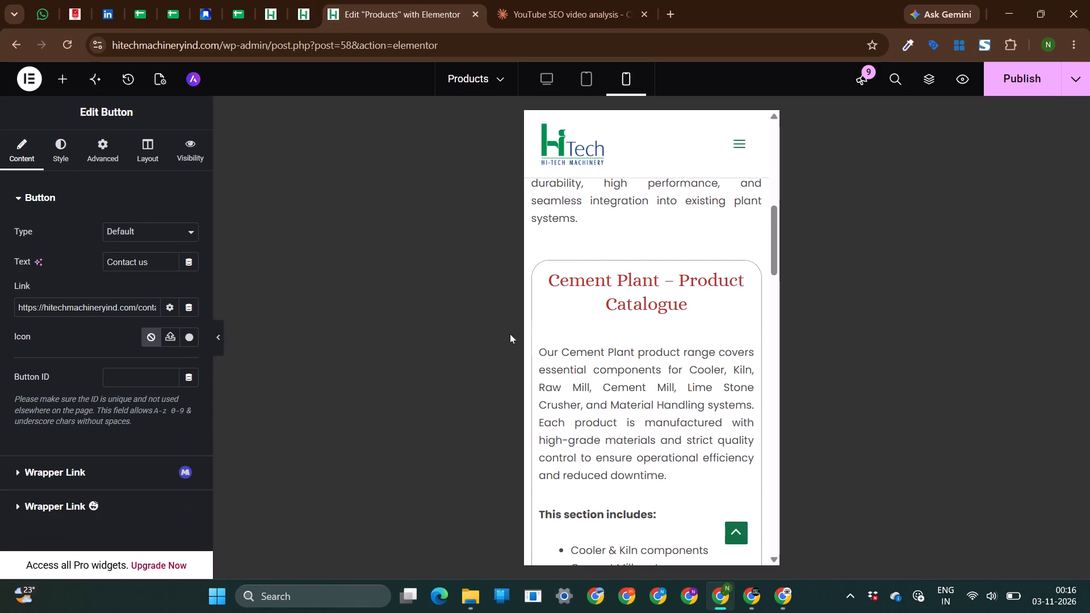
{"action": "left_click", "coordinate": [626, 297]}
{"action": "right_click", "coordinate": [626, 297]}
{"action": "left_click", "coordinate": [687, 347]}
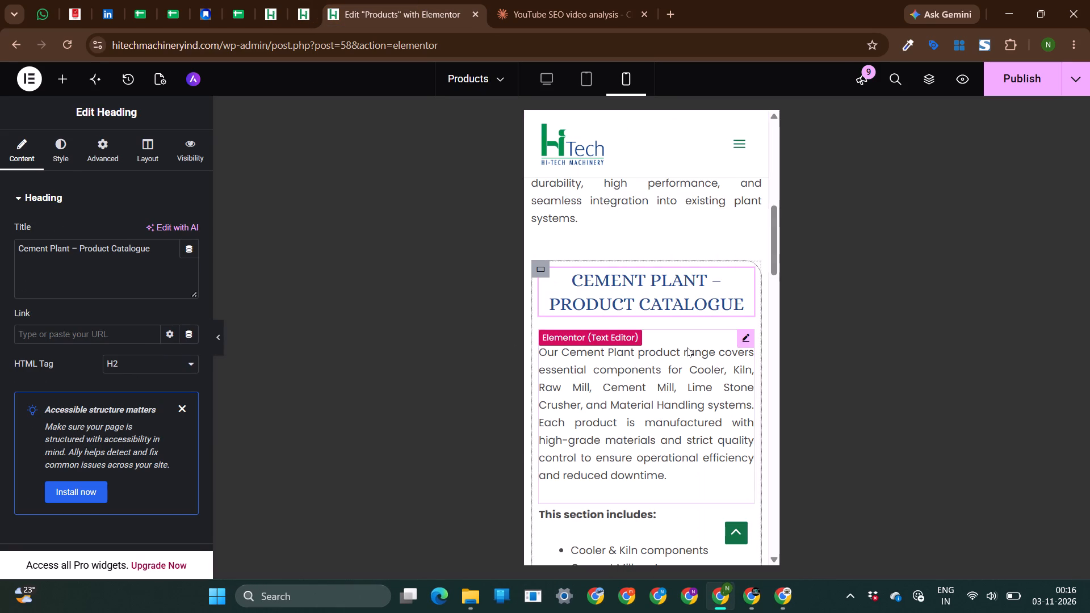
Paste the same blue heading style onto the "Thermal Power Plant – Product Catalogue" heading.
{"action": "scroll", "coordinate": [577, 356], "scroll_direction": "down", "scroll_amount": 4}
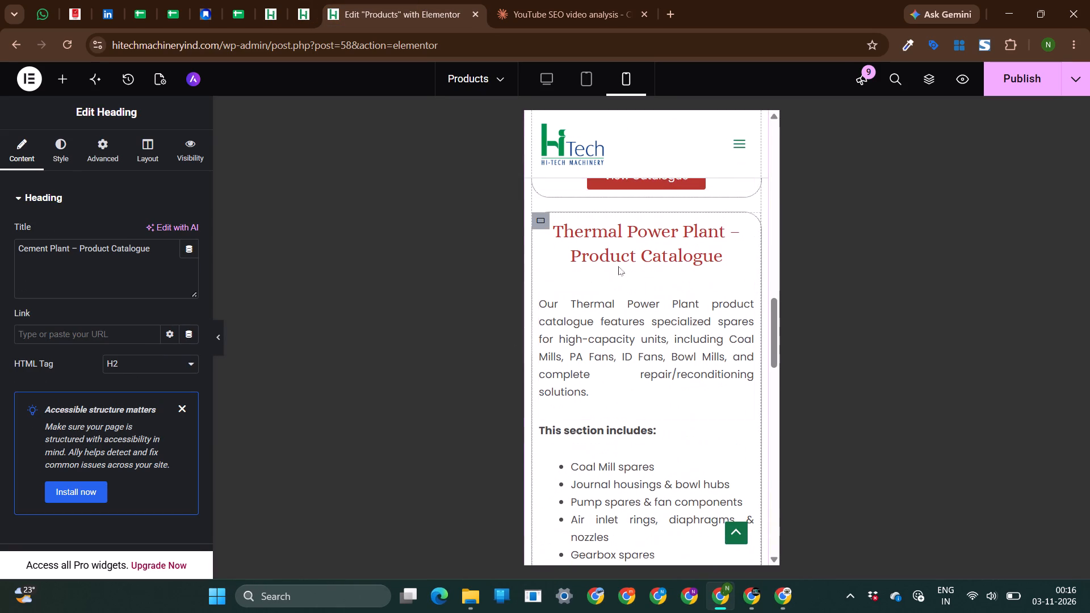
{"action": "left_click", "coordinate": [619, 261]}
{"action": "right_click", "coordinate": [619, 261]}
{"action": "left_click", "coordinate": [668, 345]}
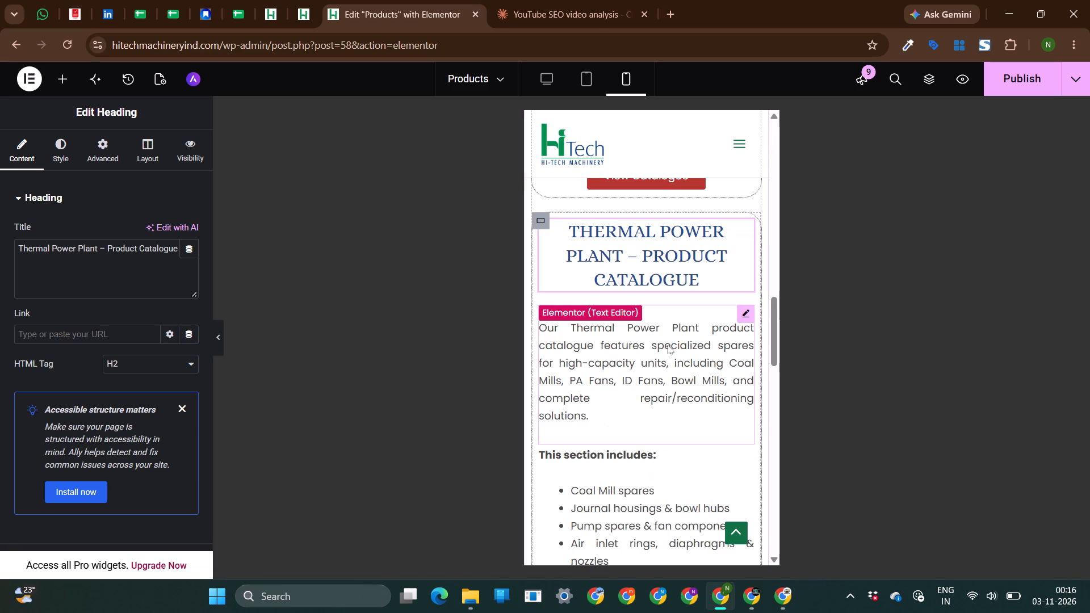
Set the Thermal Power Plant heading's mobile font size to 25 px.
{"action": "left_click", "coordinate": [81, 145]}
{"action": "left_click", "coordinate": [61, 164]}
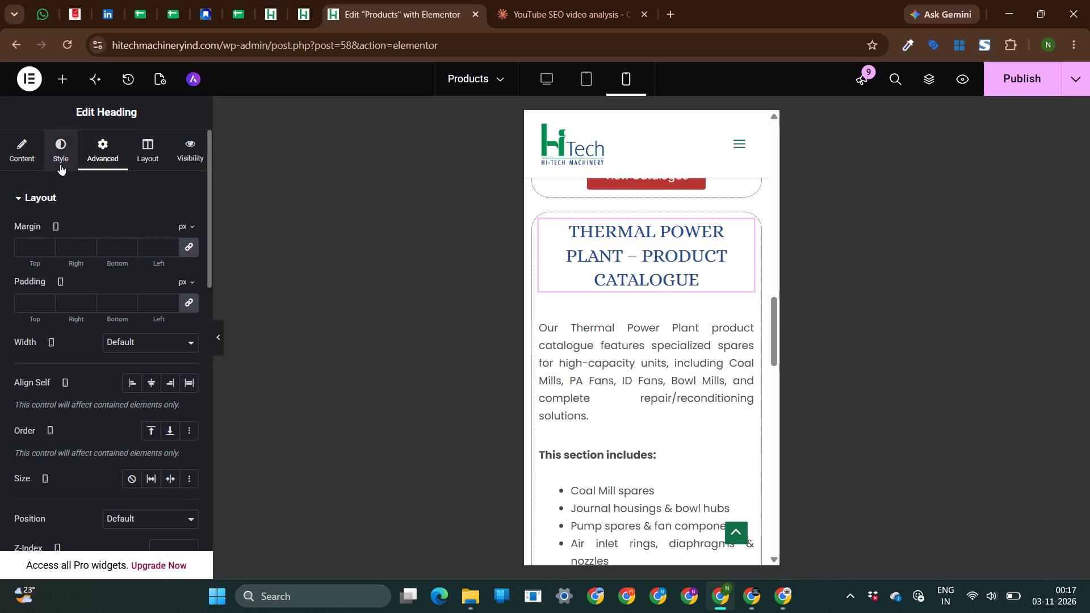
{"action": "left_click", "coordinate": [195, 271]}
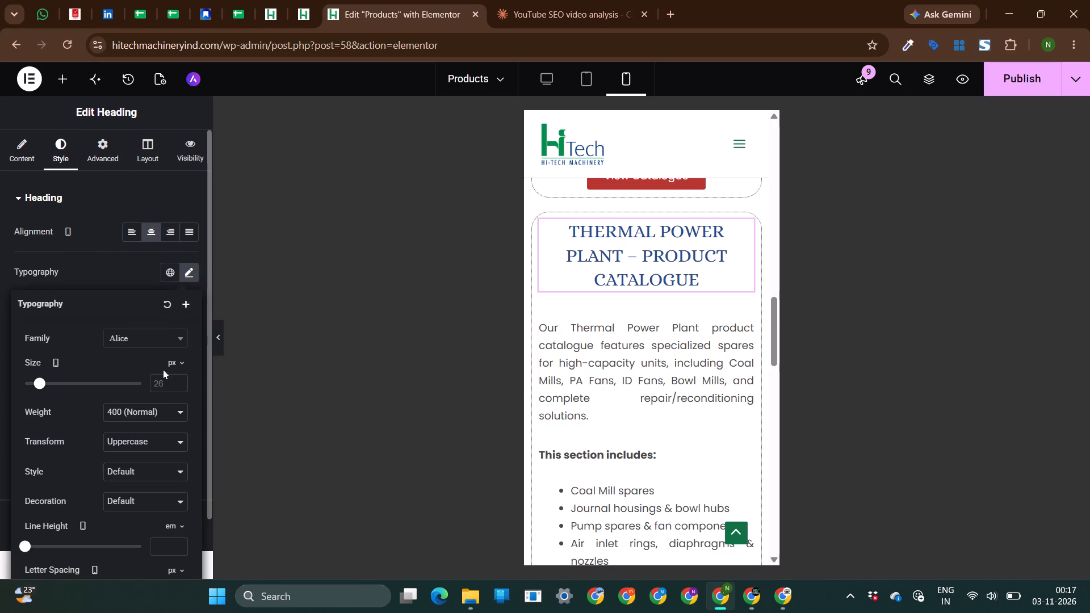
{"action": "left_click", "coordinate": [161, 383]}
{"action": "key", "text": "2"}
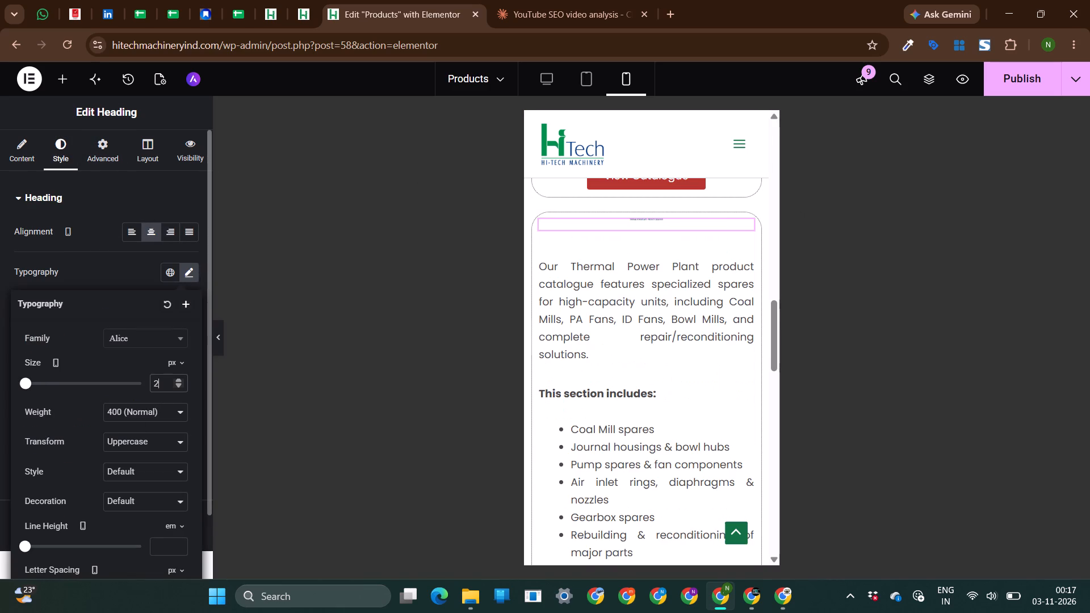
{"action": "key", "text": "4"}
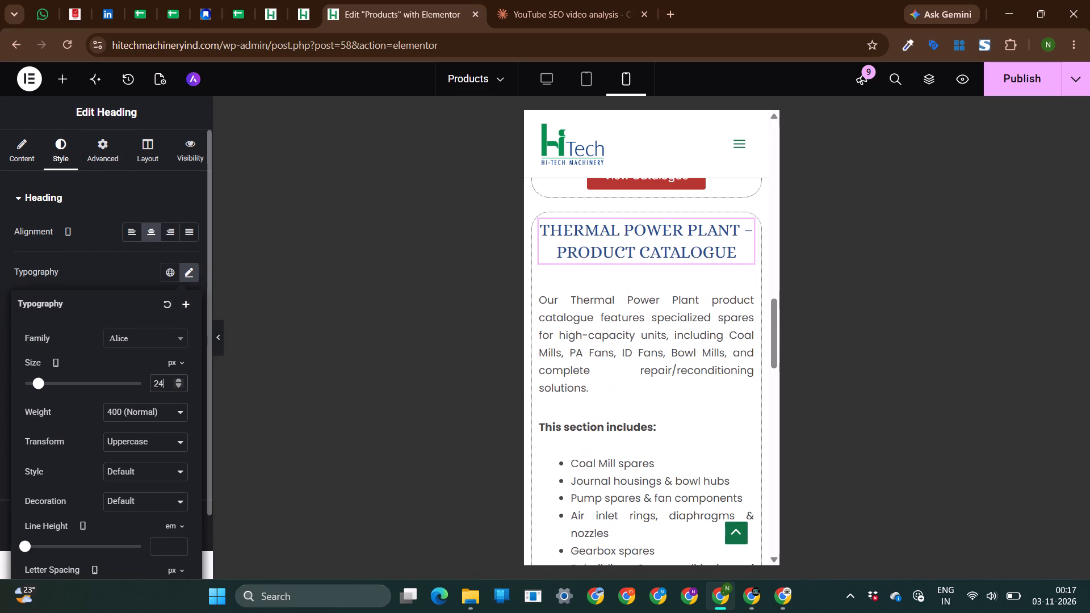
{"action": "key", "text": "BackSpace"}
{"action": "key", "text": "5"}
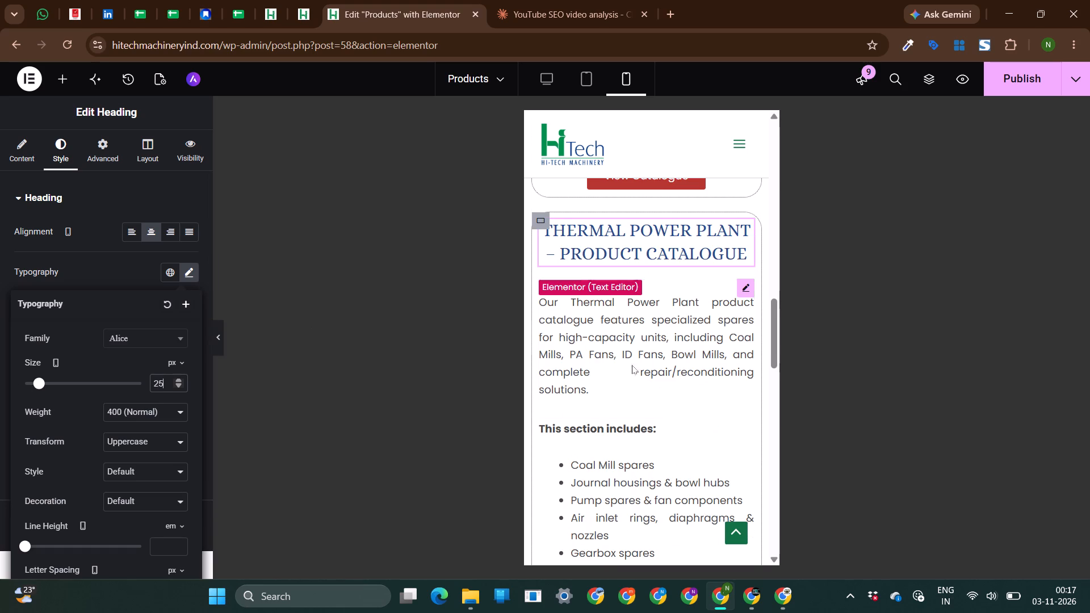
{"action": "key", "text": "BackSpace"}
{"action": "key", "text": "6"}
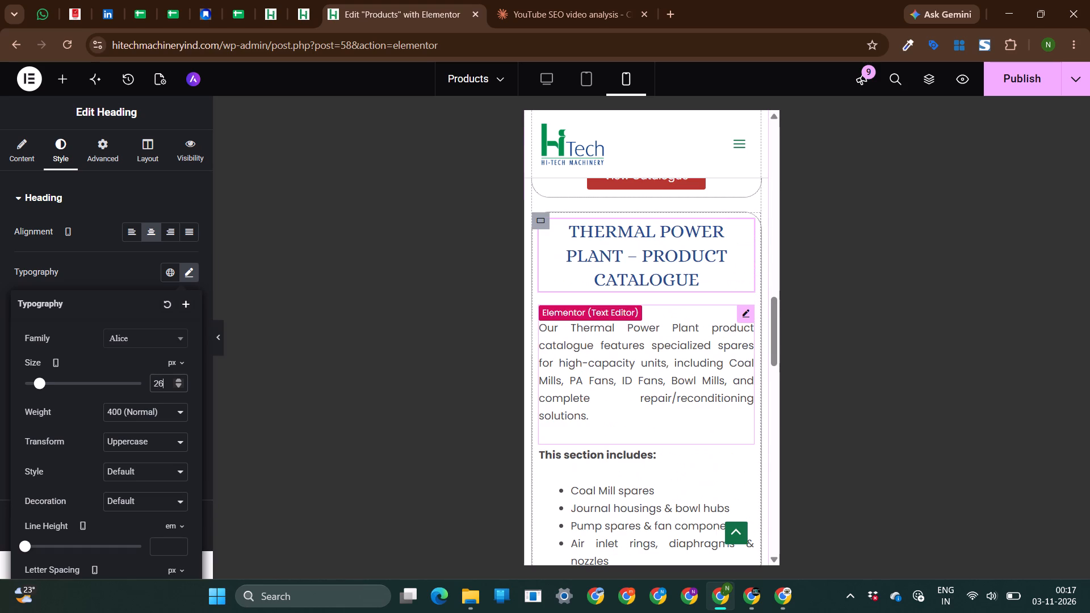
{"action": "scroll", "coordinate": [728, 356], "scroll_direction": "up", "scroll_amount": 1}
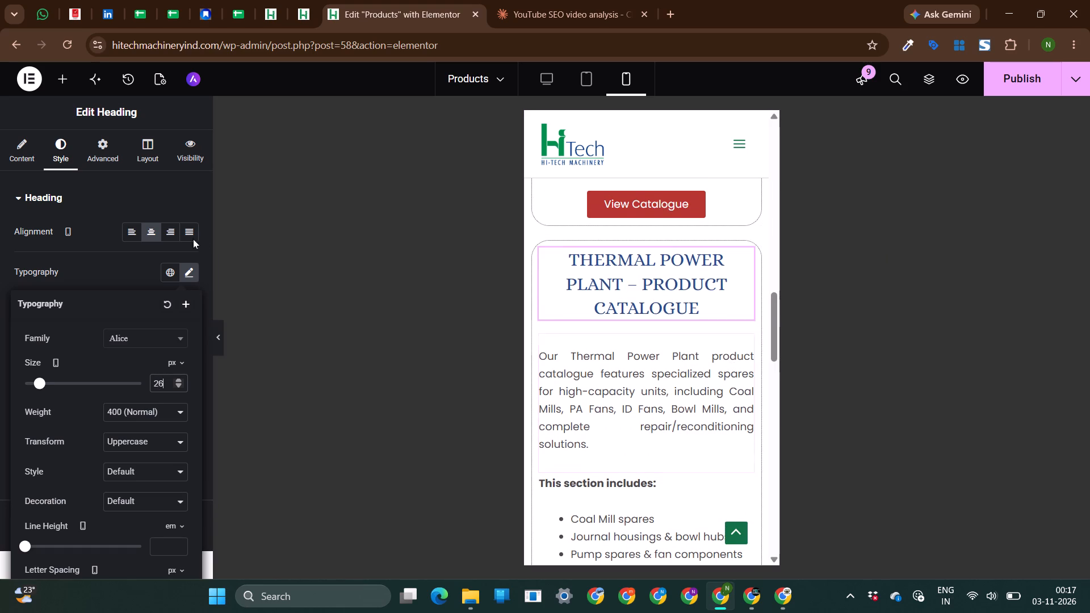
{"action": "left_click", "coordinate": [177, 385]}
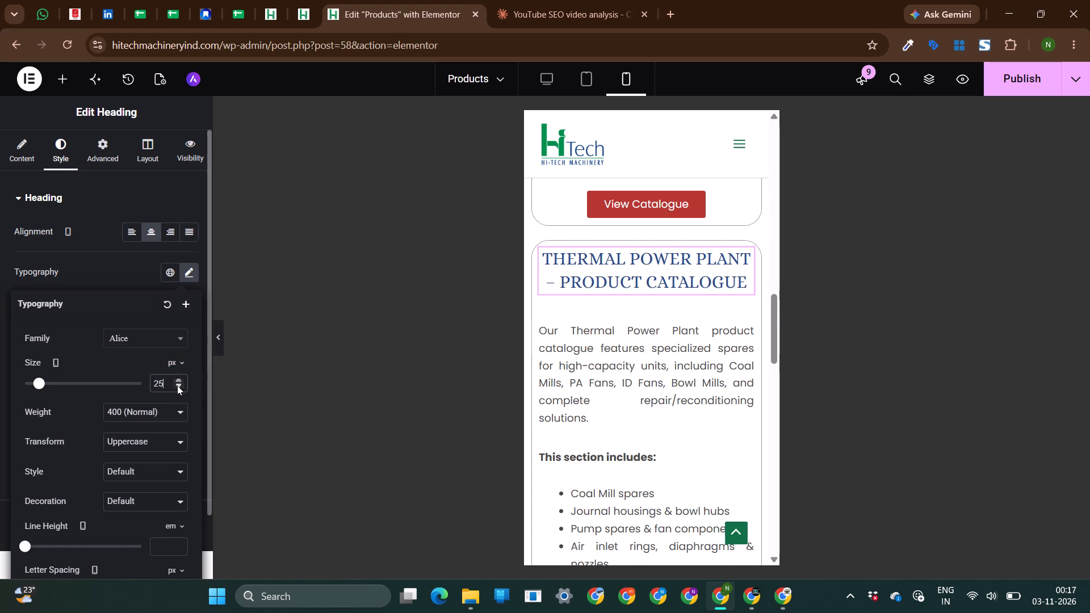
Review the Cement Plant catalogue heading in the mobile preview and publish the Products page changes.
{"action": "scroll", "coordinate": [691, 349], "scroll_direction": "up", "scroll_amount": 3}
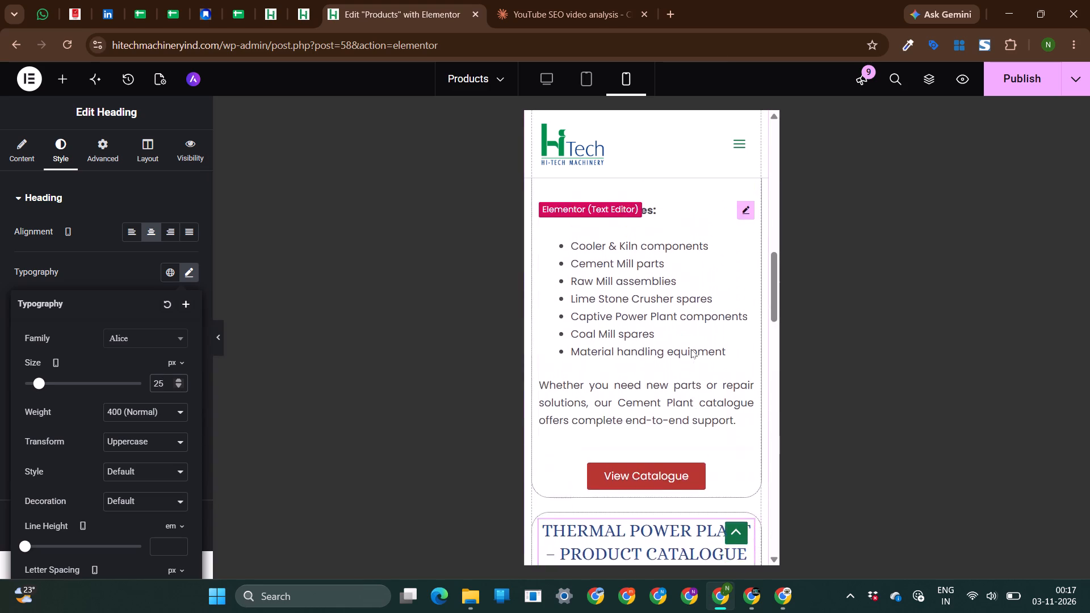
{"action": "scroll", "coordinate": [691, 349], "scroll_direction": "up", "scroll_amount": 1}
{"action": "left_click", "coordinate": [644, 284]}
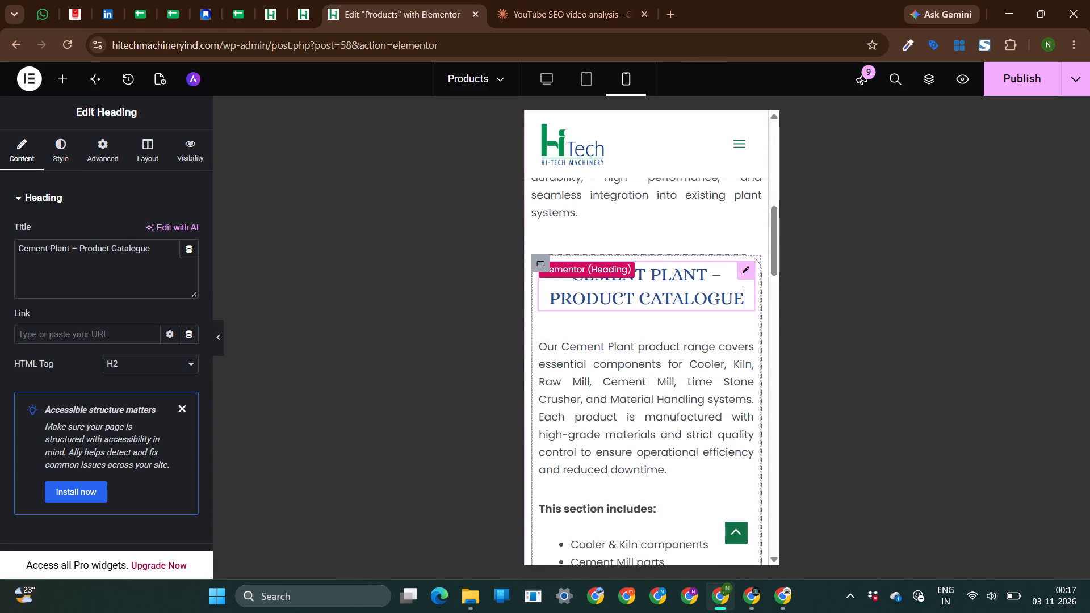
{"action": "scroll", "coordinate": [644, 284], "scroll_direction": "down", "scroll_amount": 3}
{"action": "left_click", "coordinate": [1035, 76]}
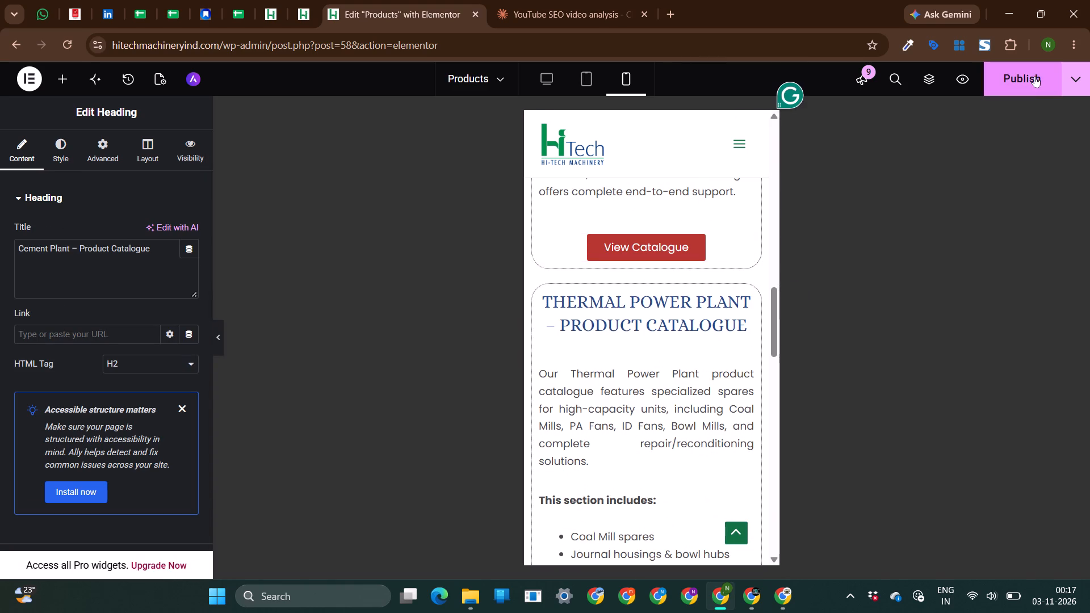
Copy the green banner Contact us button's style and paste it onto the Cement Plant section's View Catalogue button.
{"action": "scroll", "coordinate": [709, 350], "scroll_direction": "down", "scroll_amount": 3}
{"action": "scroll", "coordinate": [573, 222], "scroll_direction": "up", "scroll_amount": 3}
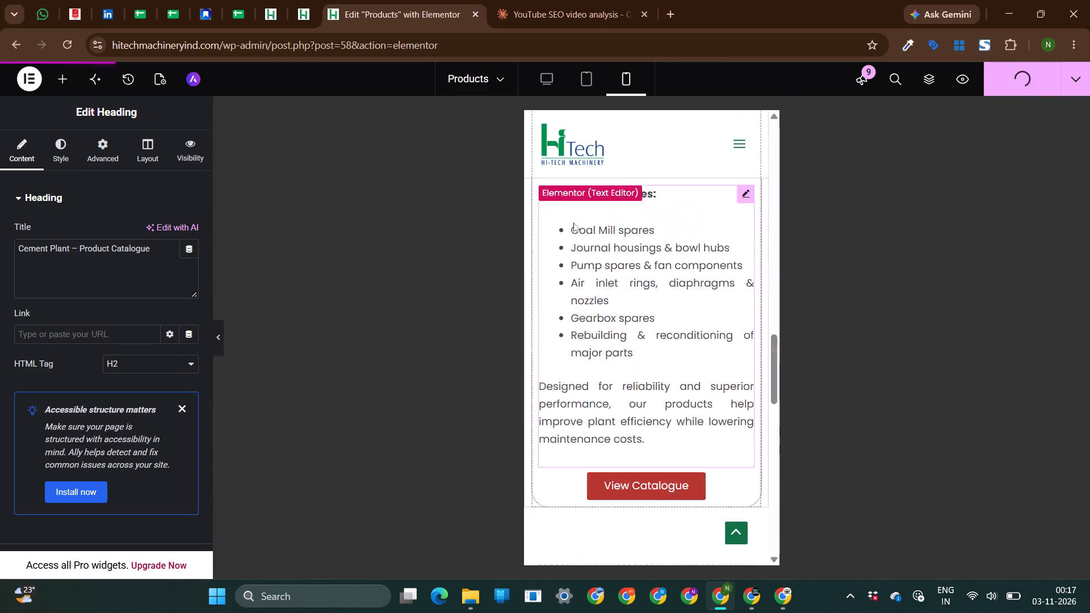
{"action": "scroll", "coordinate": [573, 222], "scroll_direction": "up", "scroll_amount": 5}
{"action": "left_click", "coordinate": [618, 313]}
{"action": "right_click", "coordinate": [618, 313]}
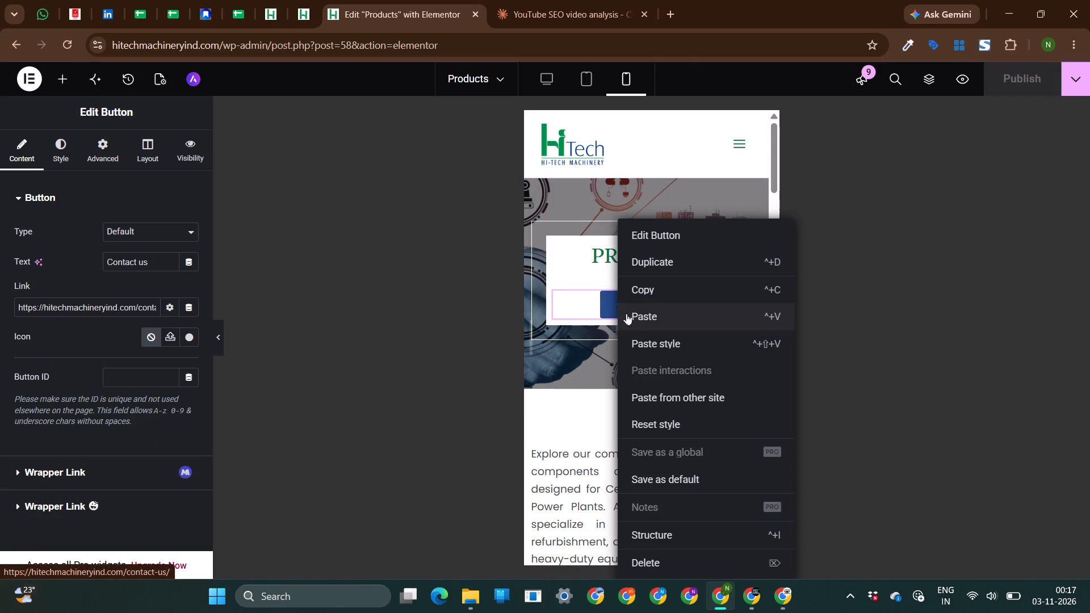
{"action": "left_click", "coordinate": [663, 294]}
{"action": "scroll", "coordinate": [663, 294], "scroll_direction": "down", "scroll_amount": 7}
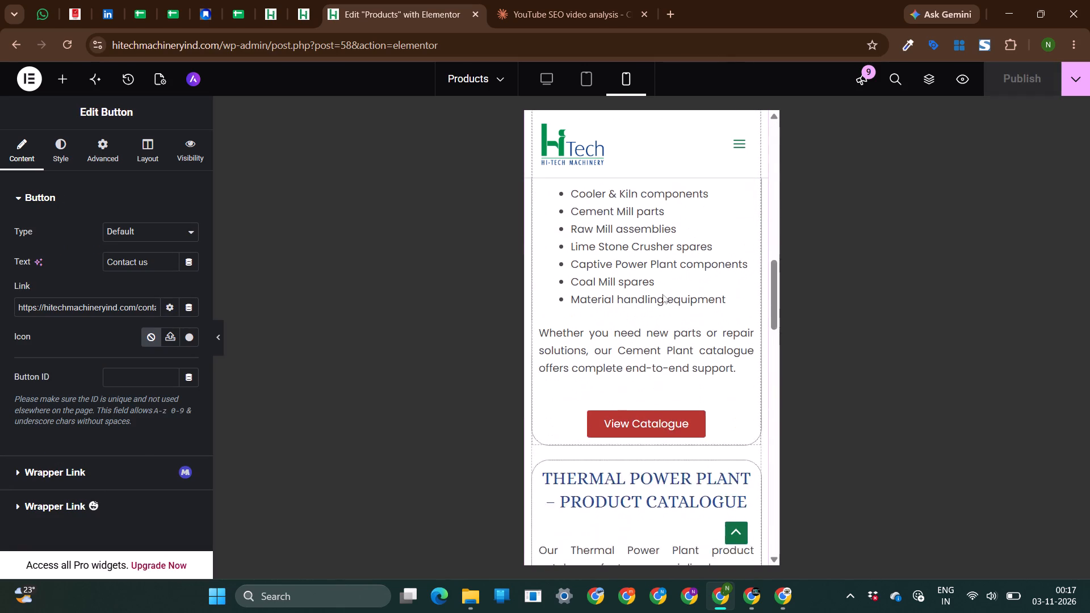
{"action": "scroll", "coordinate": [663, 294], "scroll_direction": "down", "scroll_amount": 1}
{"action": "left_click", "coordinate": [574, 369]}
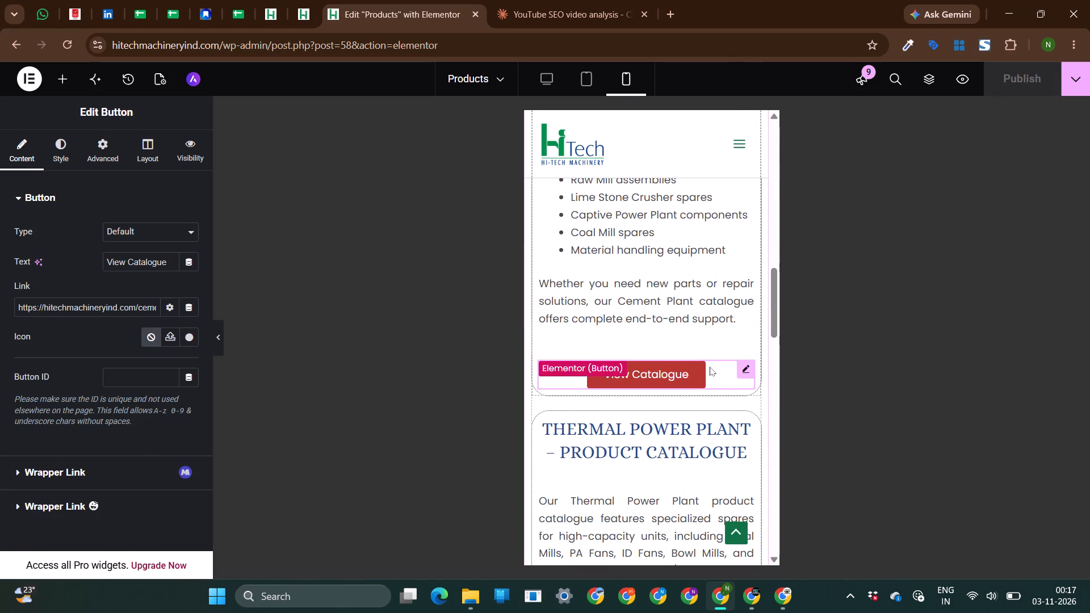
{"action": "left_click", "coordinate": [728, 366]}
{"action": "right_click", "coordinate": [728, 366]}
{"action": "left_click", "coordinate": [776, 339]}
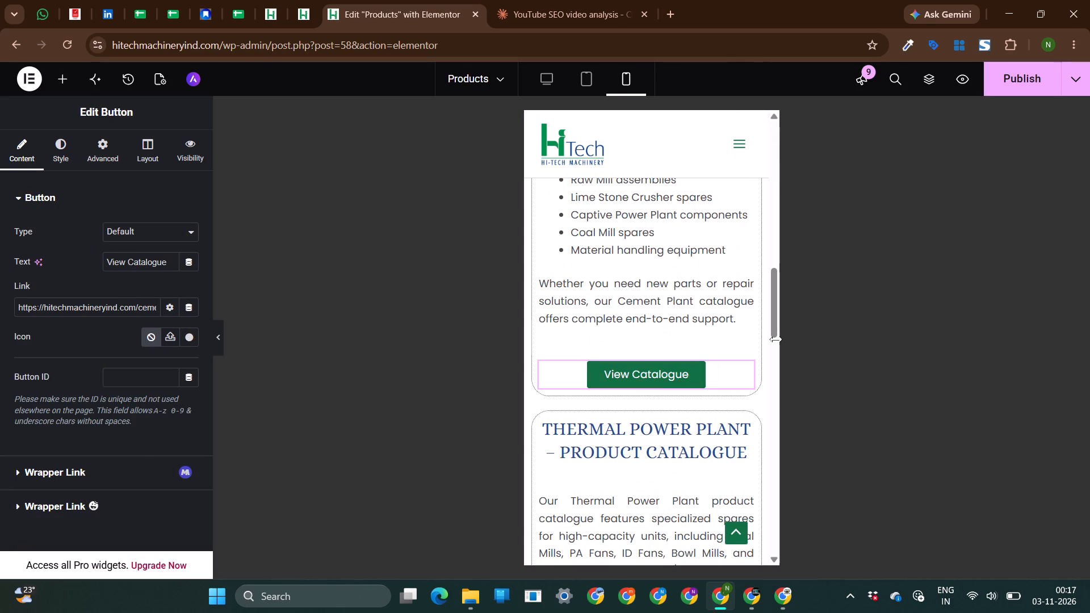
Paste the same green button style onto the Thermal Power Plant section's View Catalogue button.
{"action": "scroll", "coordinate": [649, 410], "scroll_direction": "down", "scroll_amount": 3}
{"action": "left_click", "coordinate": [708, 350]}
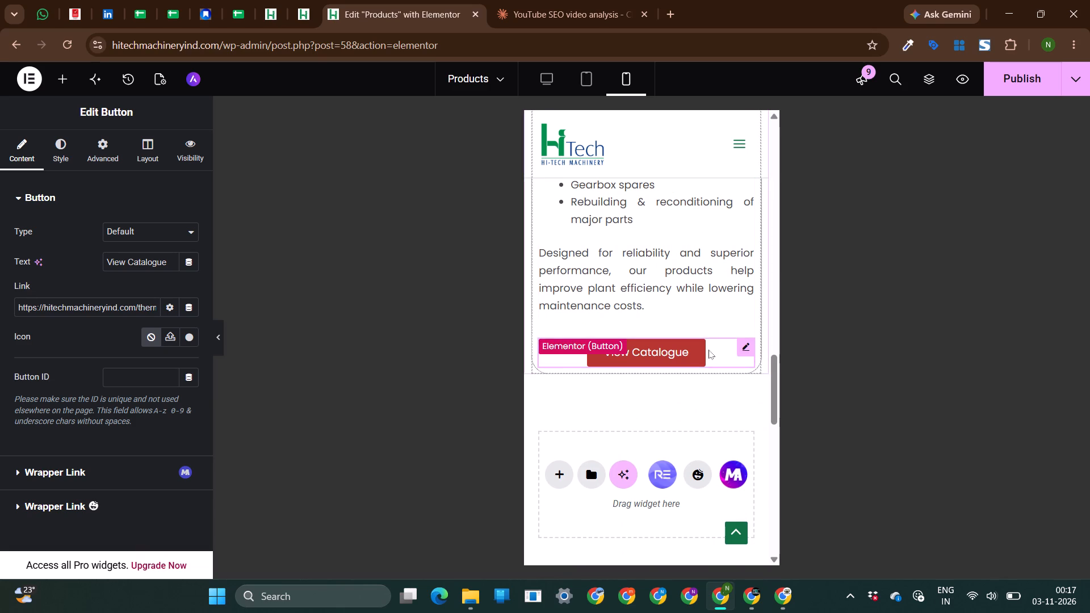
{"action": "right_click", "coordinate": [708, 350]}
{"action": "left_click", "coordinate": [749, 349]}
Publish the button changes and go back from the editor to the live Products page.
{"action": "left_click", "coordinate": [1001, 84]}
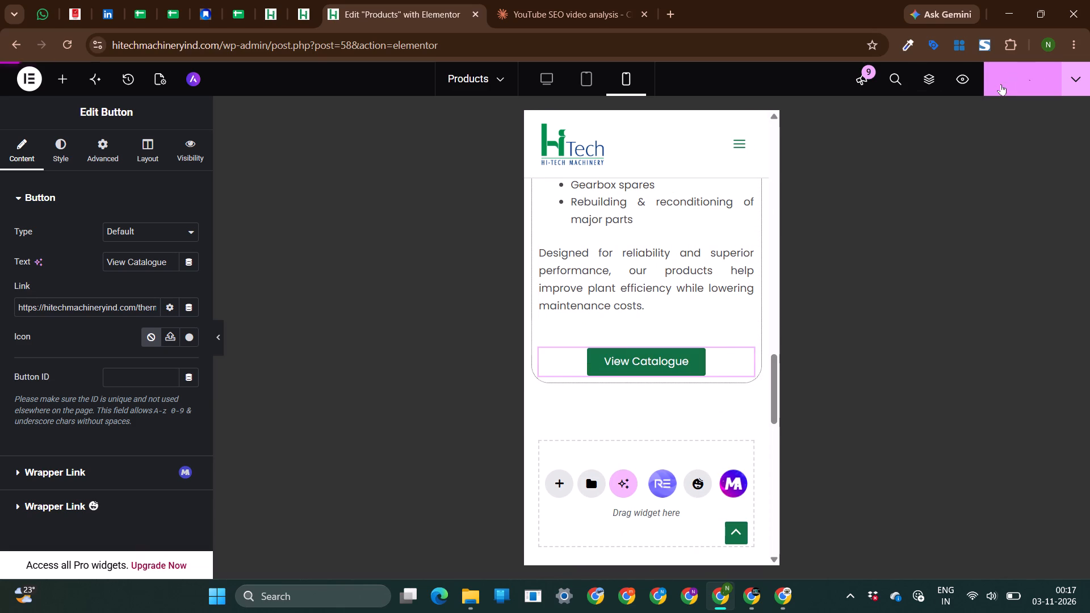
{"action": "left_click", "coordinate": [16, 43]}
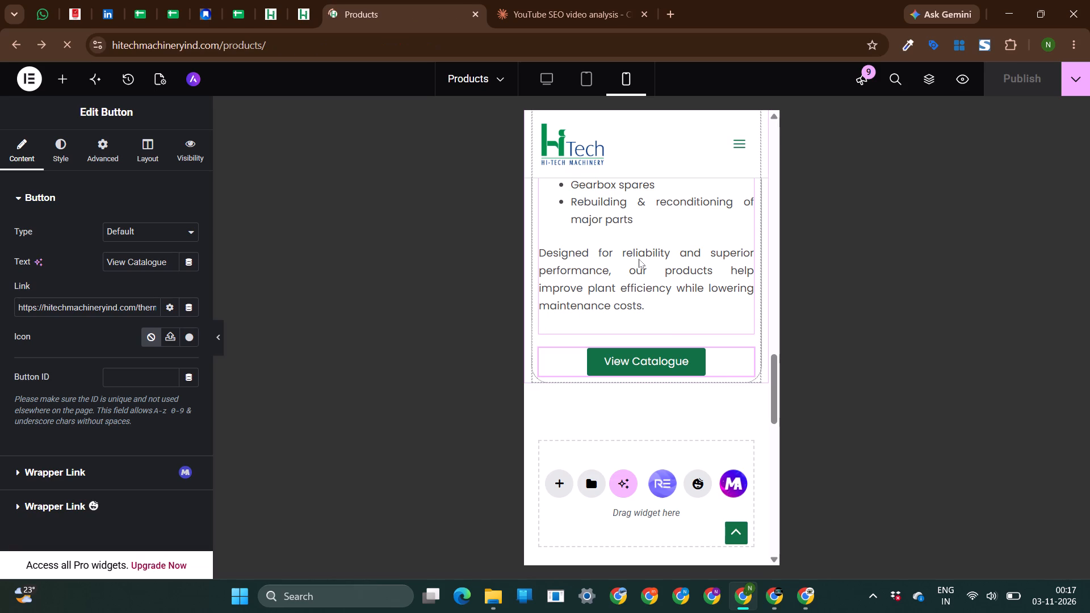
Open the live Cement Plant page from the Products navigation and examine its banner, headings and product lists.
{"action": "left_click", "coordinate": [579, 126]}
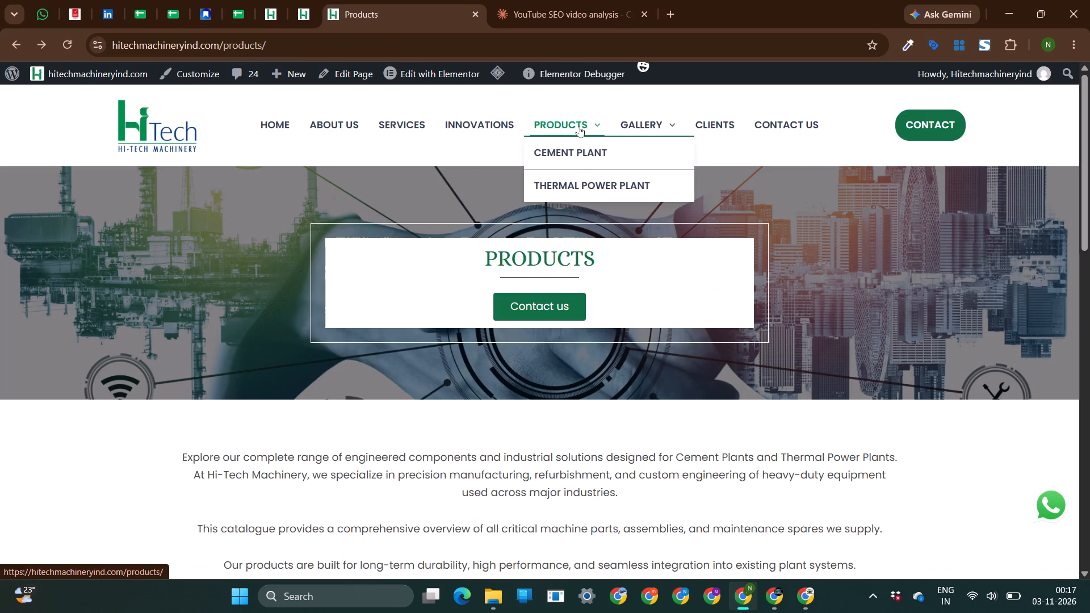
{"action": "left_click", "coordinate": [575, 158]}
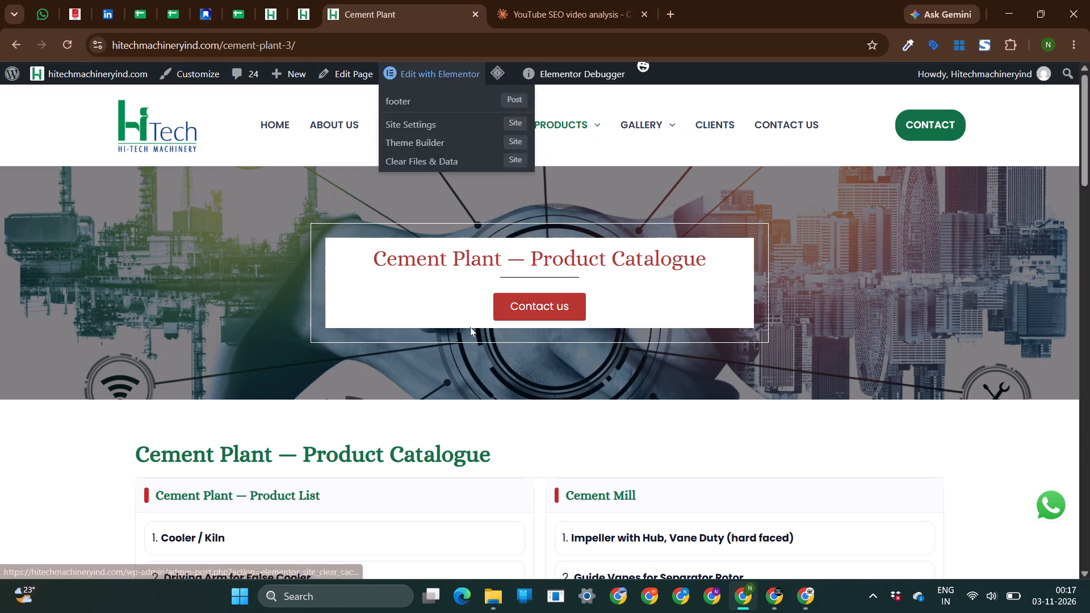
{"action": "scroll", "coordinate": [470, 327], "scroll_direction": "down", "scroll_amount": 6}
{"action": "scroll", "coordinate": [470, 327], "scroll_direction": "up", "scroll_amount": 4}
{"action": "scroll", "coordinate": [470, 327], "scroll_direction": "down", "scroll_amount": 5}
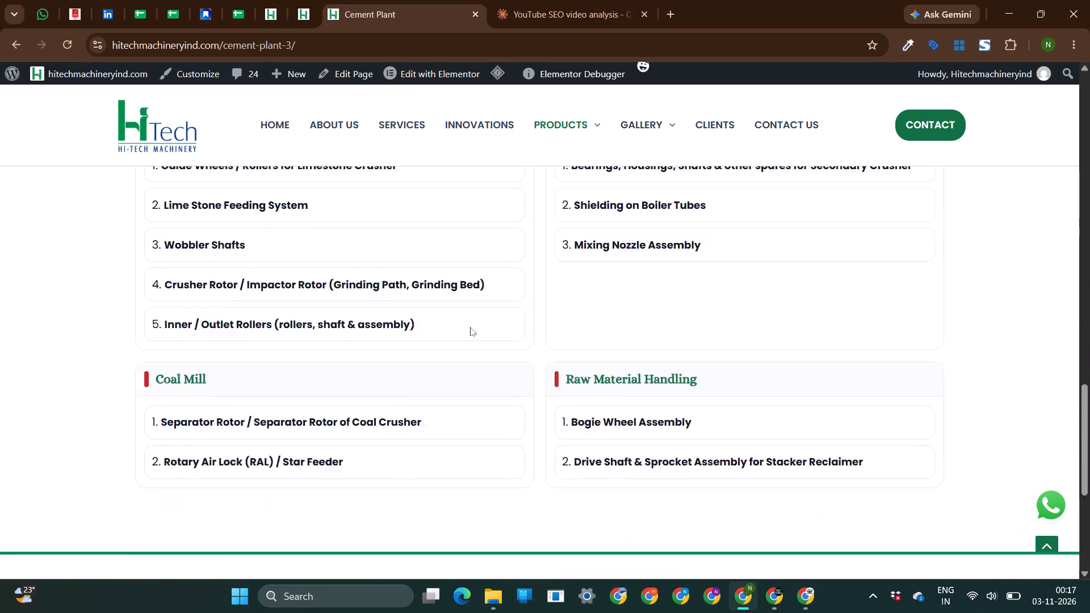
{"action": "scroll", "coordinate": [470, 327], "scroll_direction": "down", "scroll_amount": 1}
{"action": "scroll", "coordinate": [470, 327], "scroll_direction": "up", "scroll_amount": 7}
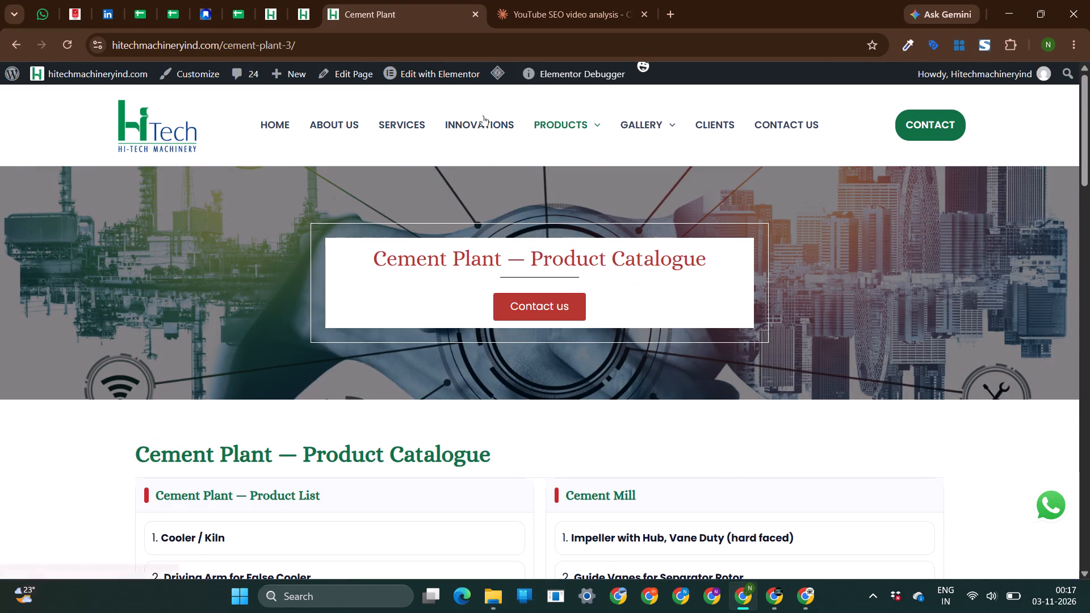
Open the Cement Plant page in Elementor and paste the Contact Us banner heading's style onto its banner heading.
{"action": "left_click", "coordinate": [447, 77]}
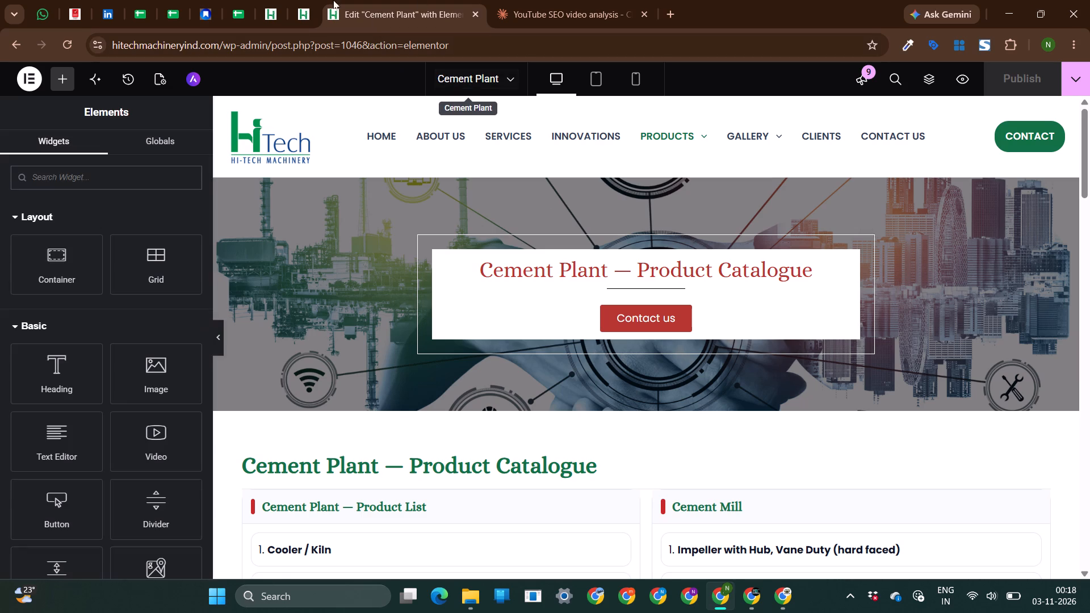
{"action": "left_click", "coordinate": [299, 5]}
{"action": "scroll", "coordinate": [480, 278], "scroll_direction": "up", "scroll_amount": 4}
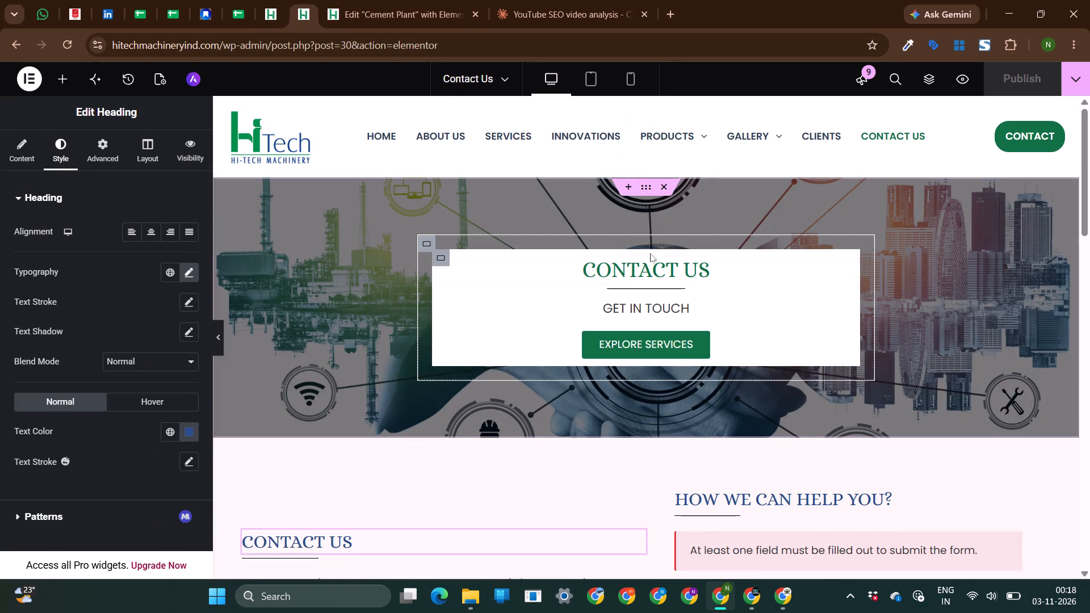
{"action": "left_click", "coordinate": [647, 263]}
{"action": "right_click", "coordinate": [647, 263]}
{"action": "left_click", "coordinate": [682, 283]}
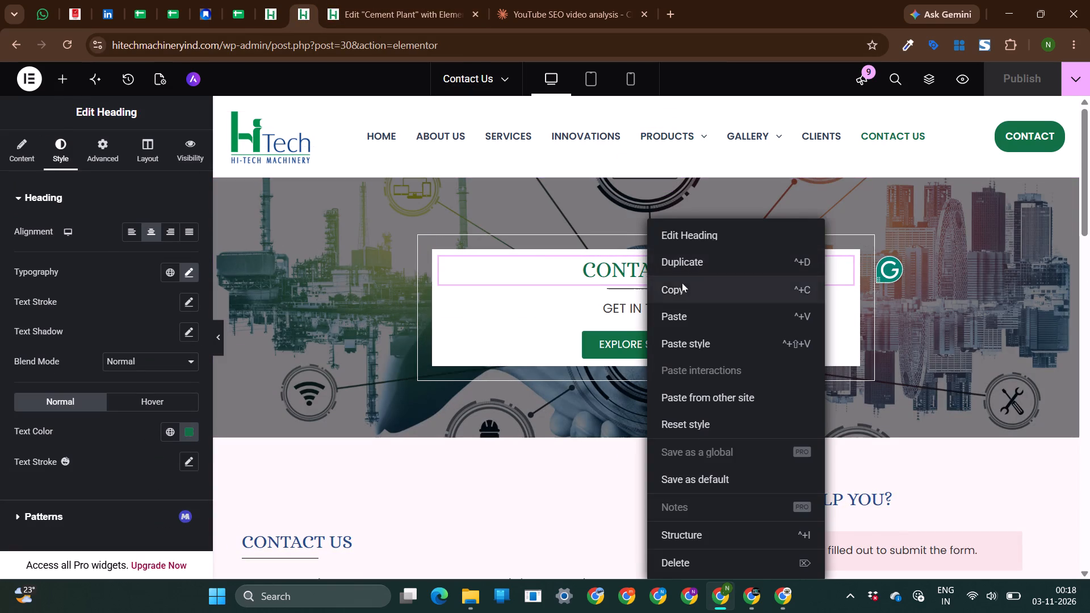
{"action": "left_click", "coordinate": [446, 3]}
{"action": "left_click", "coordinate": [601, 261]}
{"action": "right_click", "coordinate": [601, 261]}
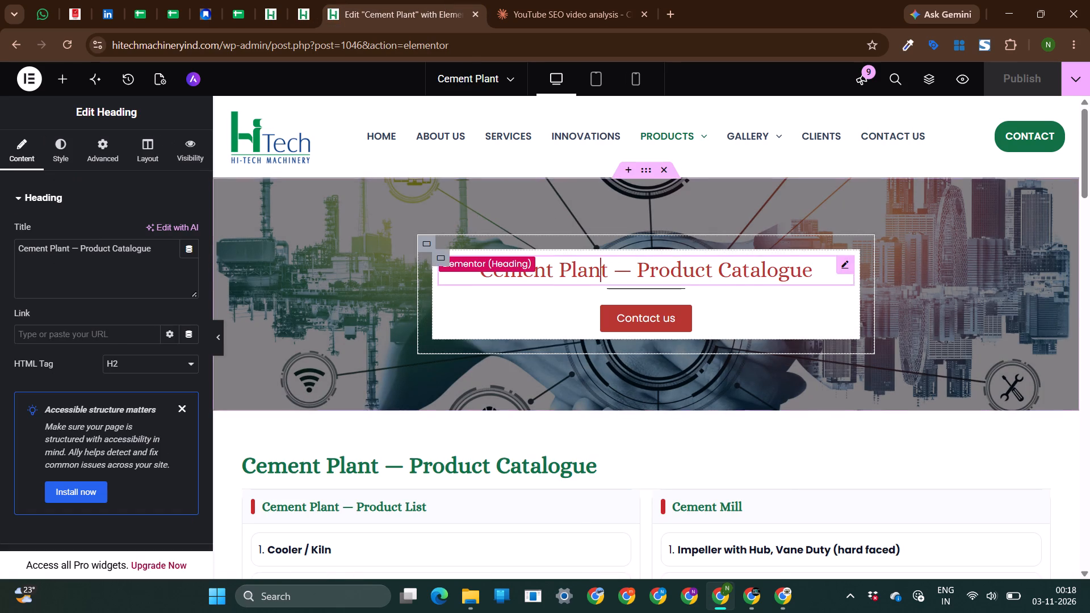
{"action": "left_click", "coordinate": [640, 346]}
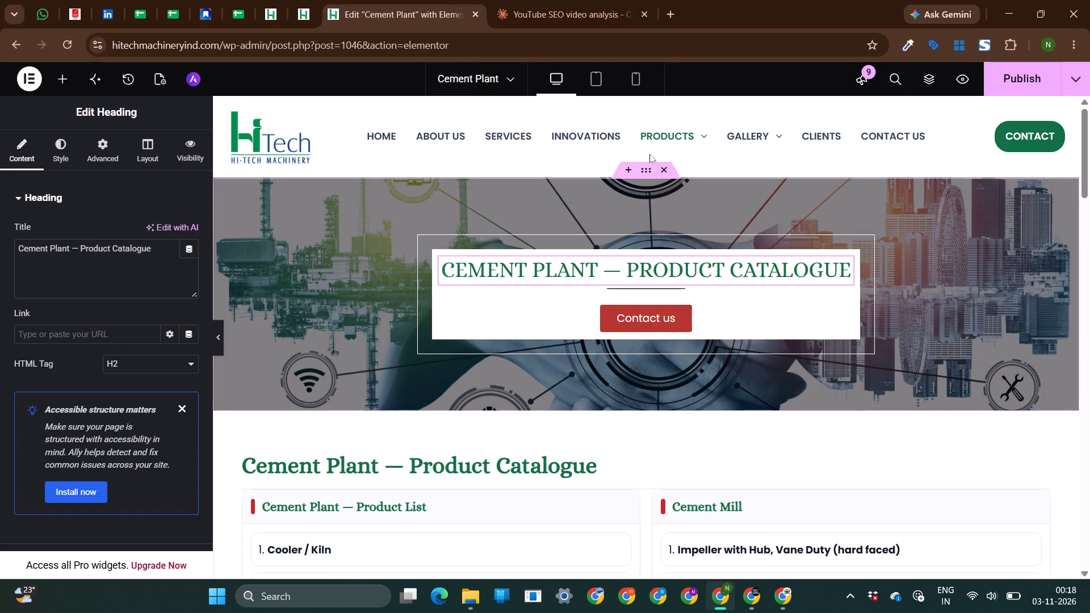
Check the banner heading in the smaller device previews and set its desktop font size to 28 px.
{"action": "left_click", "coordinate": [627, 87]}
{"action": "left_click", "coordinate": [585, 78]}
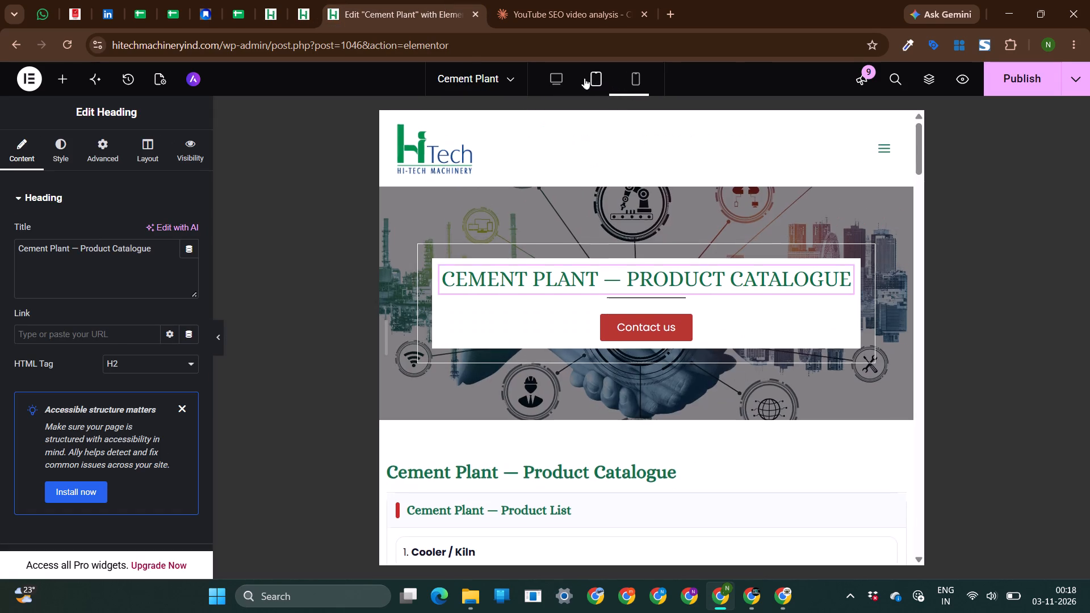
{"action": "left_click", "coordinate": [556, 78]}
{"action": "left_click", "coordinate": [69, 140]}
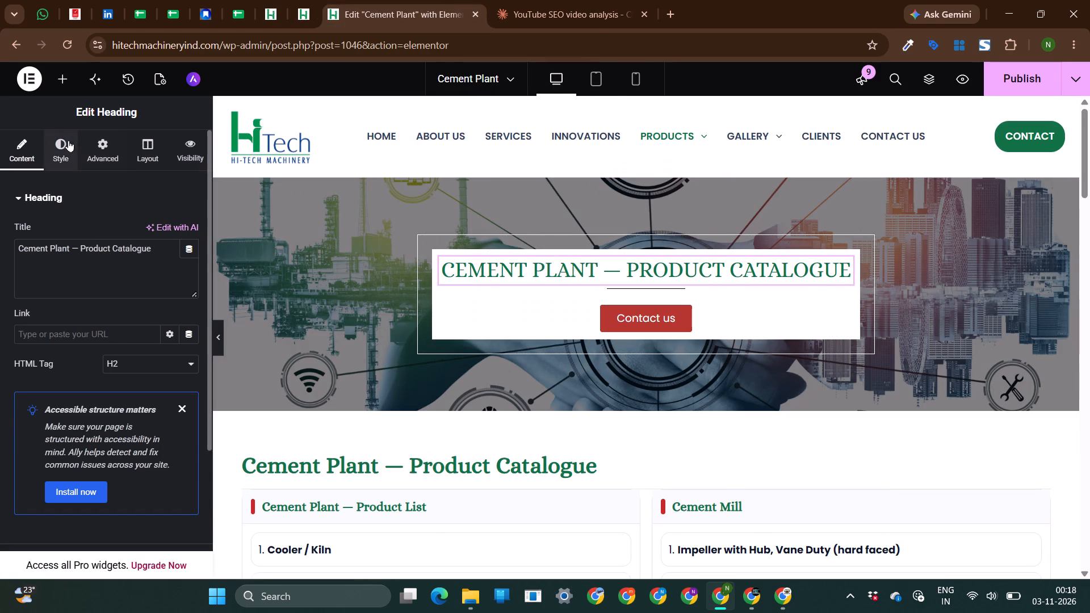
{"action": "left_click", "coordinate": [194, 274]}
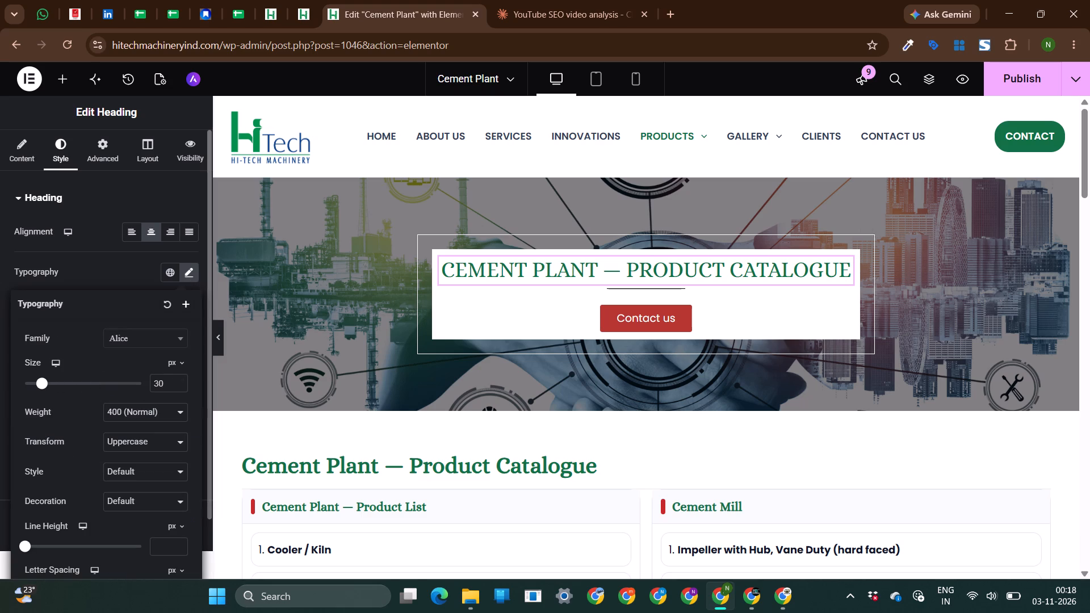
{"action": "double_click", "coordinate": [177, 384]}
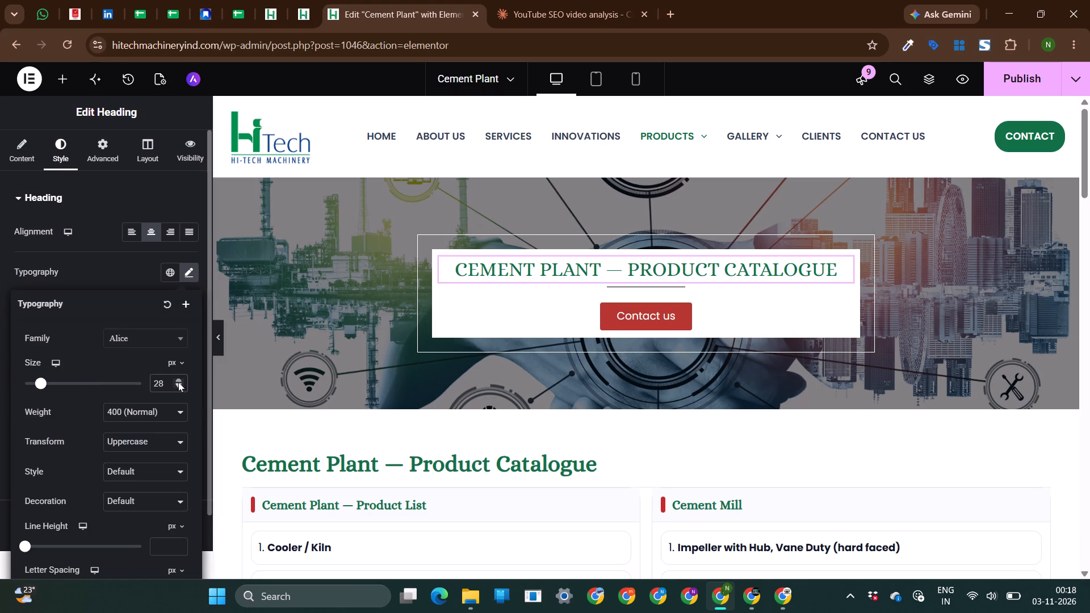
{"action": "left_click", "coordinate": [637, 81]}
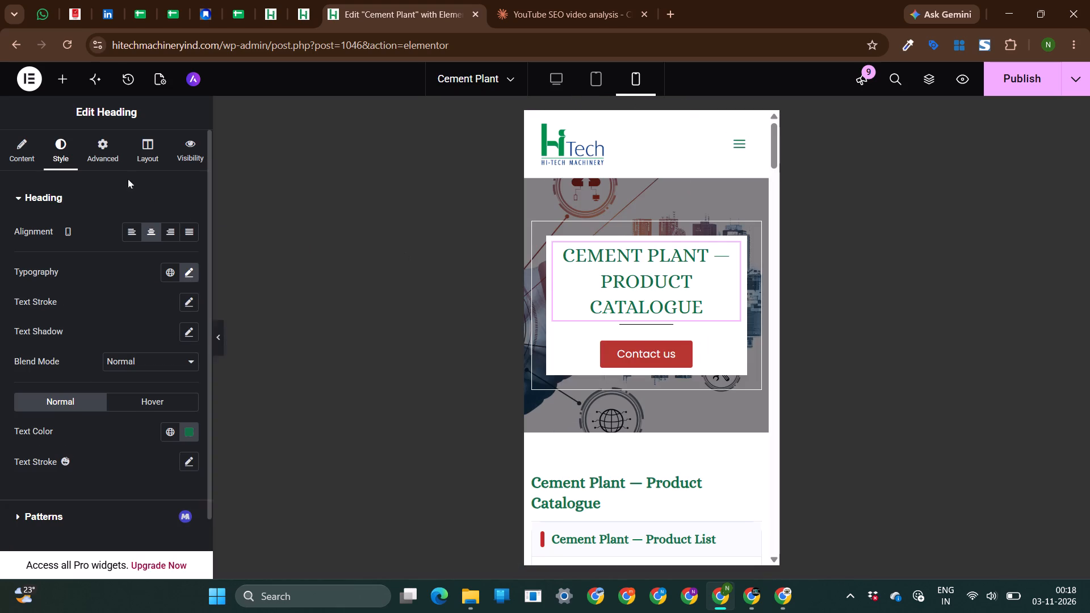
{"action": "left_click", "coordinate": [185, 272]}
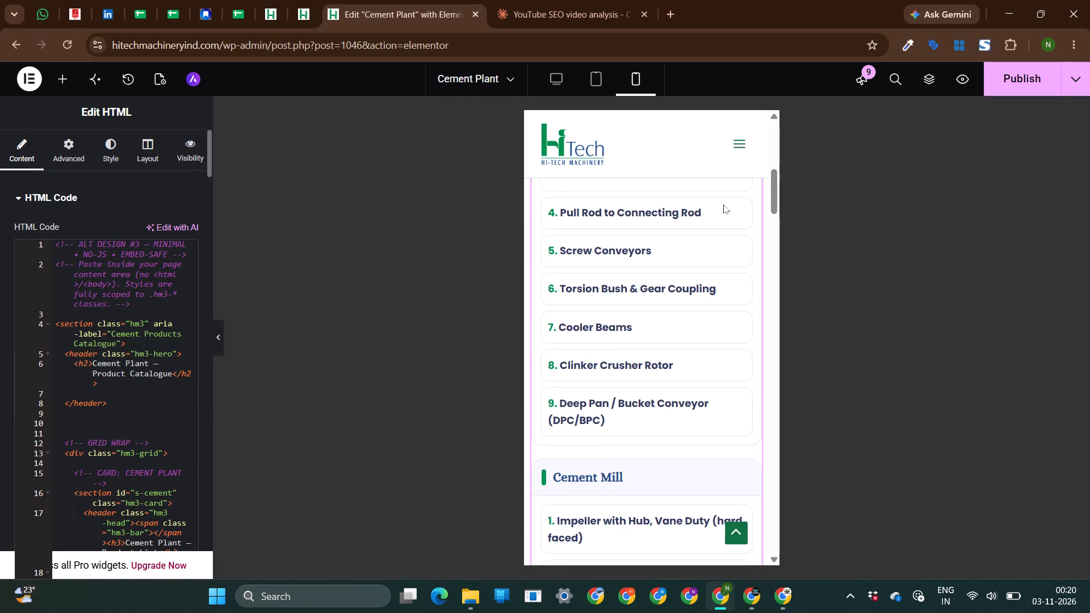
{"action": "scroll", "coordinate": [623, 278], "scroll_direction": "up", "scroll_amount": 7}
{"action": "left_click", "coordinate": [1026, 78]}
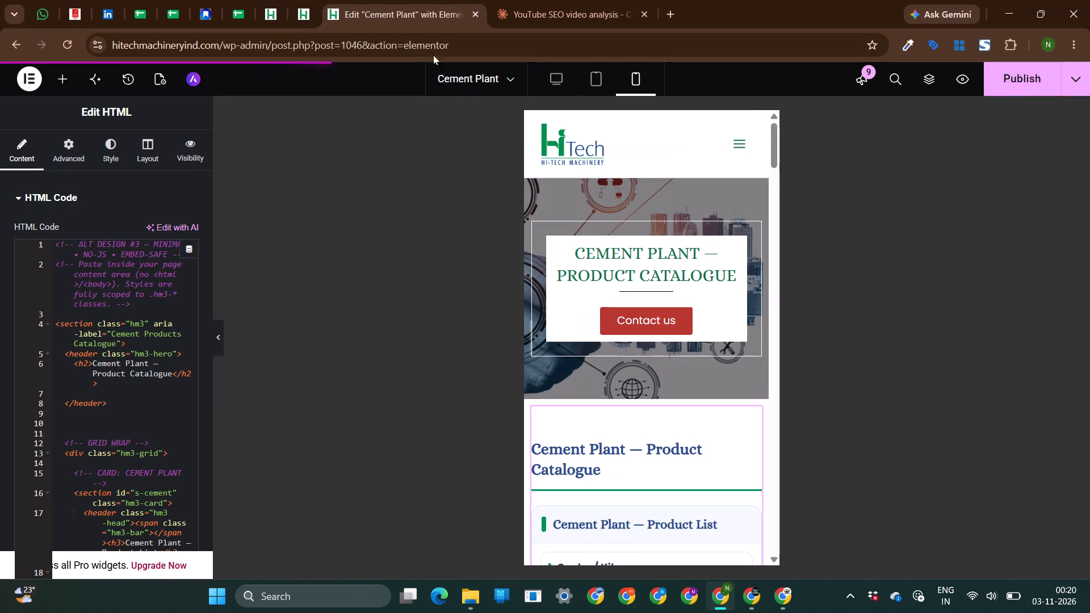
Leave the Cement Plant editor, go to the site's Thermal Power Plant product page, and open it for editing with Elementor.
{"action": "left_click", "coordinate": [10, 44]}
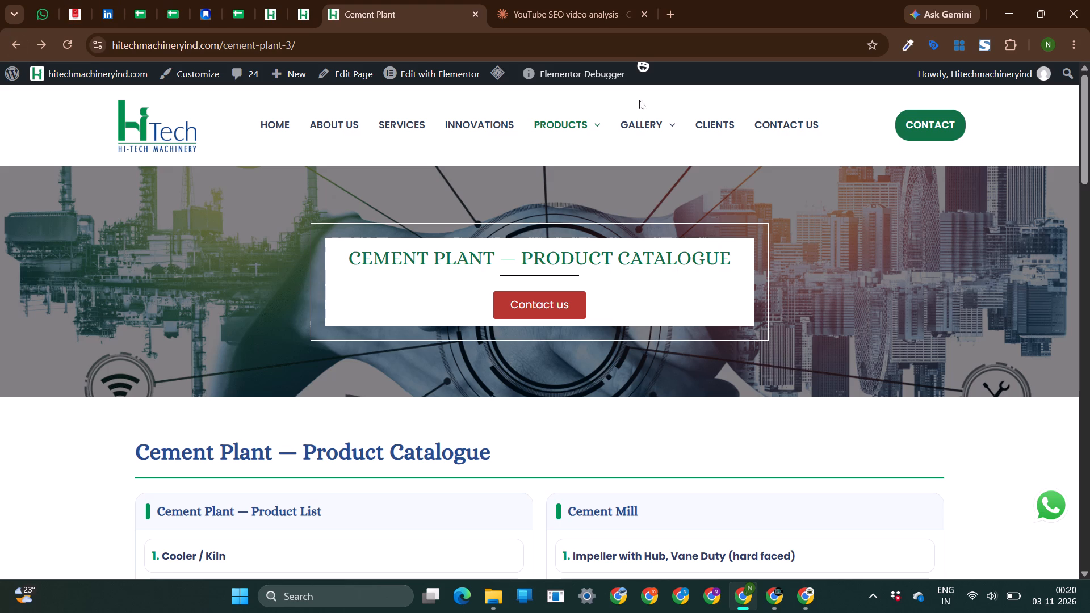
{"action": "left_click", "coordinate": [578, 189]}
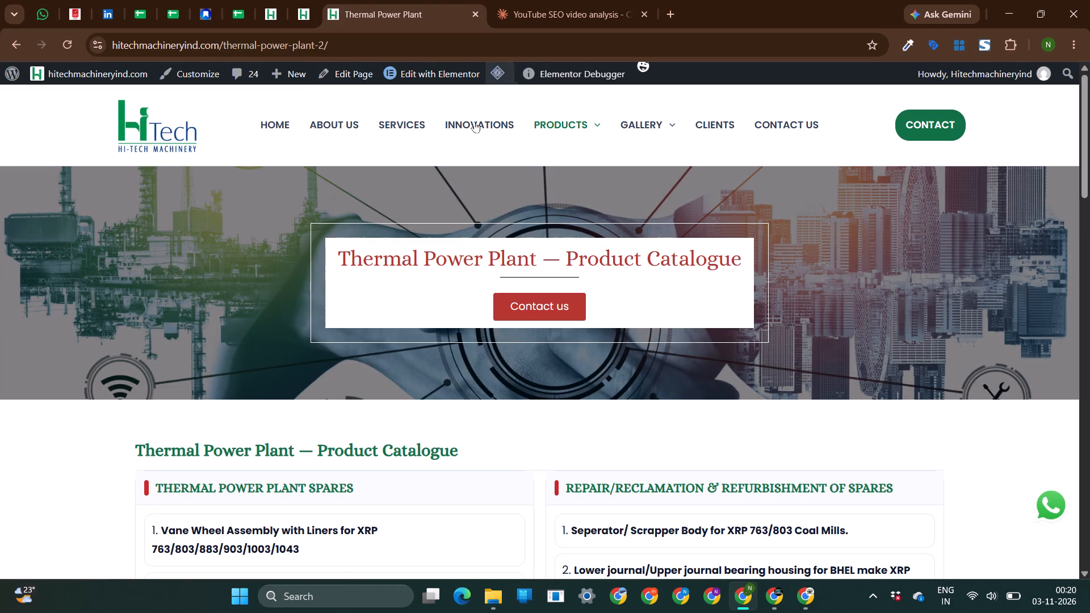
{"action": "left_click", "coordinate": [450, 73]}
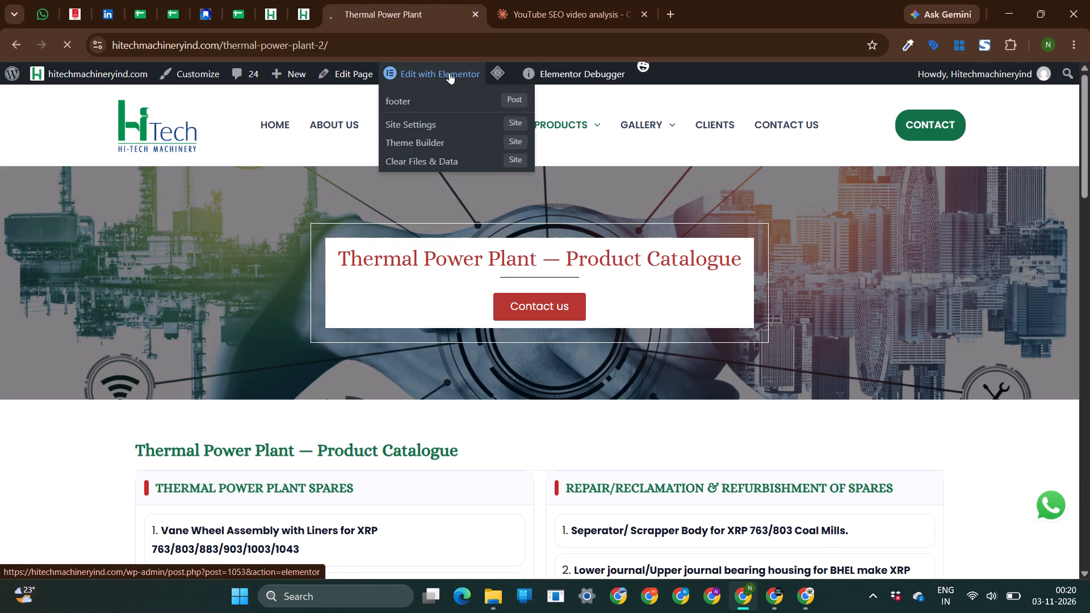
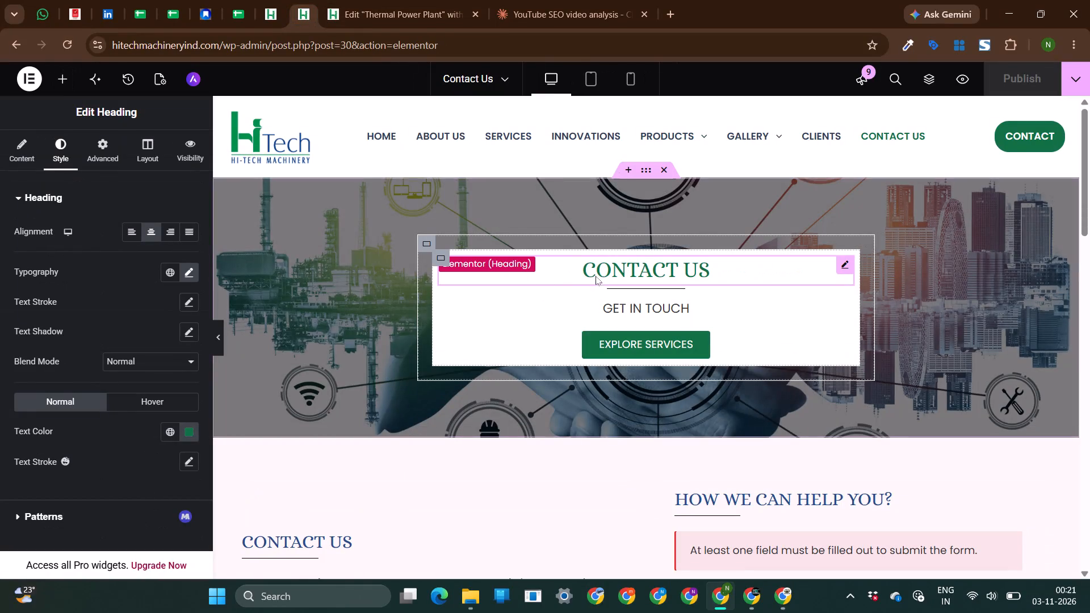
Copy the Contact Us page's hero heading and paste its style onto the Thermal Power Plant page's hero heading.
{"action": "right_click", "coordinate": [596, 276]}
{"action": "left_click", "coordinate": [625, 293]}
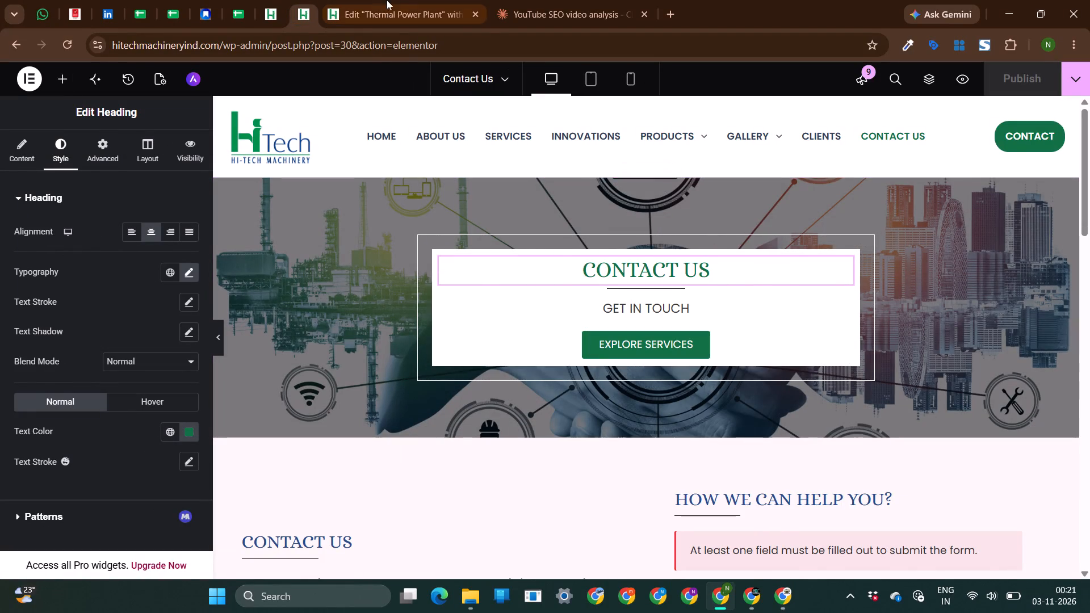
{"action": "left_click", "coordinate": [376, 1]}
{"action": "left_click", "coordinate": [582, 271]}
{"action": "right_click", "coordinate": [582, 271]}
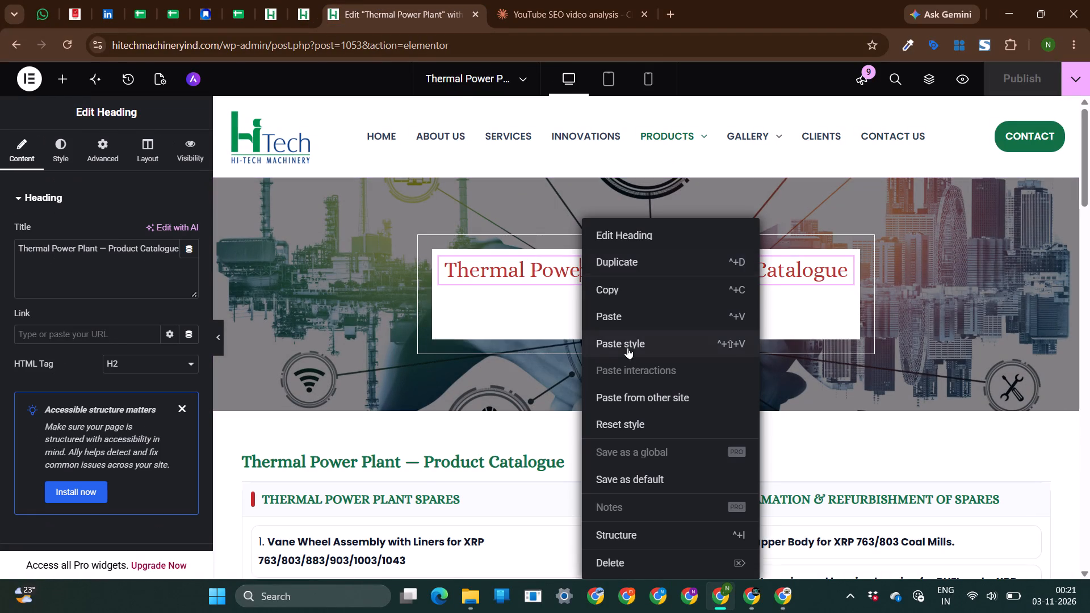
{"action": "left_click", "coordinate": [625, 344]}
Reduce the Thermal Power Plant hero heading's desktop font size to 26 px.
{"action": "left_click", "coordinate": [54, 152]}
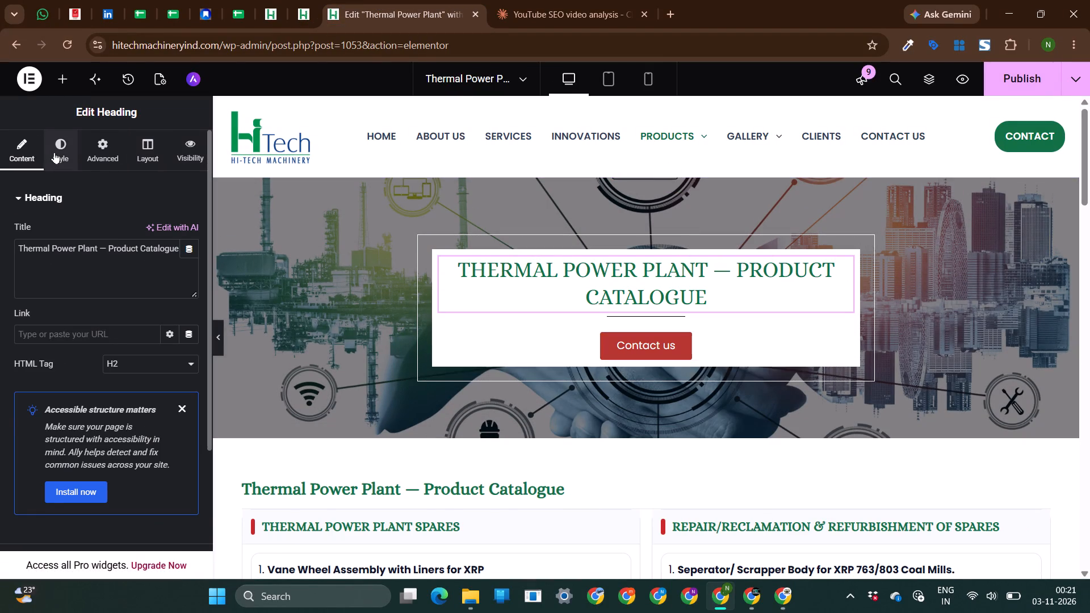
{"action": "left_click", "coordinate": [192, 272]}
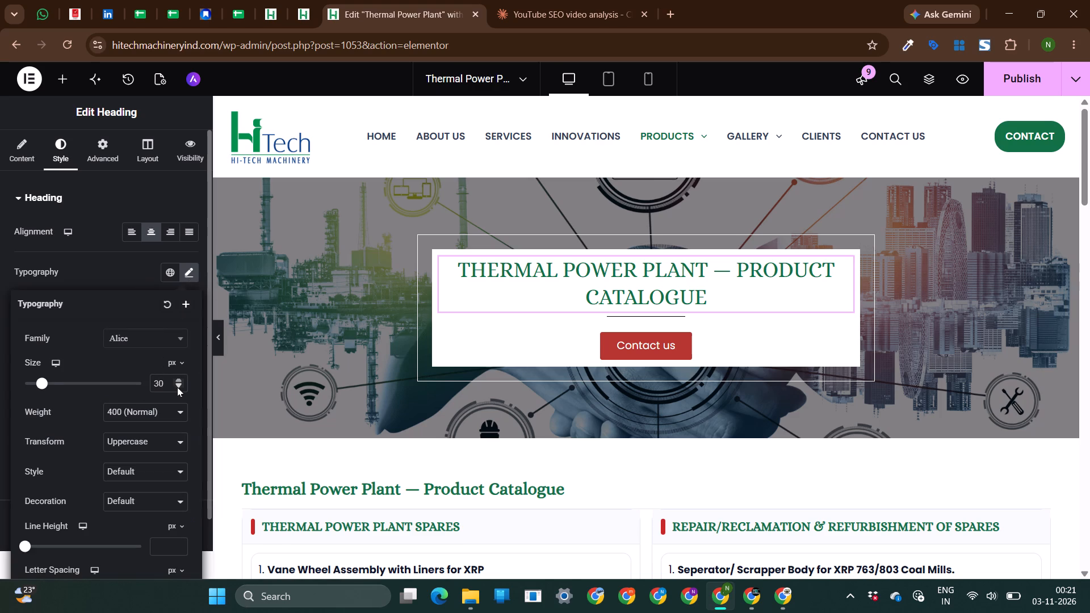
{"action": "triple_click", "coordinate": [179, 387]}
{"action": "left_click", "coordinate": [178, 387]}
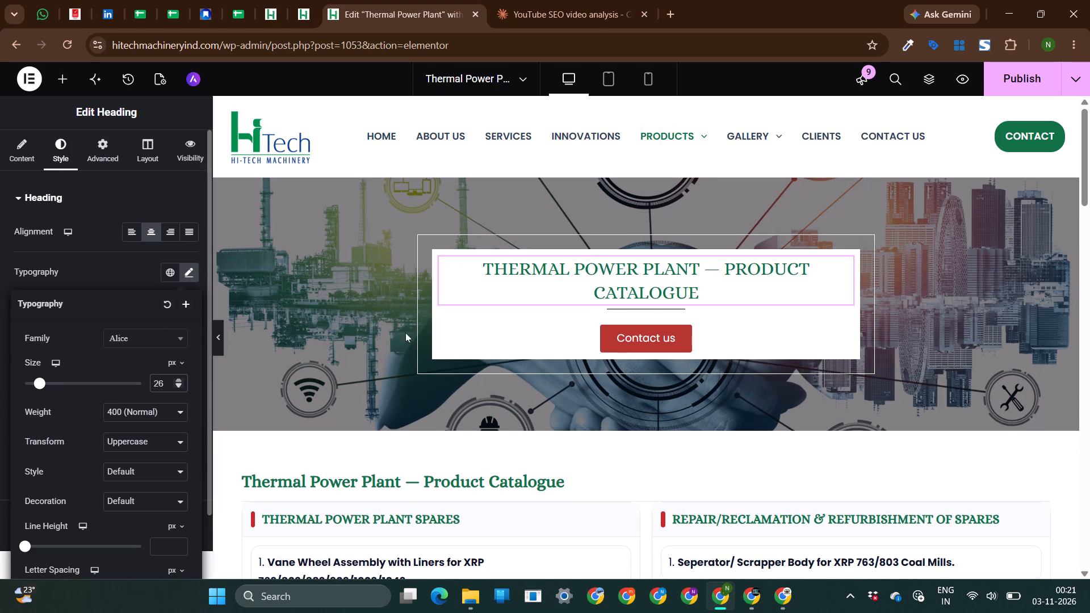
Copy the Explore Services button from the Contact Us page and paste its style onto the Thermal Power Plant hero's Contact us button.
{"action": "left_click", "coordinate": [293, 8]}
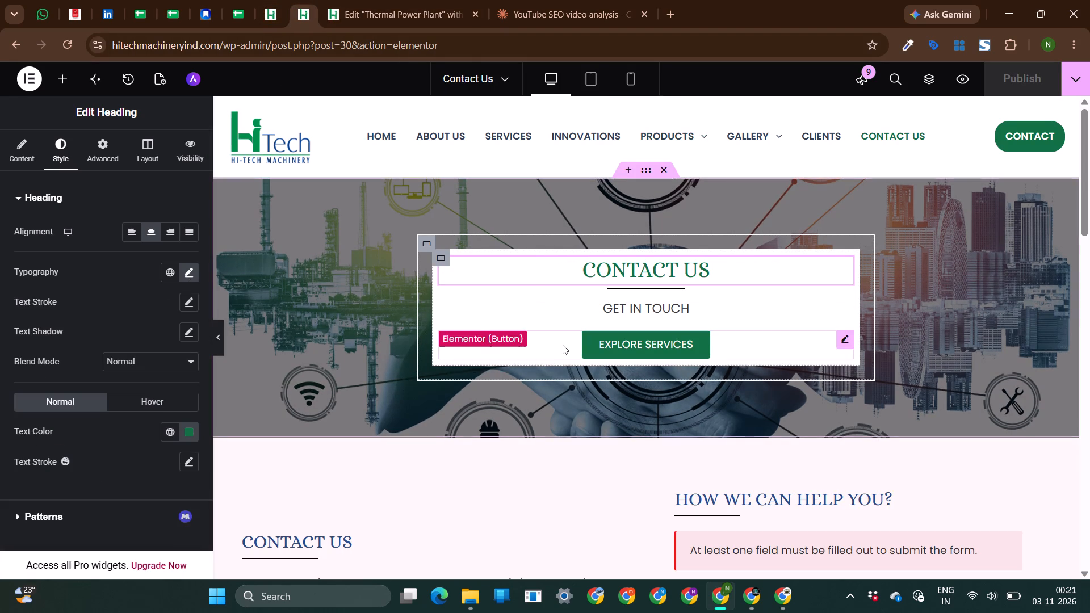
{"action": "left_click", "coordinate": [563, 341]}
{"action": "right_click", "coordinate": [563, 341]}
{"action": "left_click", "coordinate": [602, 292]}
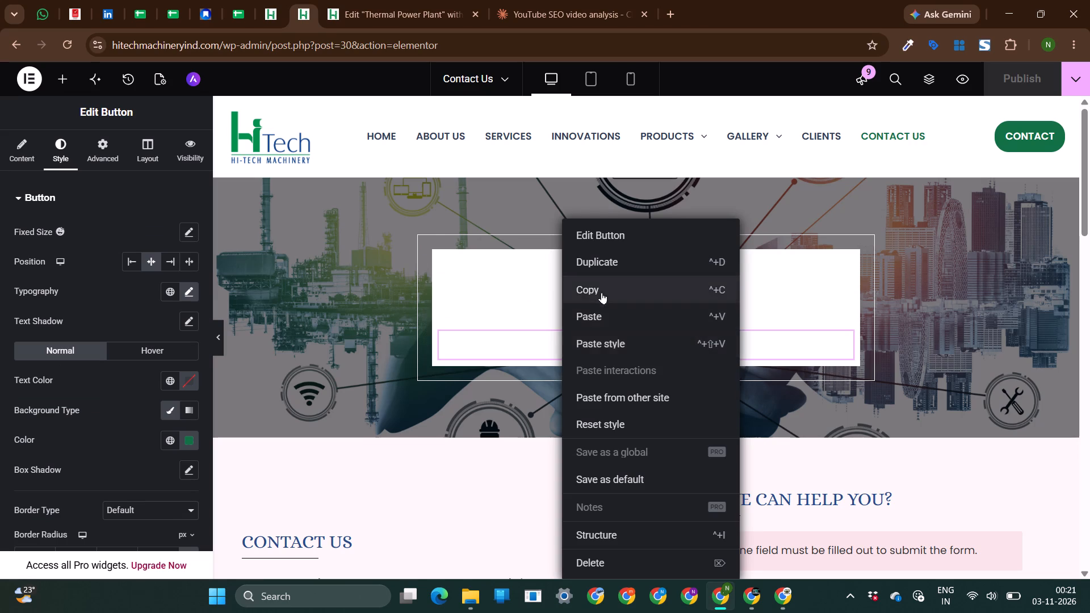
{"action": "left_click", "coordinate": [371, 0]}
{"action": "left_click", "coordinate": [575, 329]}
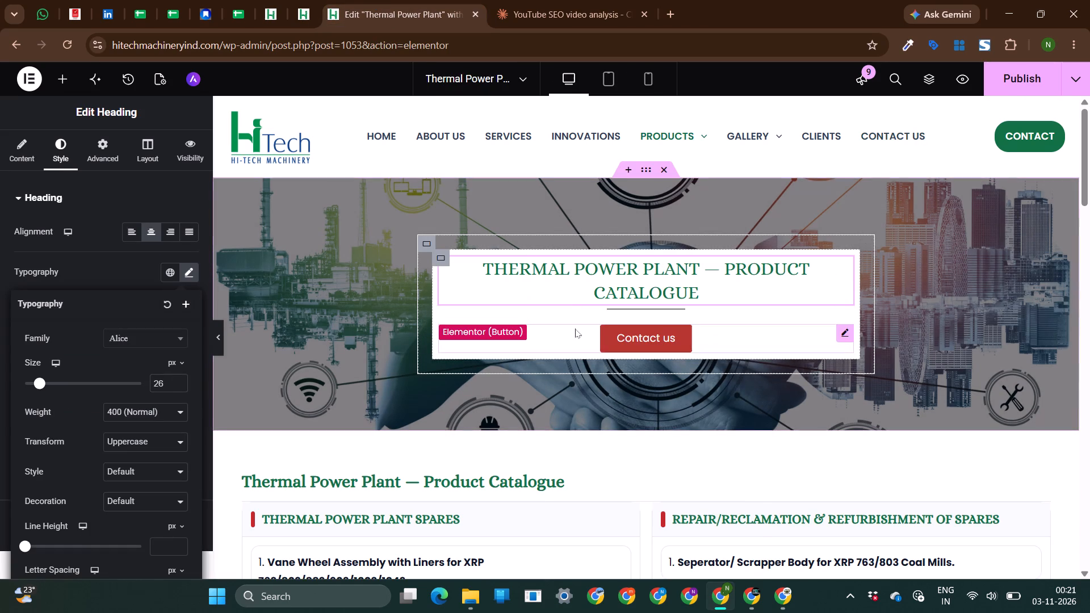
{"action": "right_click", "coordinate": [575, 329]}
{"action": "left_click", "coordinate": [595, 342]}
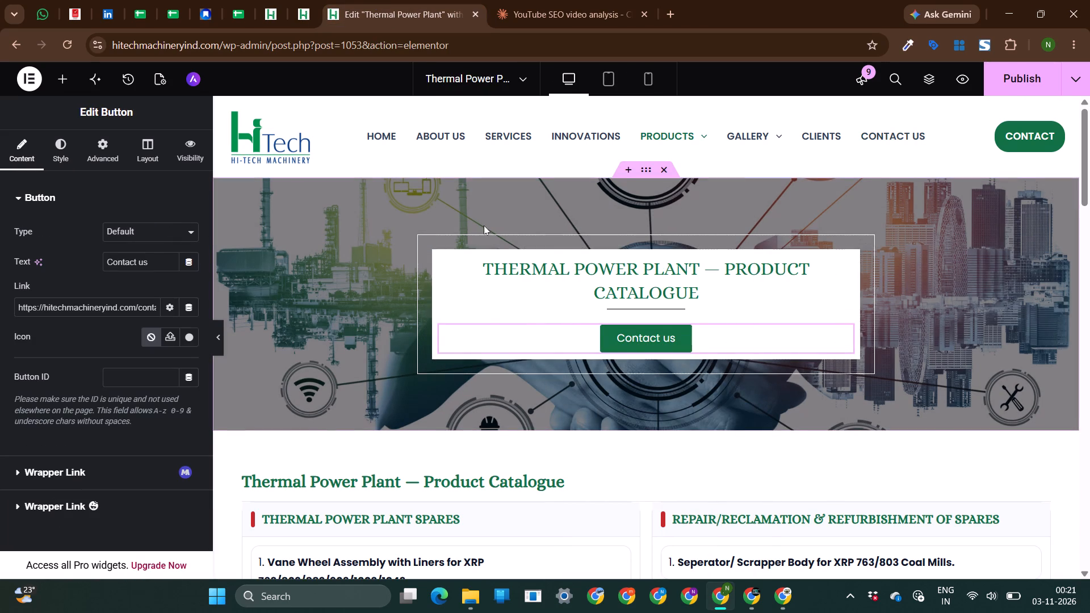
Open the Thermal Power Plant catalogue's HTML widget and copy all of its code.
{"action": "scroll", "coordinate": [433, 264], "scroll_direction": "down", "scroll_amount": 3}
{"action": "left_click", "coordinate": [409, 245]}
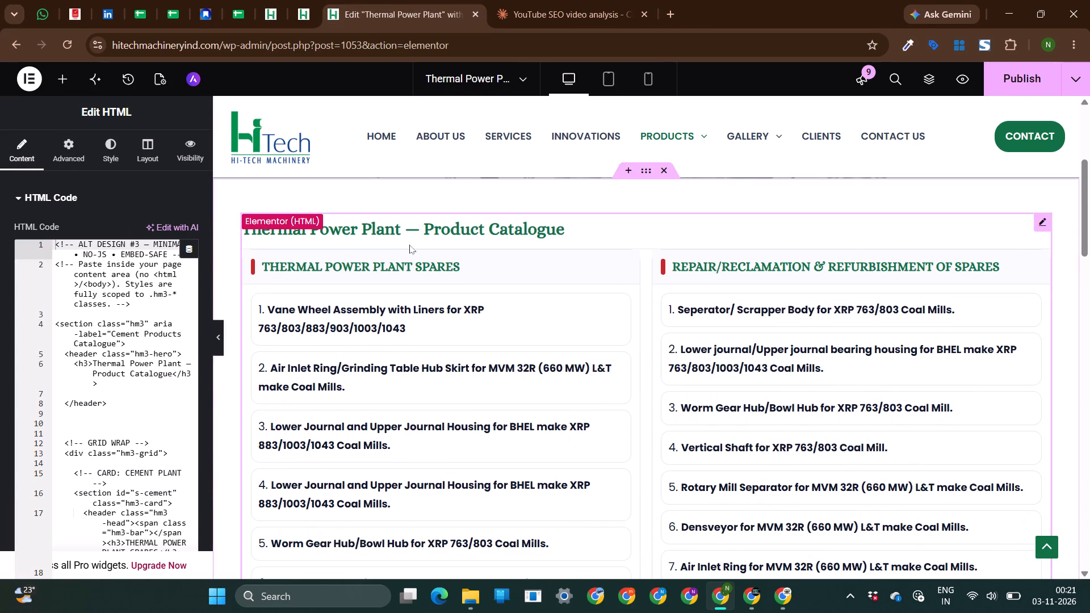
{"action": "left_click", "coordinate": [153, 369]}
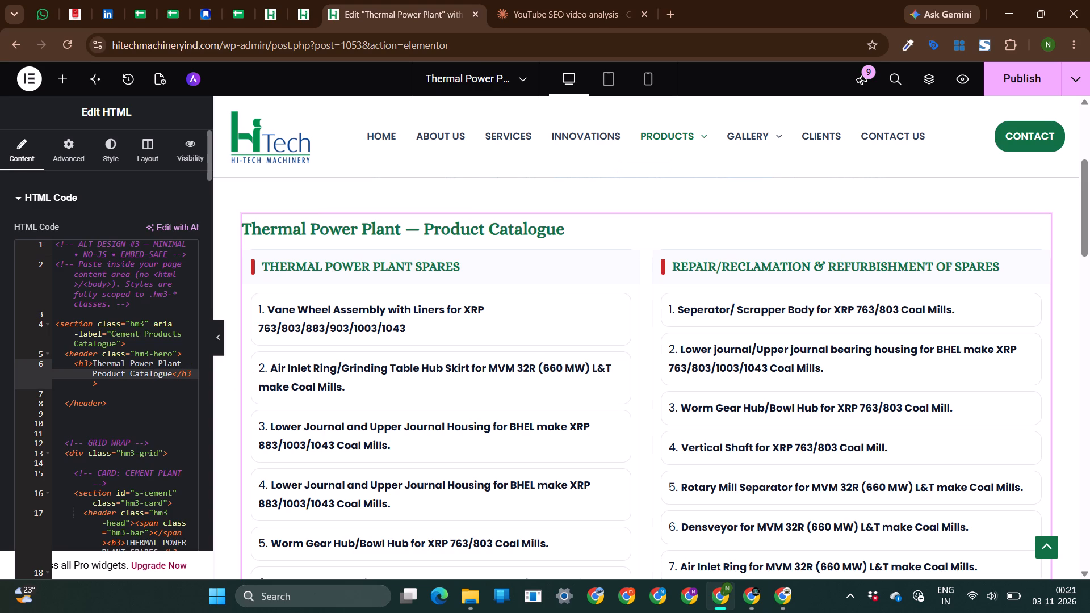
{"action": "key", "text": "ctrl+a"}
{"action": "key", "text": "ctrl+c"}
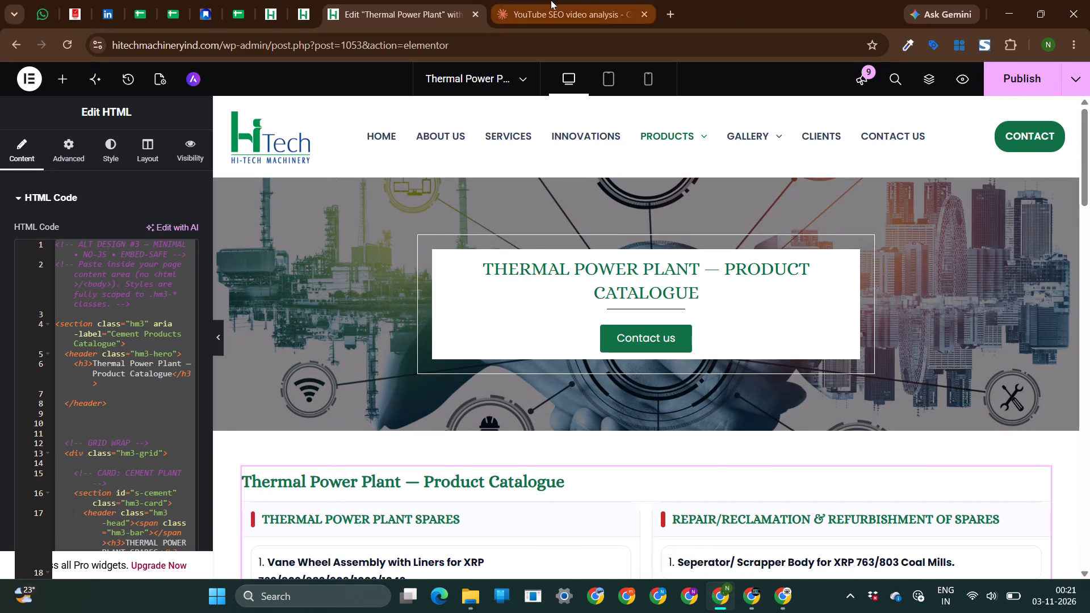
{"action": "left_click", "coordinate": [300, 6]}
{"action": "left_click", "coordinate": [377, 1]}
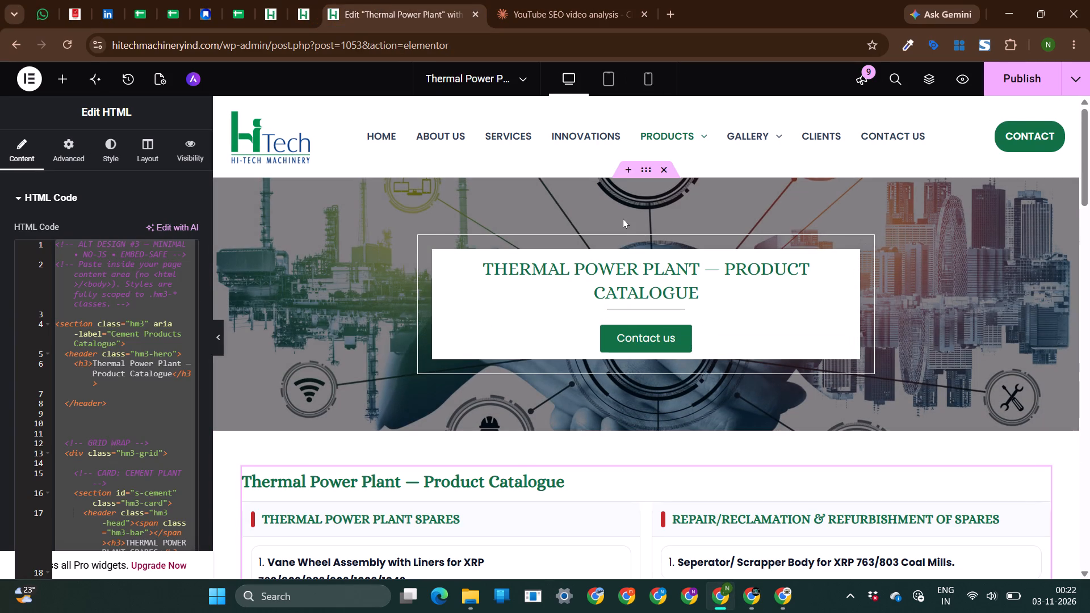
{"action": "left_click", "coordinate": [648, 77]}
{"action": "left_click", "coordinate": [610, 292]}
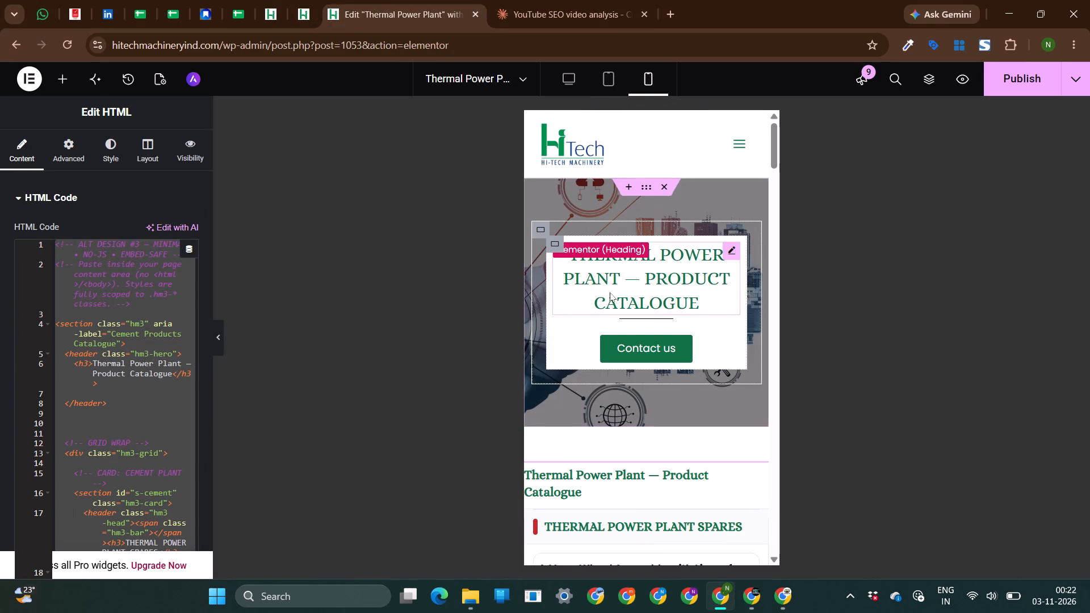
{"action": "left_click", "coordinate": [190, 272]}
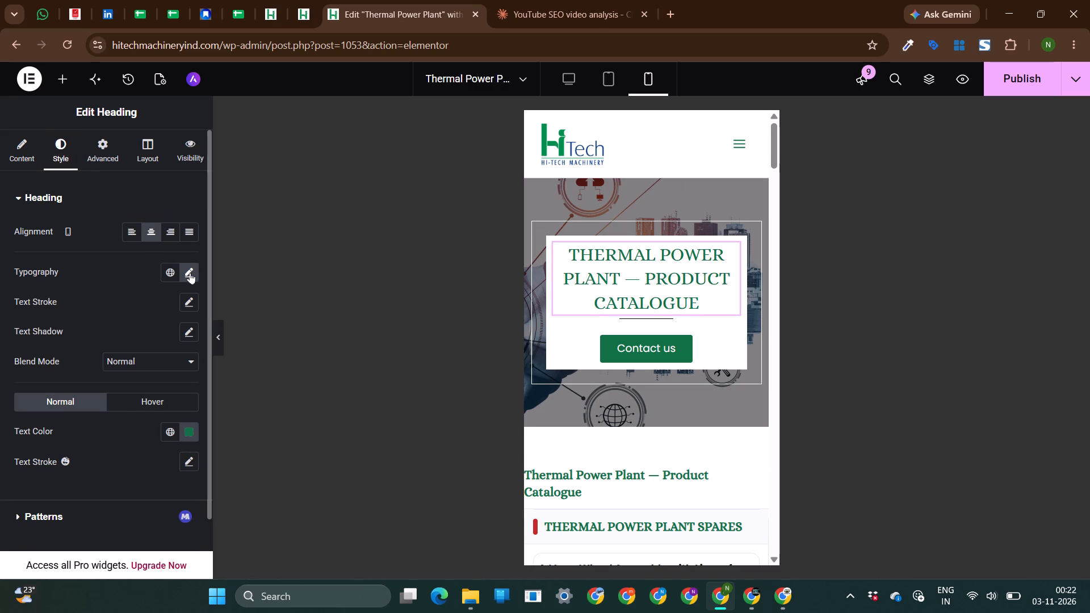
{"action": "left_click", "coordinate": [160, 386]}
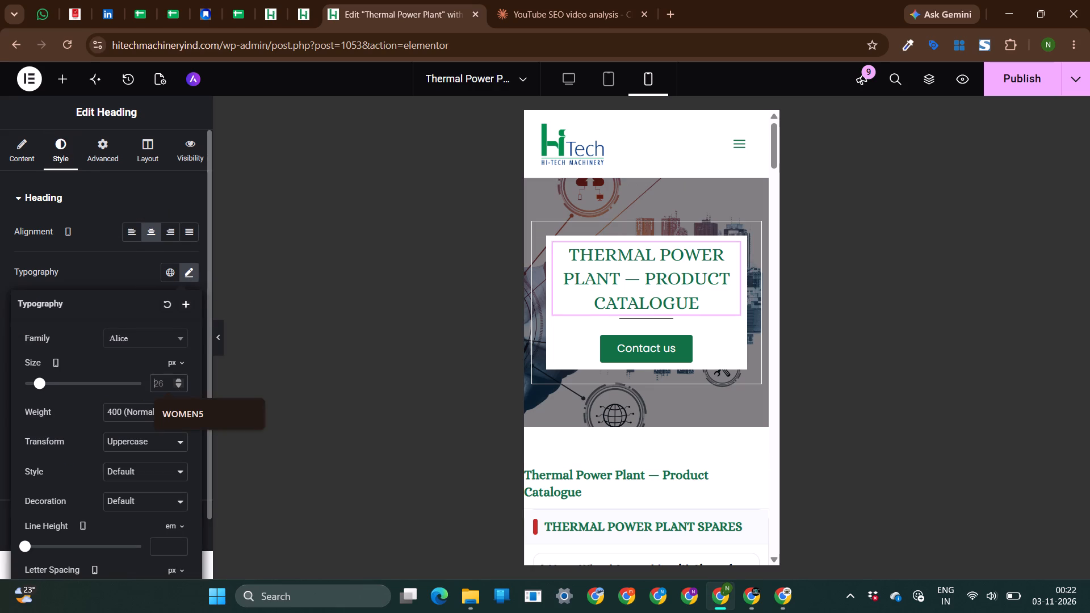
{"action": "key", "text": "2"}
{"action": "key", "text": "4"}
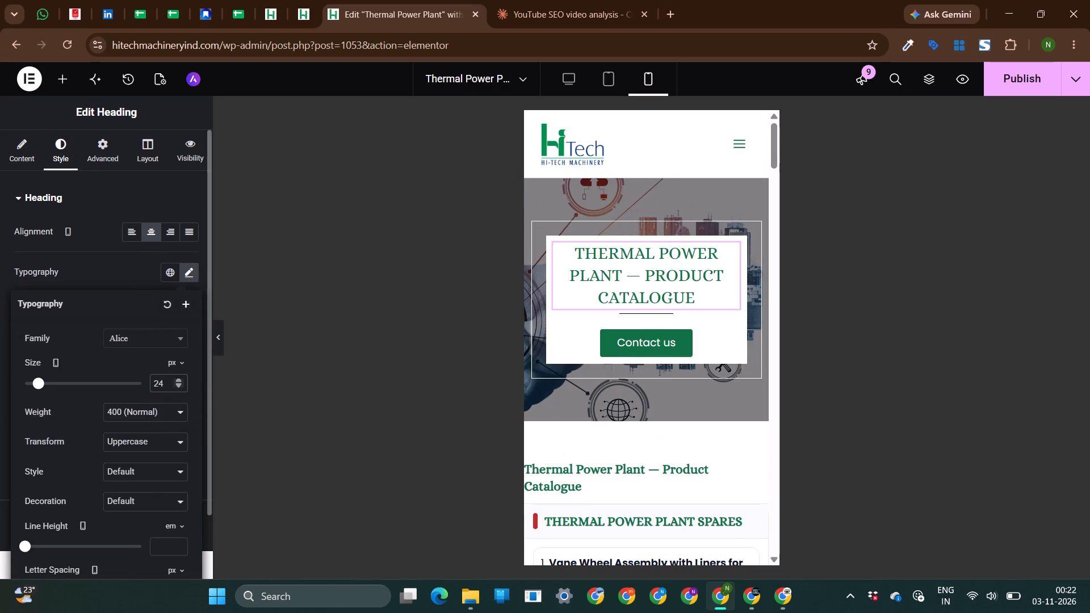
Set the hero heading's text transform to Capitalize, trying Lowercase first.
{"action": "left_click", "coordinate": [148, 337]}
{"action": "left_click", "coordinate": [125, 301]}
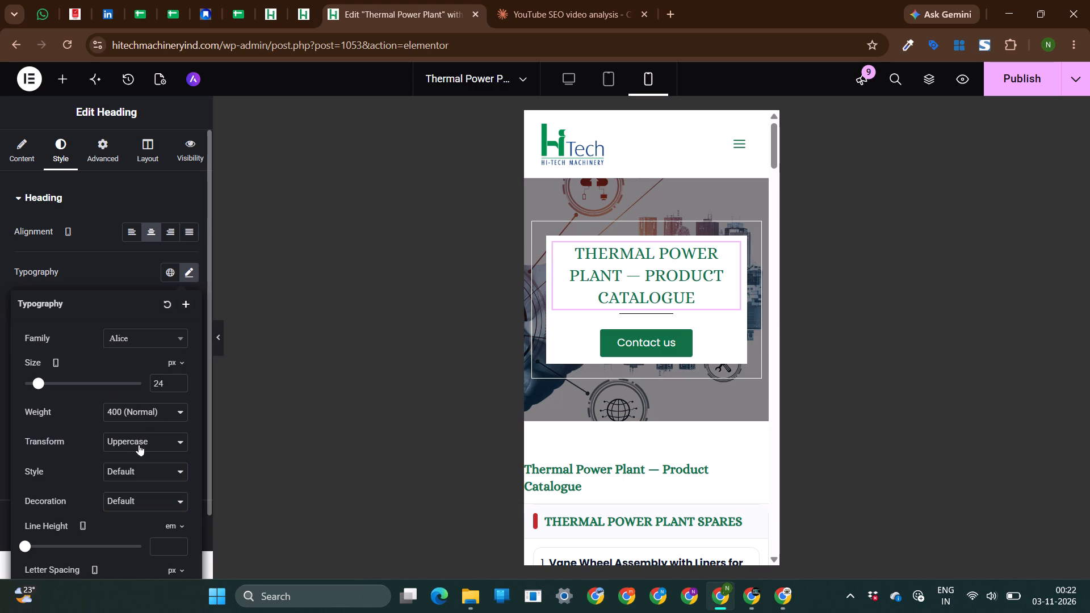
{"action": "left_click", "coordinate": [137, 446]}
{"action": "left_click", "coordinate": [130, 494]}
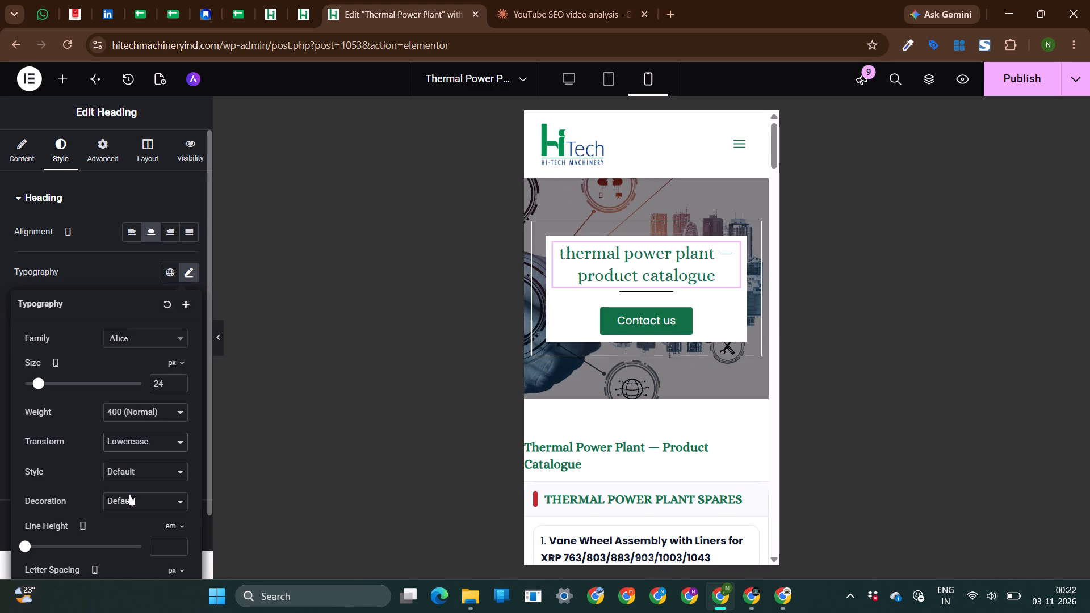
{"action": "left_click", "coordinate": [131, 443]}
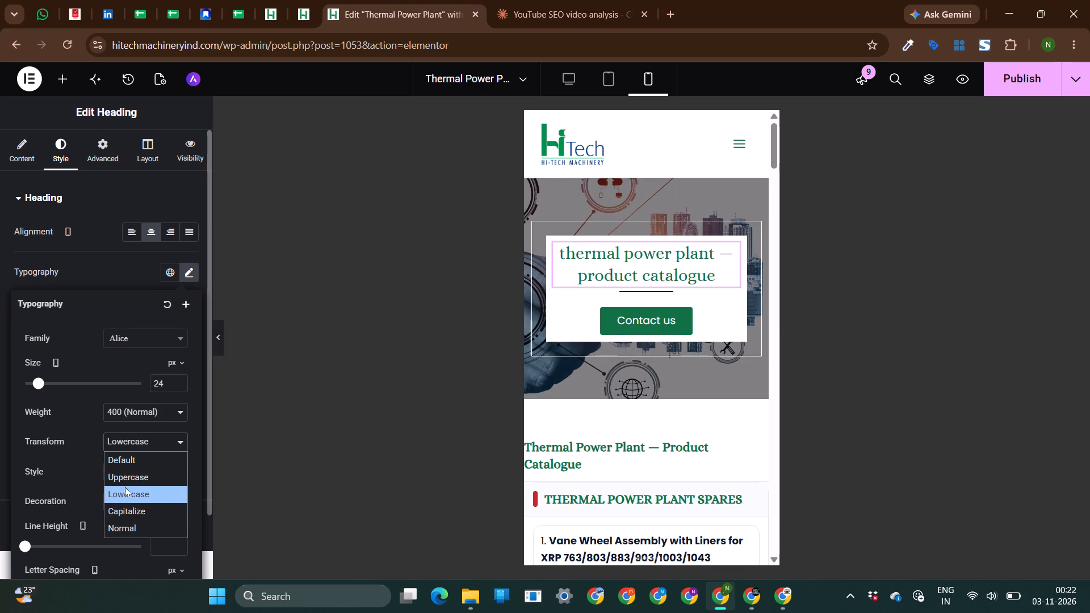
{"action": "left_click", "coordinate": [132, 510]}
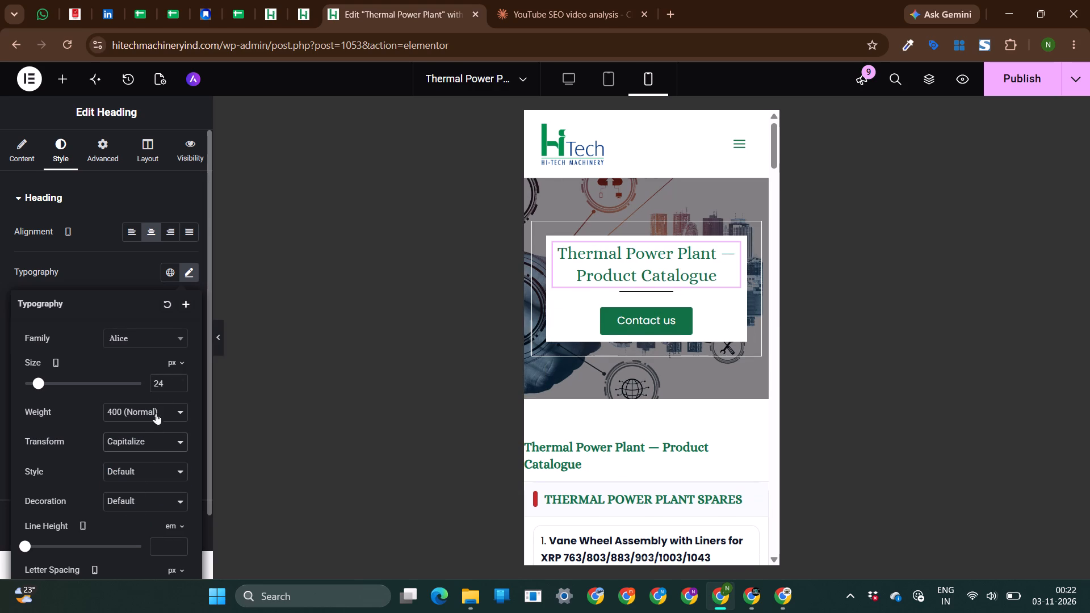
Try larger mobile font sizes up to 29 px for the hero heading, settle on 25 px, and publish the page.
{"action": "left_click", "coordinate": [176, 381]}
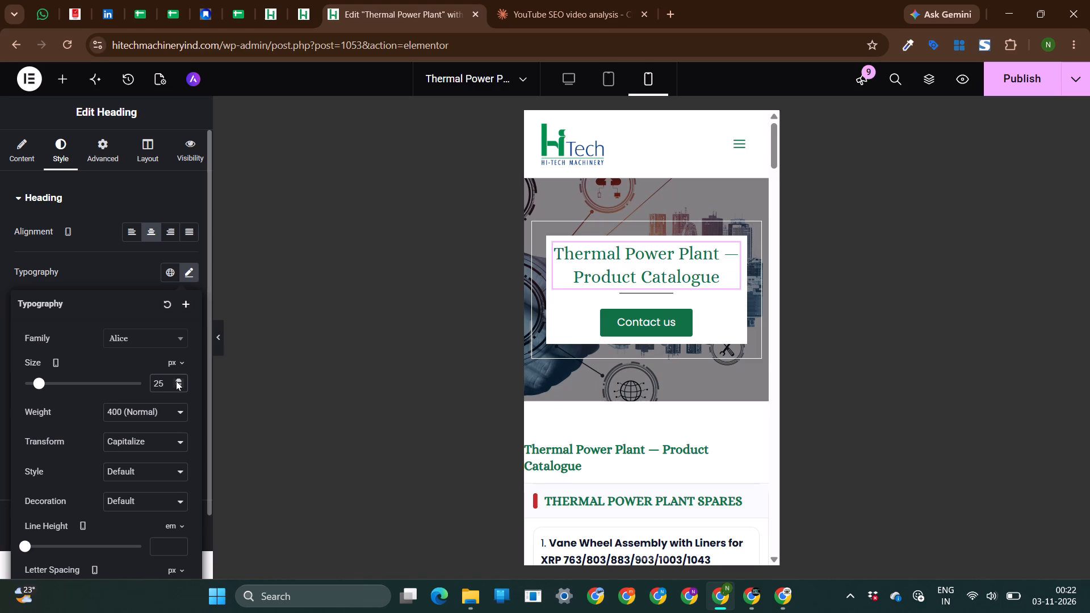
{"action": "left_click", "coordinate": [176, 381]}
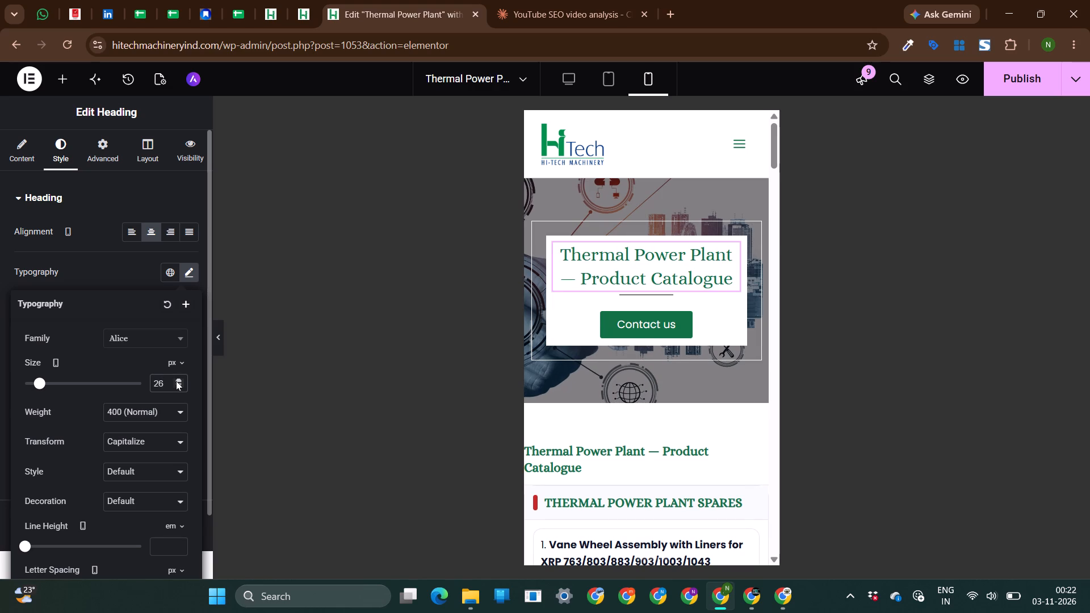
{"action": "left_click", "coordinate": [176, 381]}
{"action": "left_click", "coordinate": [176, 381]}
{"action": "left_click", "coordinate": [176, 381]}
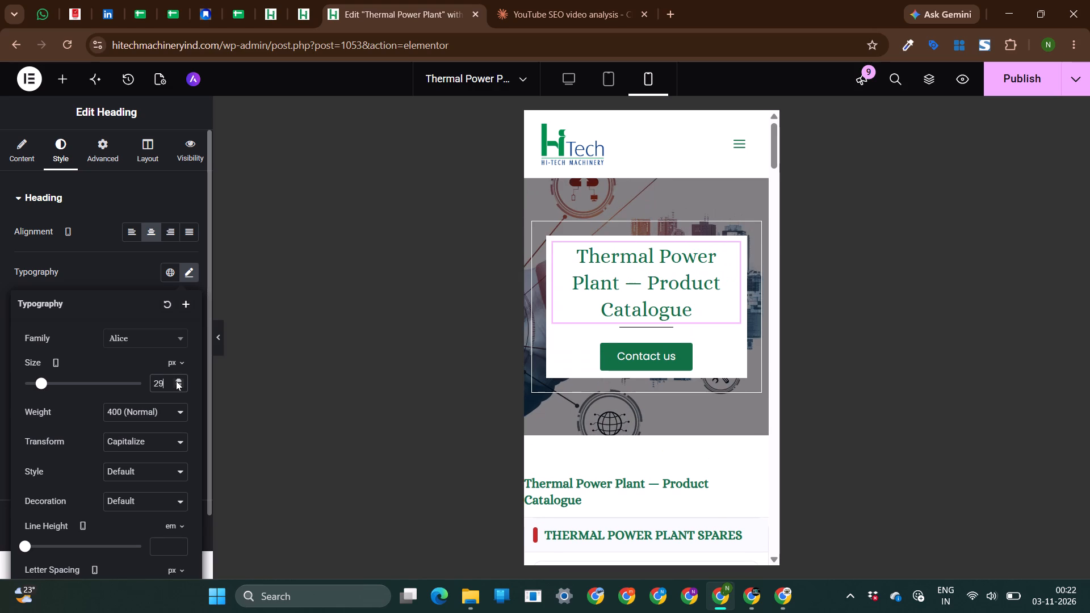
{"action": "triple_click", "coordinate": [176, 387]}
{"action": "left_click", "coordinate": [176, 387]}
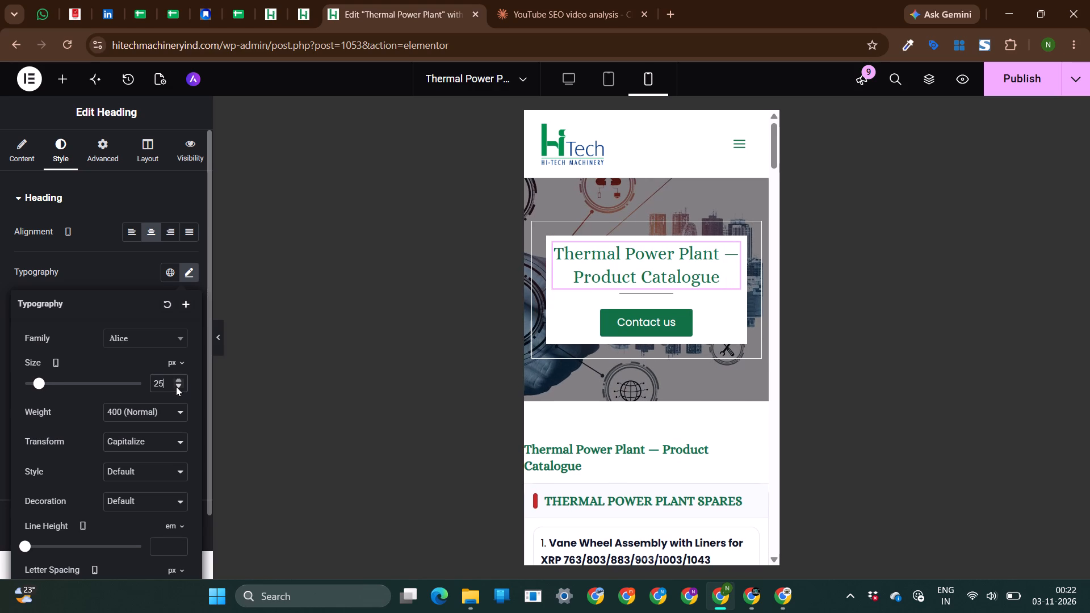
{"action": "left_click", "coordinate": [181, 383]}
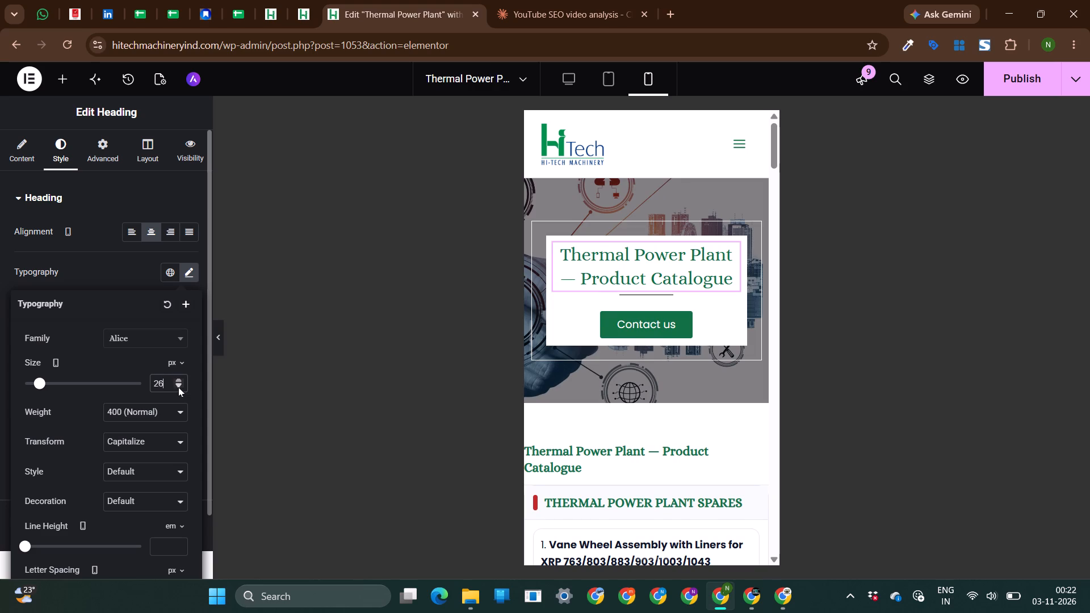
{"action": "left_click", "coordinate": [179, 379]}
{"action": "left_click", "coordinate": [179, 379]}
{"action": "left_click", "coordinate": [179, 379]}
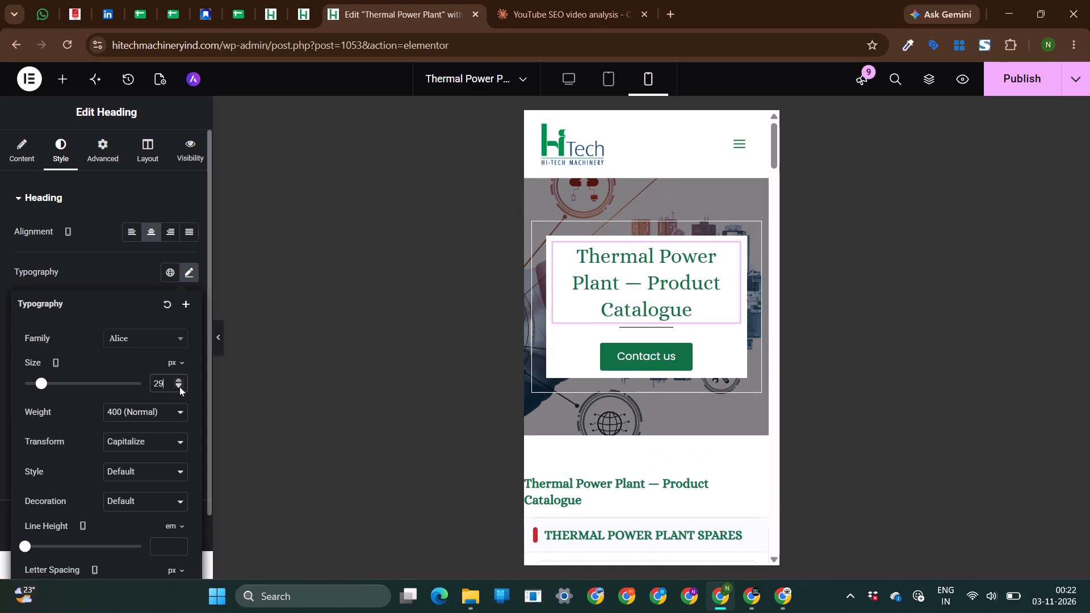
{"action": "triple_click", "coordinate": [179, 387]}
{"action": "left_click", "coordinate": [179, 387]}
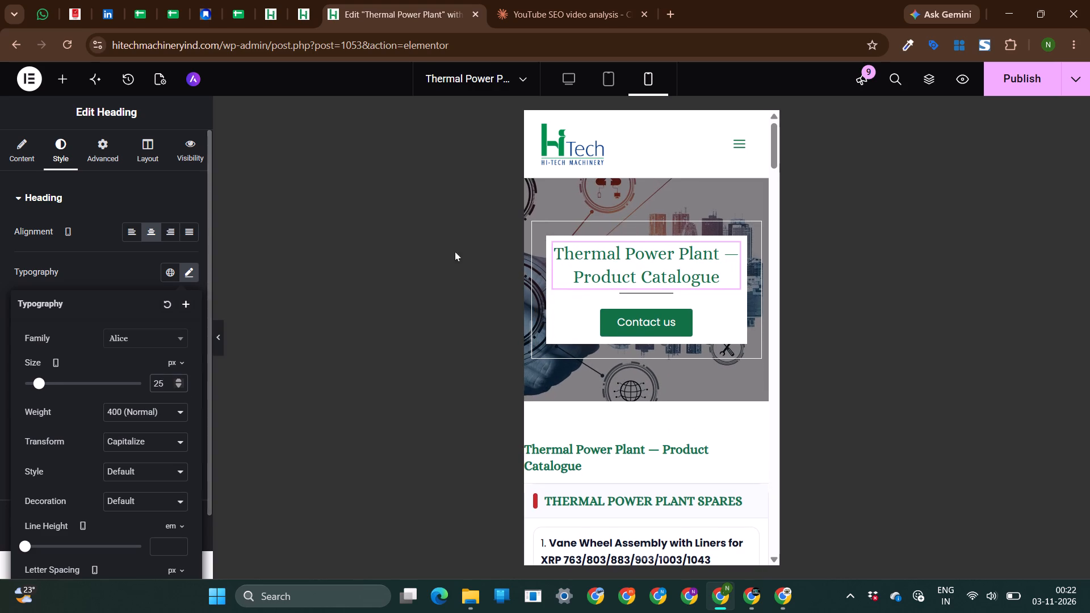
{"action": "left_click", "coordinate": [1000, 79]}
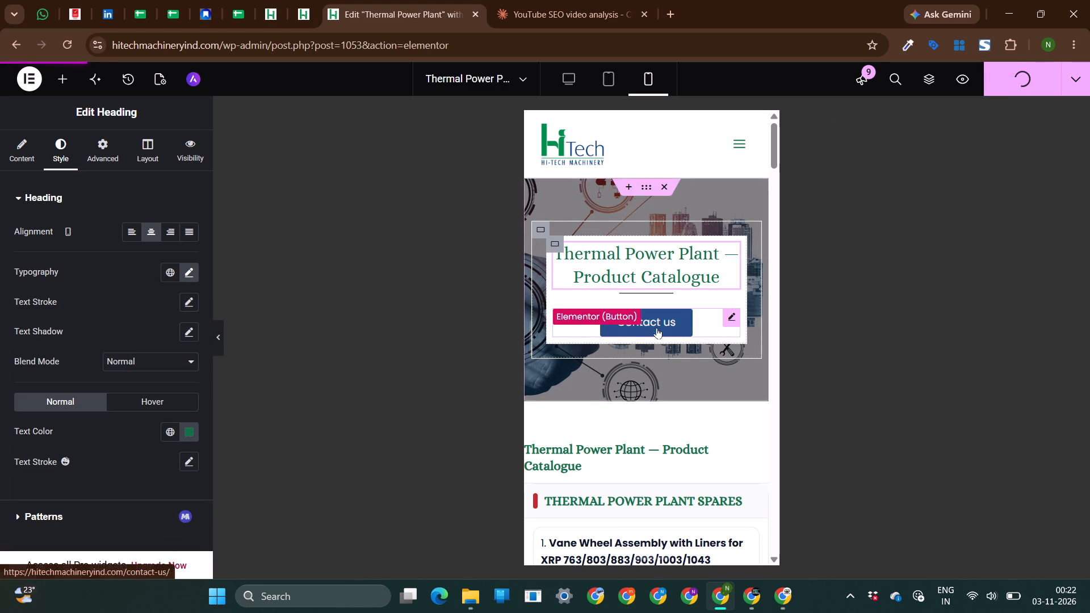
Unlink the mobile margin and padding values of the catalogue section's container and set its top padding to 50 px.
{"action": "scroll", "coordinate": [657, 328], "scroll_direction": "down", "scroll_amount": 4}
{"action": "left_click", "coordinate": [642, 182]}
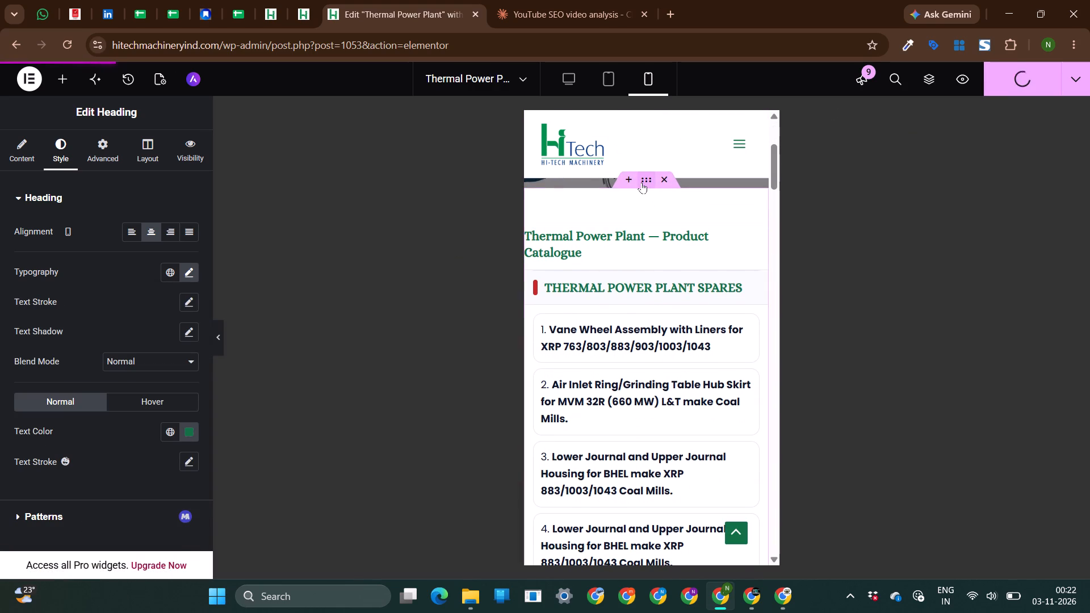
{"action": "left_click", "coordinate": [121, 141]}
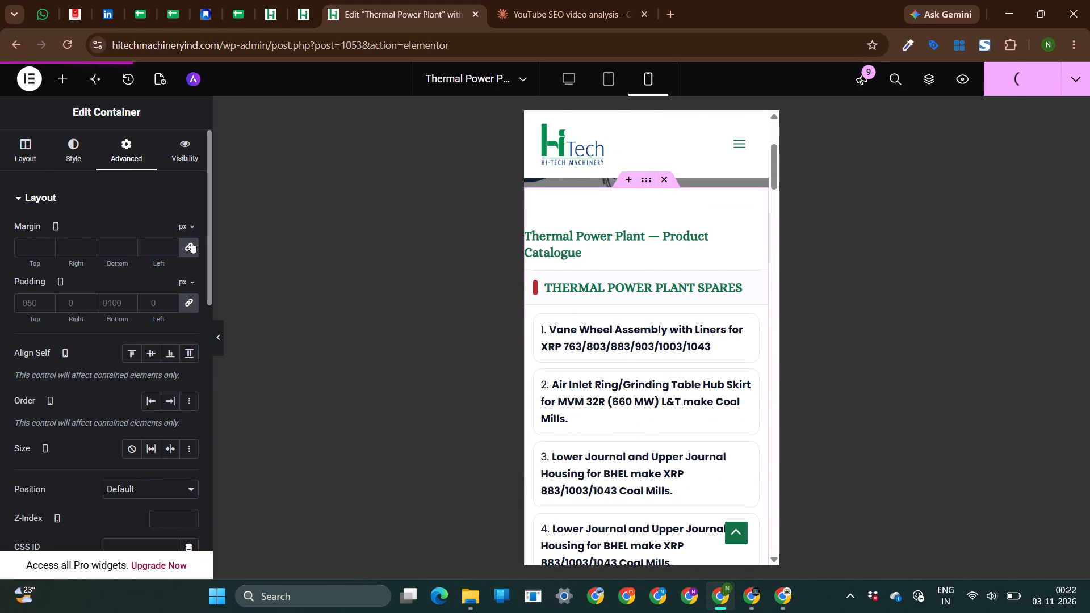
{"action": "left_click", "coordinate": [188, 244]}
{"action": "left_click", "coordinate": [186, 305]}
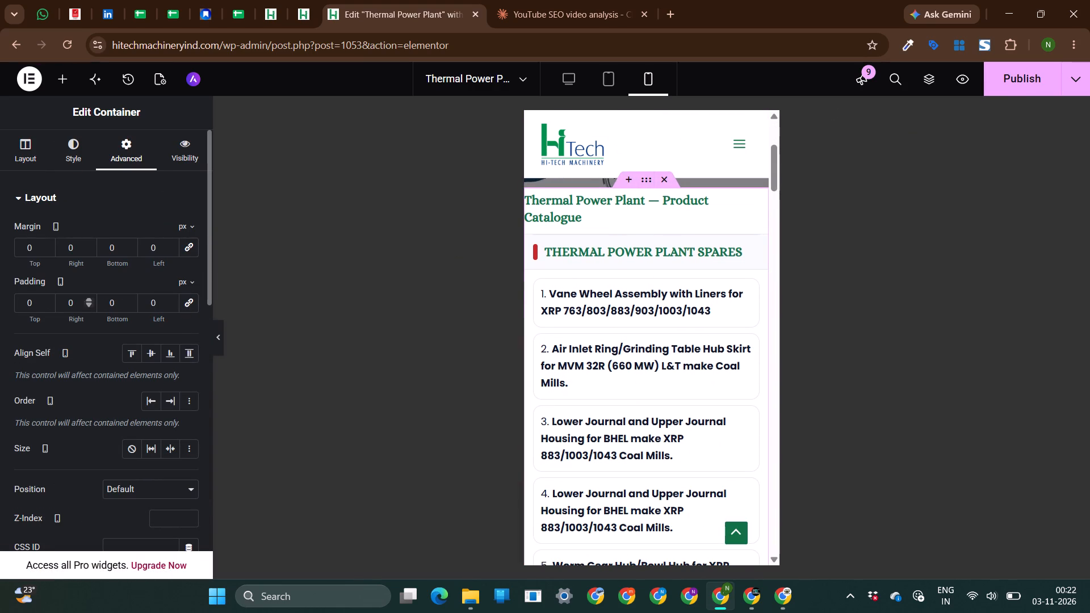
{"action": "left_click", "coordinate": [37, 300]}
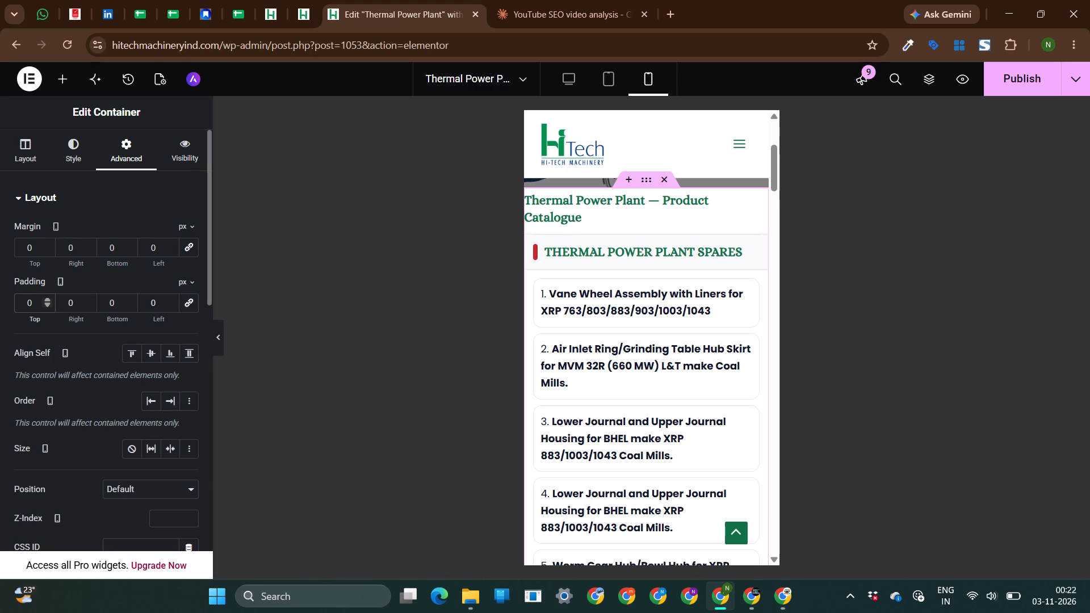
{"action": "type", "text": "89"}
{"action": "key", "text": "BackSpace"}
{"action": "key", "text": "BackSpace"}
{"action": "key", "text": "BackSpace"}
{"action": "key", "text": "BackSpace"}
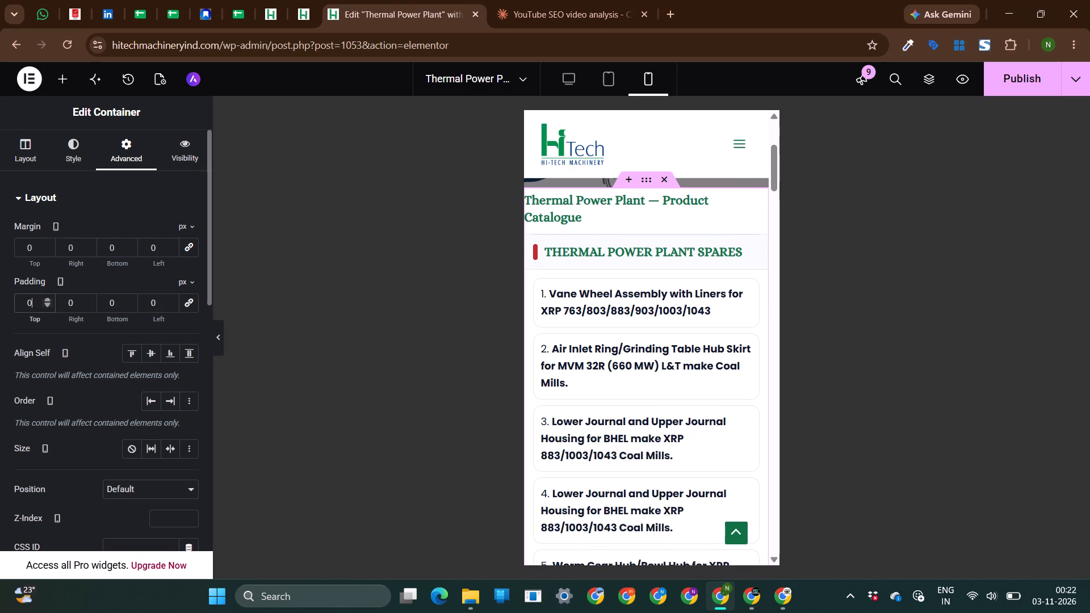
{"action": "type", "text": "50"}
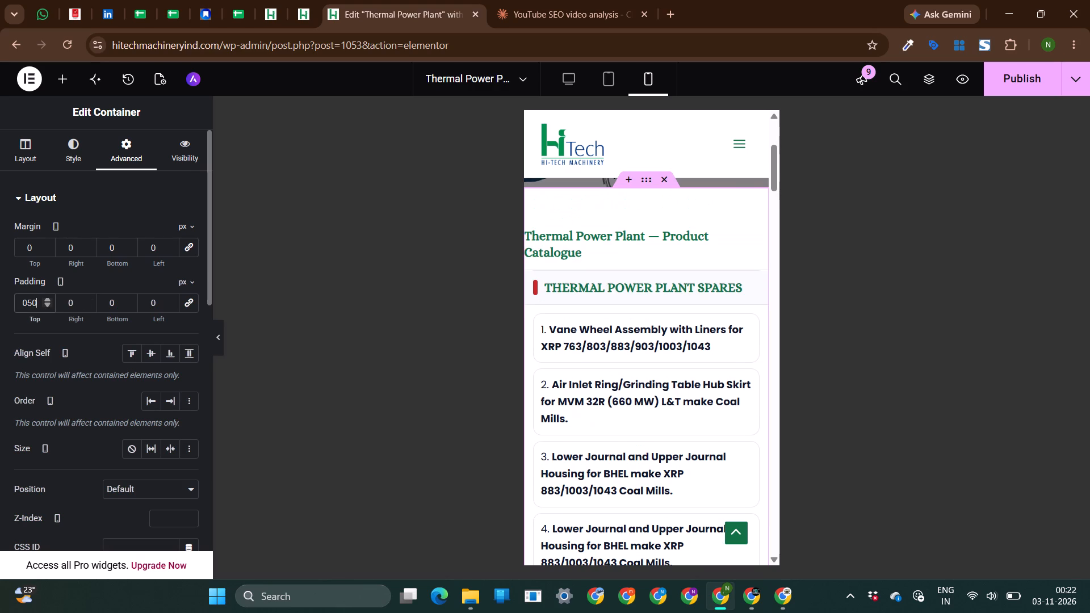
Set the catalogue container's mobile bottom padding to 50 px and its right and left padding to 10 px.
{"action": "left_click", "coordinate": [125, 301]}
{"action": "left_click", "coordinate": [114, 300]}
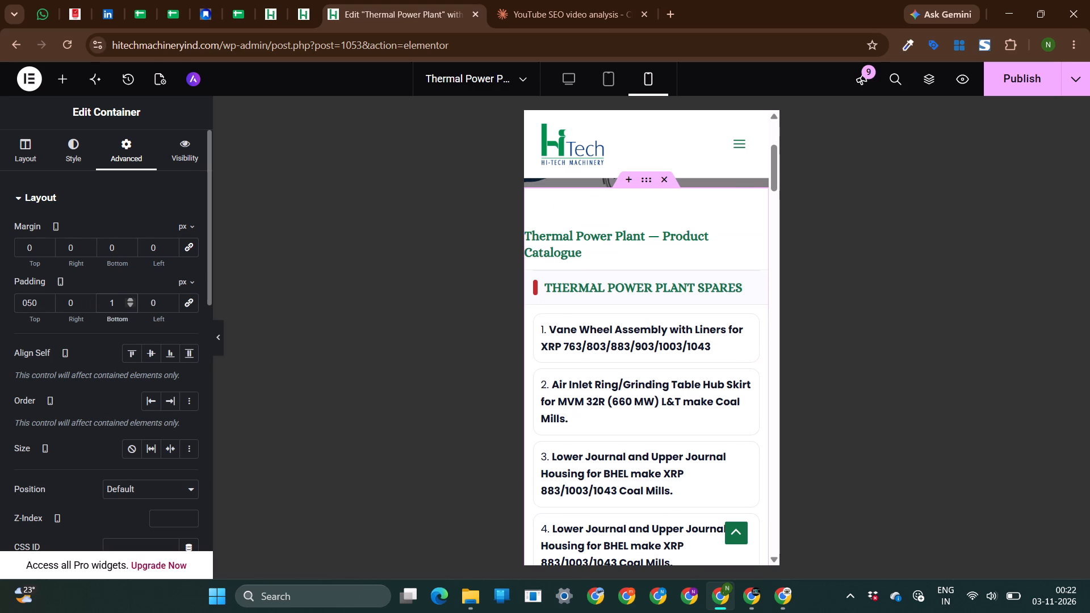
{"action": "key", "text": "BackSpace"}
{"action": "key", "text": "BackSpace"}
{"action": "type", "text": "50"}
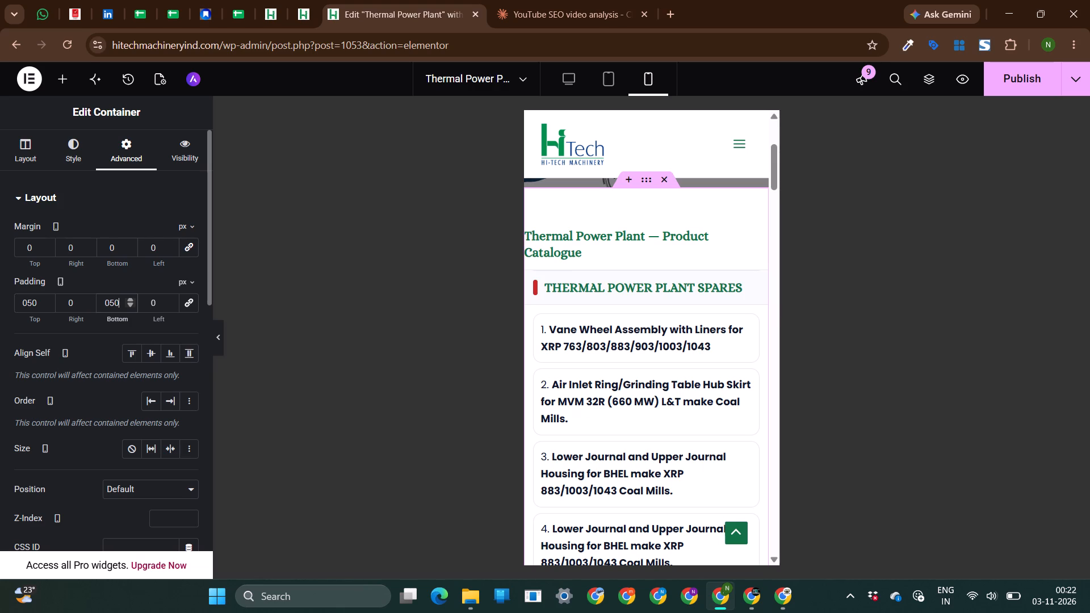
{"action": "left_click", "coordinate": [76, 303]}
{"action": "type", "text": "10"}
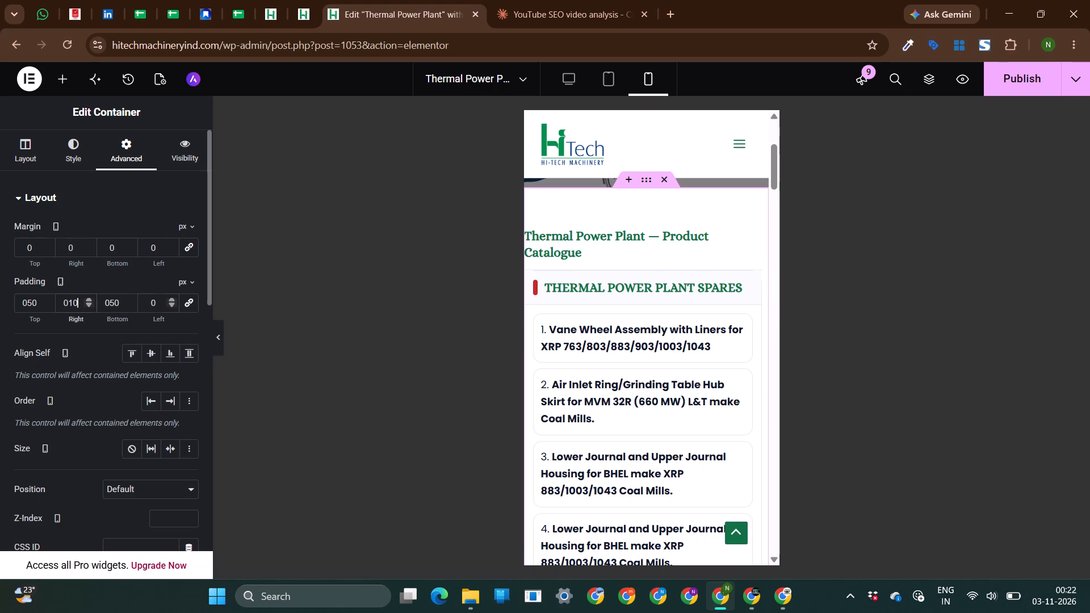
{"action": "left_click", "coordinate": [158, 303]}
{"action": "type", "text": "10"}
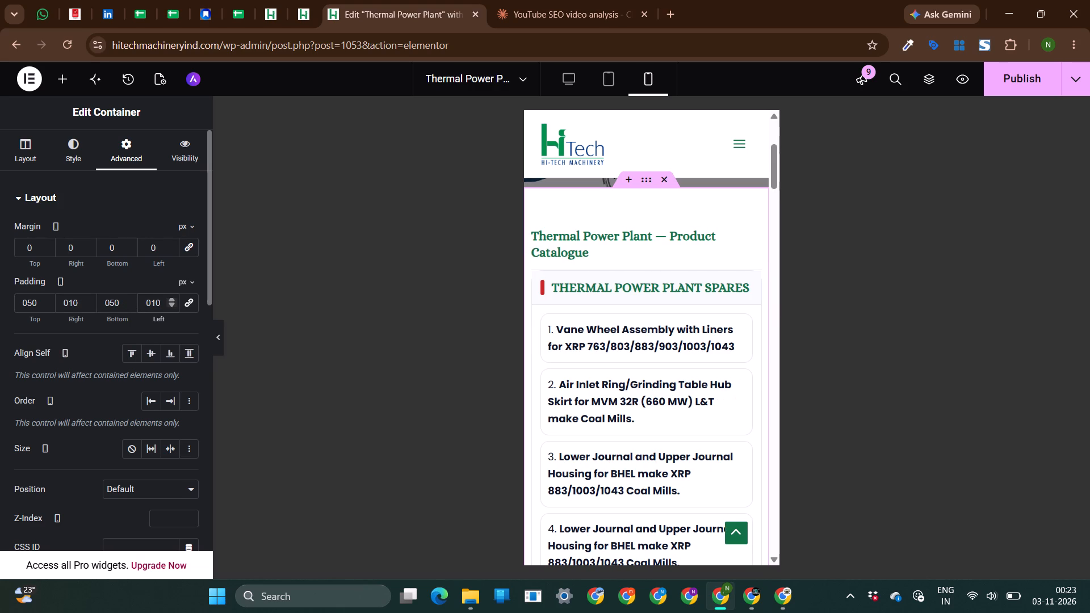
Open the product catalogue's HTML block for editing and copy all of its code.
{"action": "left_click", "coordinate": [596, 277]}
{"action": "left_click", "coordinate": [121, 436]}
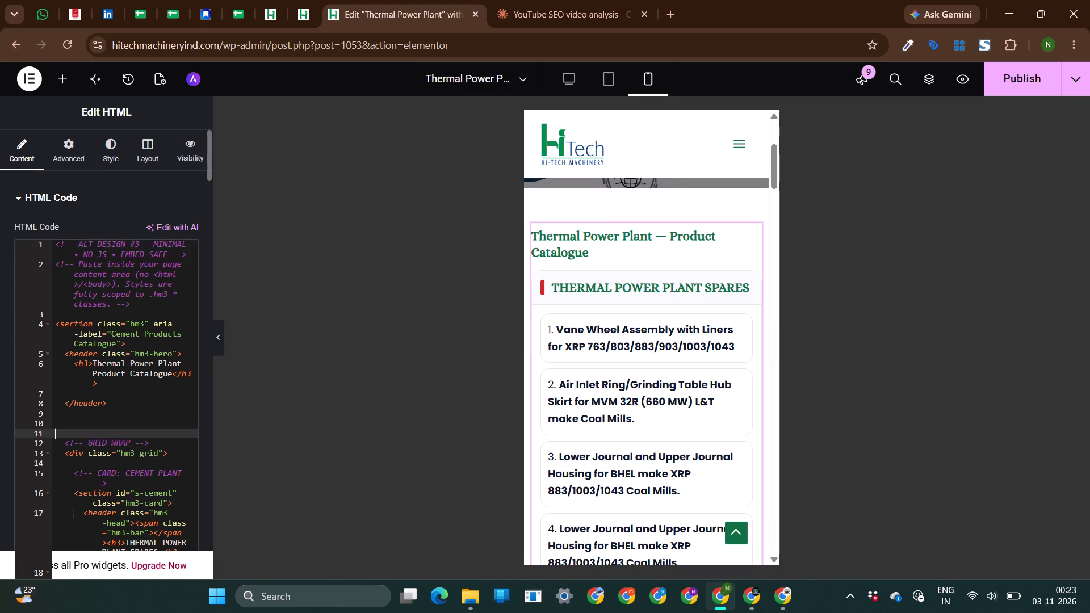
{"action": "key", "text": "ctrl+a"}
{"action": "key", "text": "ctrl+c"}
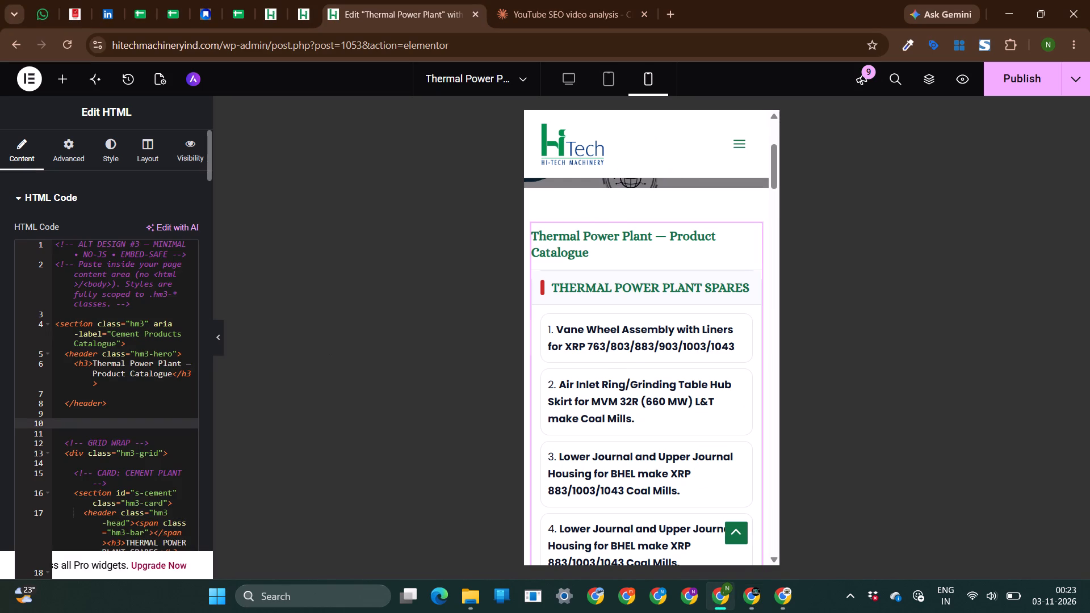
{"action": "key", "text": "ctrl+a"}
{"action": "key", "text": "ctrl+v"}
{"action": "key", "text": "ctrl+c"}
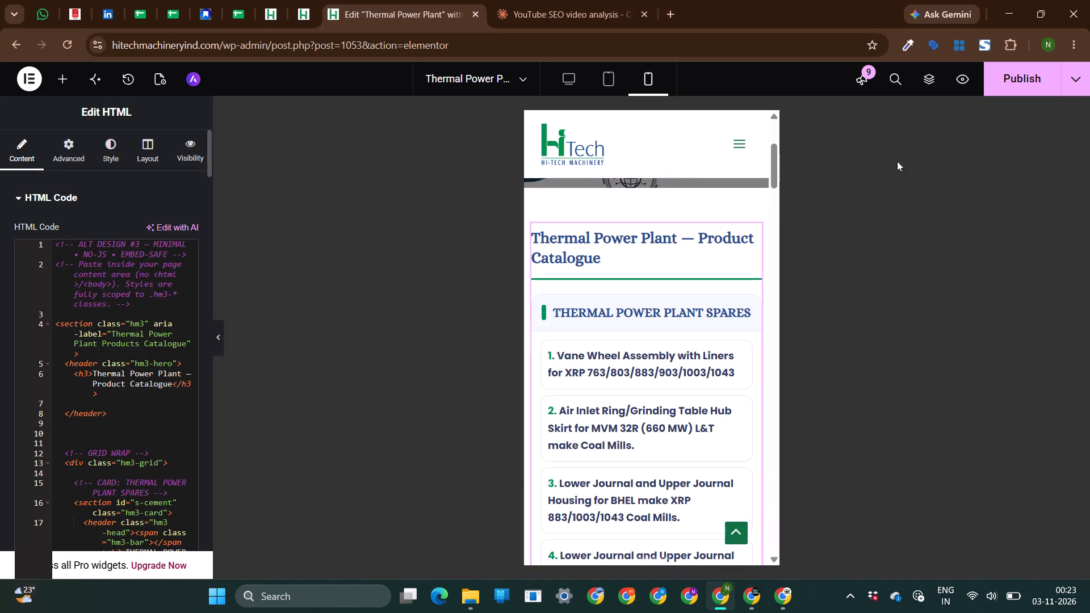
{"action": "left_click", "coordinate": [1015, 69]}
In desktop view, set the hero heading's font size to 27 px, trying 28 px first, and publish the page.
{"action": "scroll", "coordinate": [616, 312], "scroll_direction": "up", "scroll_amount": 4}
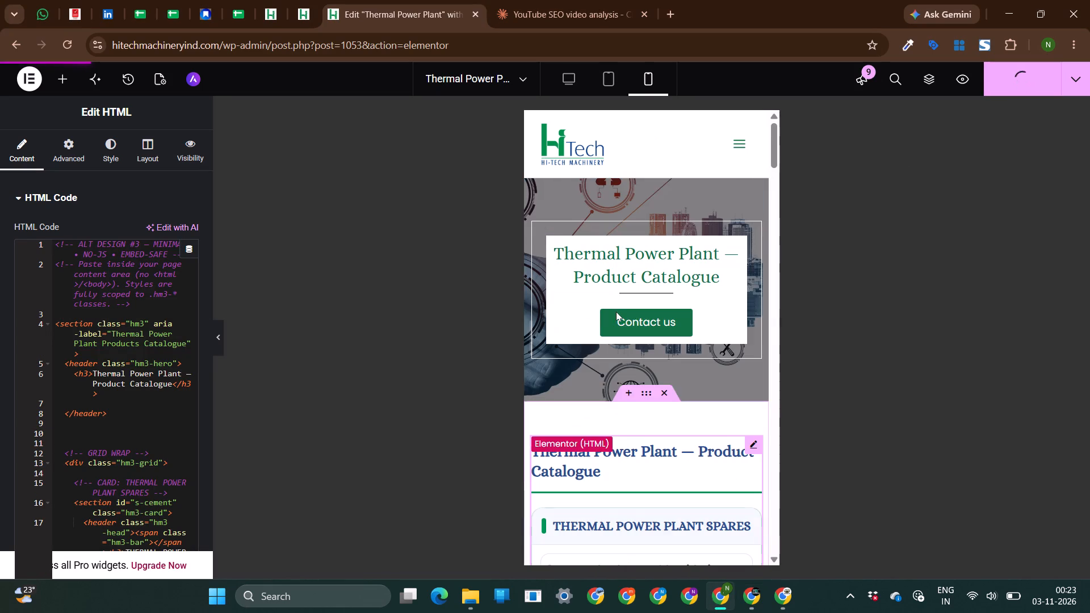
{"action": "left_click", "coordinate": [570, 81]}
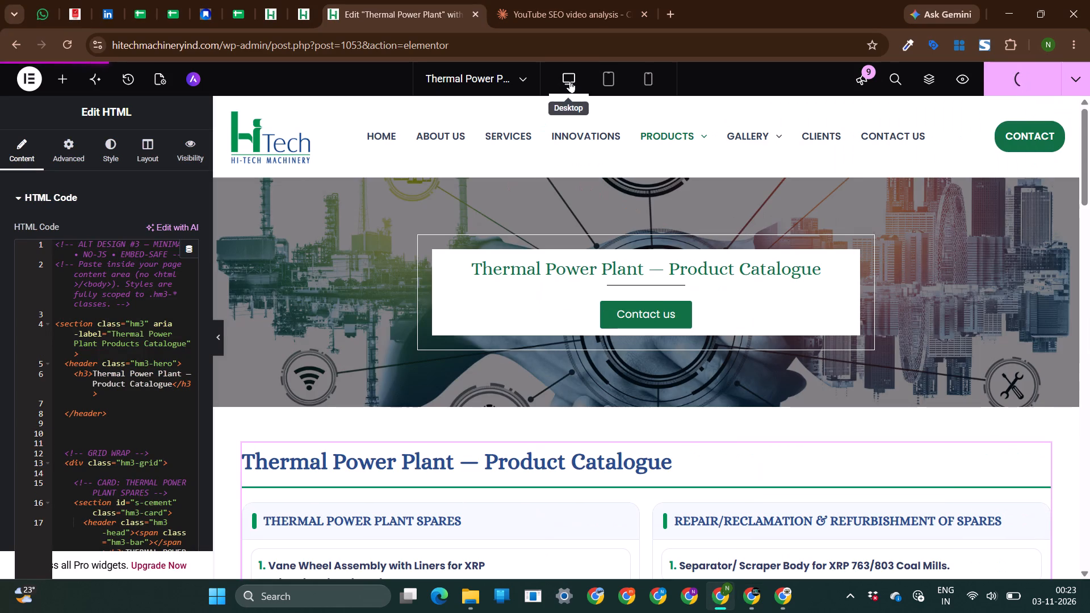
{"action": "left_click", "coordinate": [673, 271]}
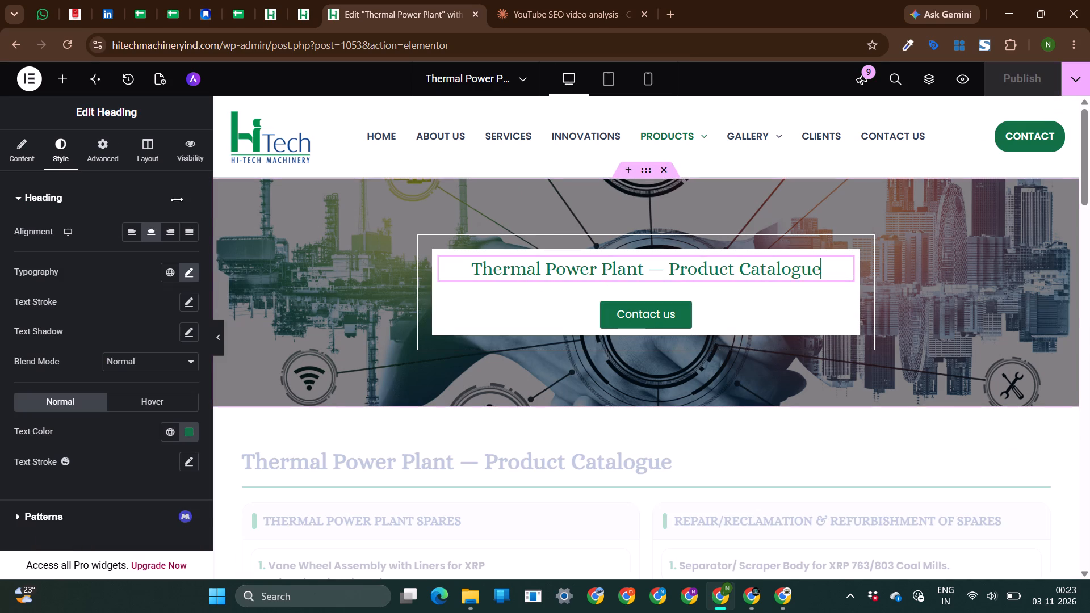
{"action": "left_click", "coordinate": [193, 272]}
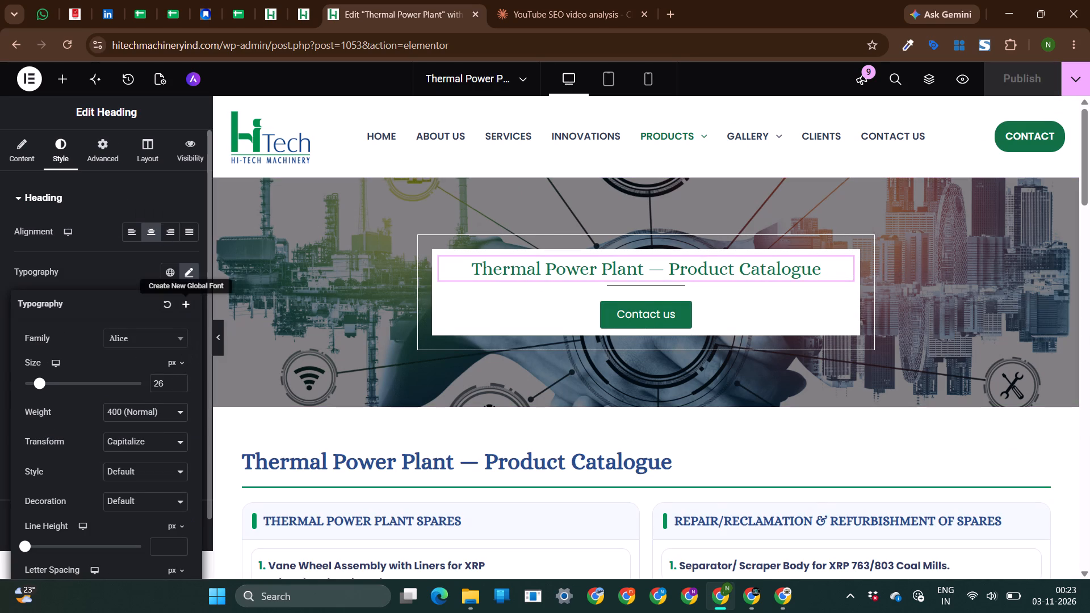
{"action": "left_click", "coordinate": [174, 381]}
{"action": "left_click", "coordinate": [174, 381]}
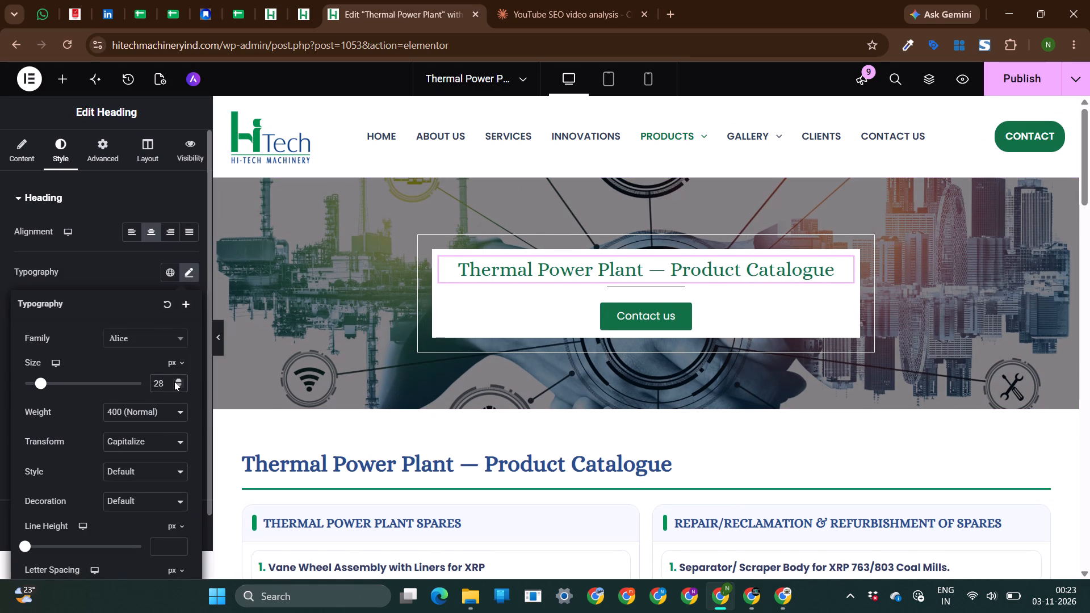
{"action": "left_click", "coordinate": [177, 388]}
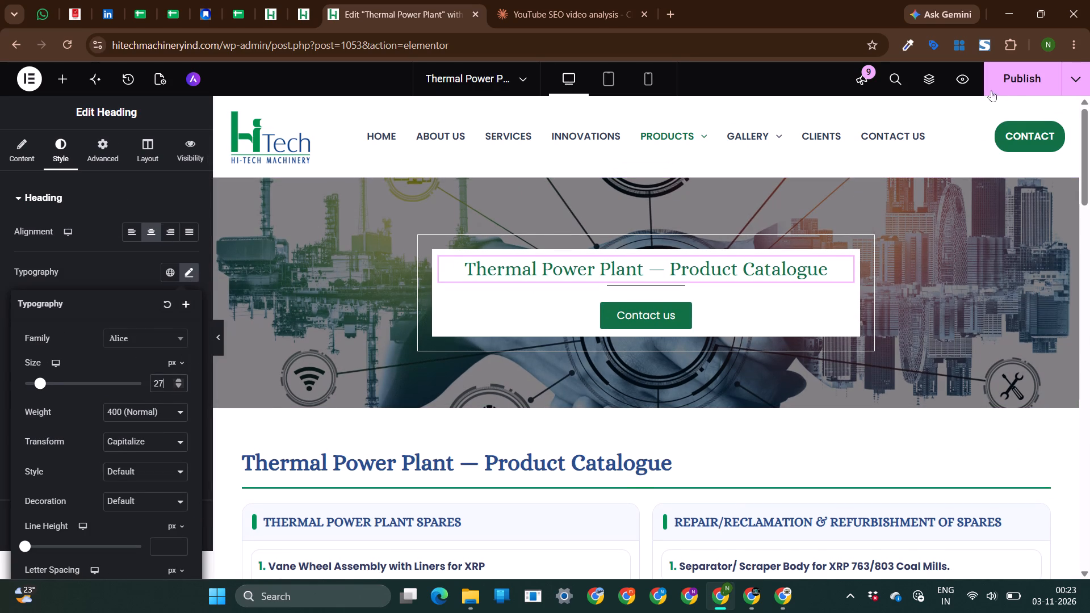
{"action": "left_click", "coordinate": [1013, 80]}
{"action": "scroll", "coordinate": [780, 270], "scroll_direction": "up", "scroll_amount": 2}
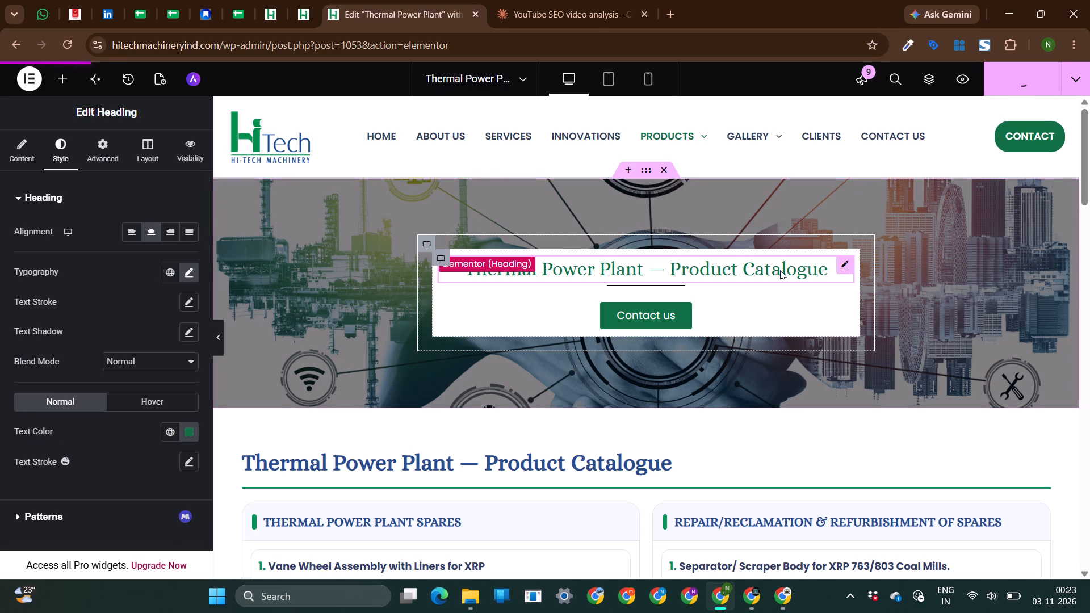
Switch to the Contact Us page editor, set the hero heading's mobile font size to 27 px, and publish the page.
{"action": "left_click", "coordinate": [300, 3]}
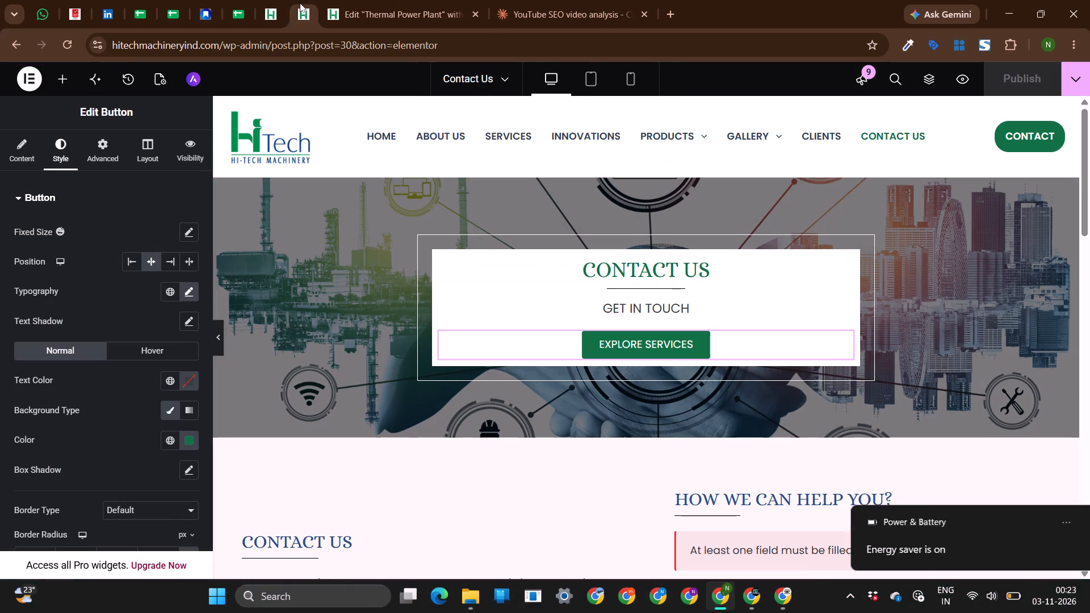
{"action": "left_click", "coordinate": [406, 1]}
{"action": "left_click", "coordinate": [305, 1]}
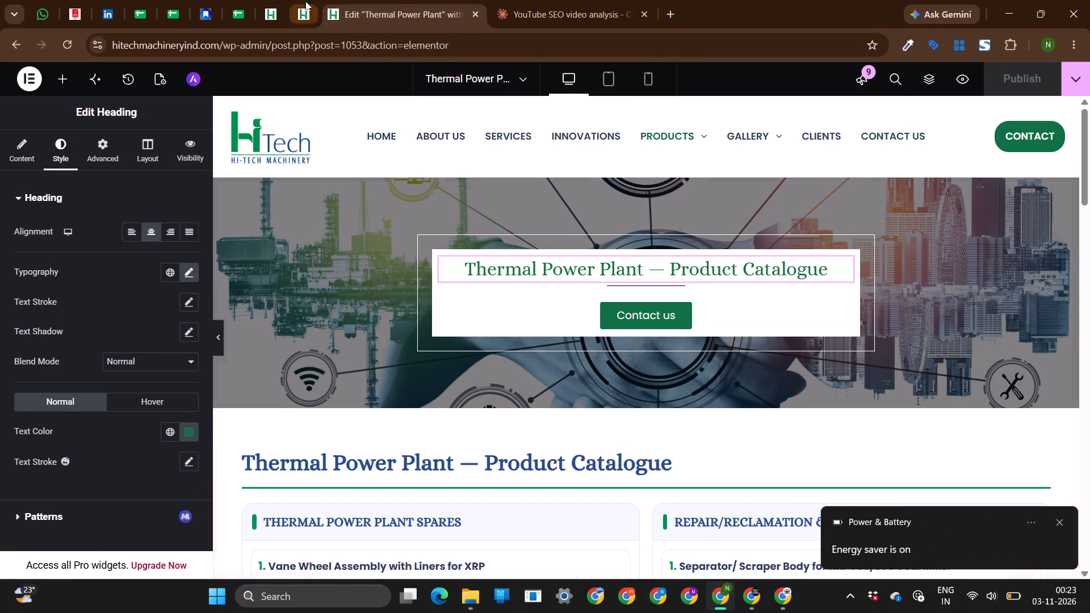
{"action": "scroll", "coordinate": [630, 296], "scroll_direction": "up", "scroll_amount": 2}
{"action": "left_click", "coordinate": [631, 75]}
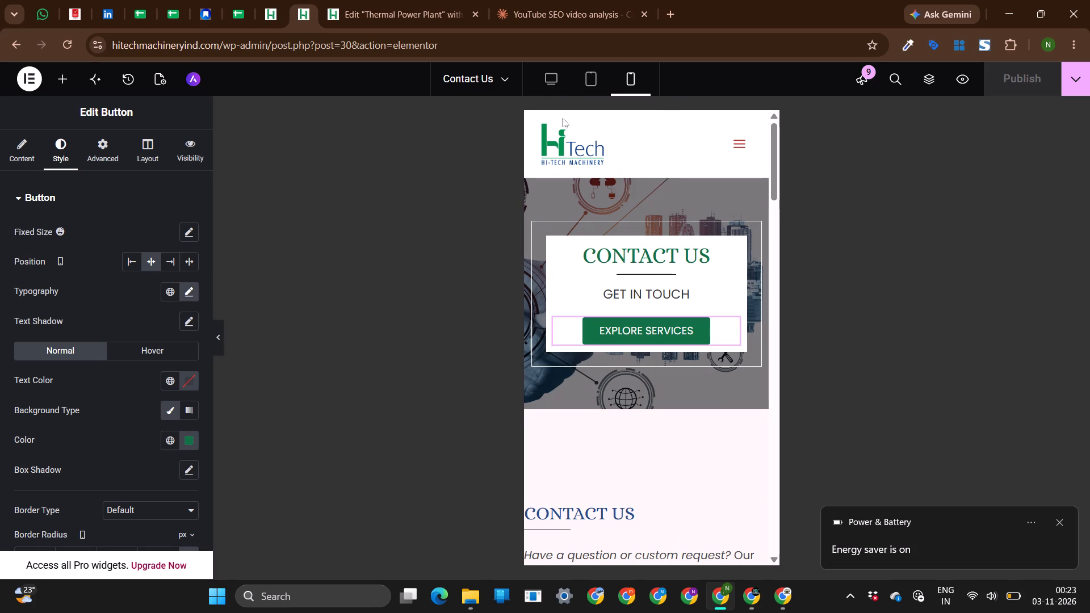
{"action": "left_click", "coordinate": [554, 82]}
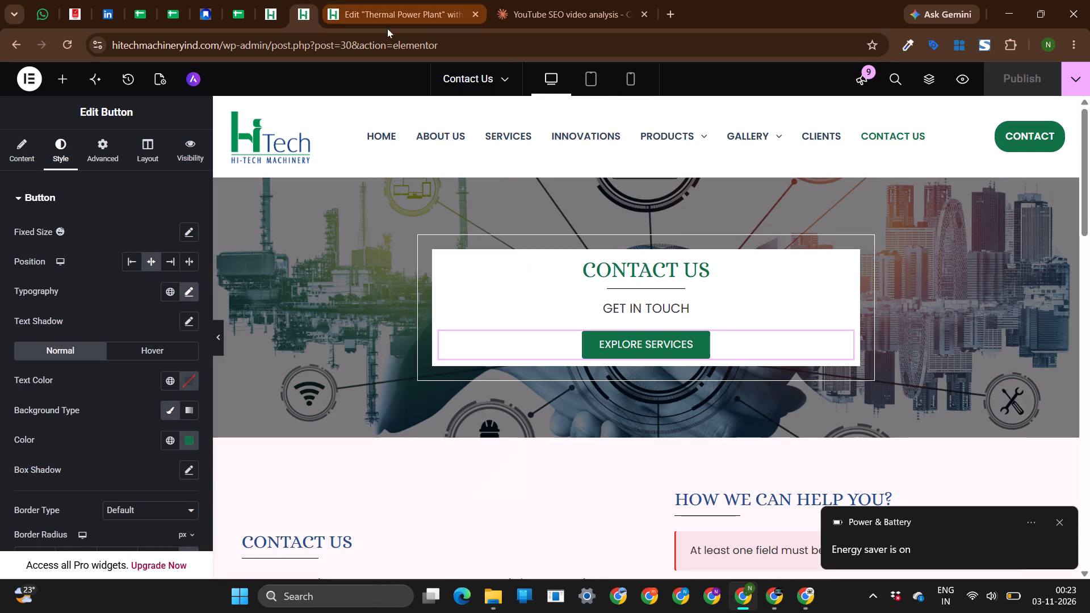
{"action": "left_click", "coordinate": [632, 78]}
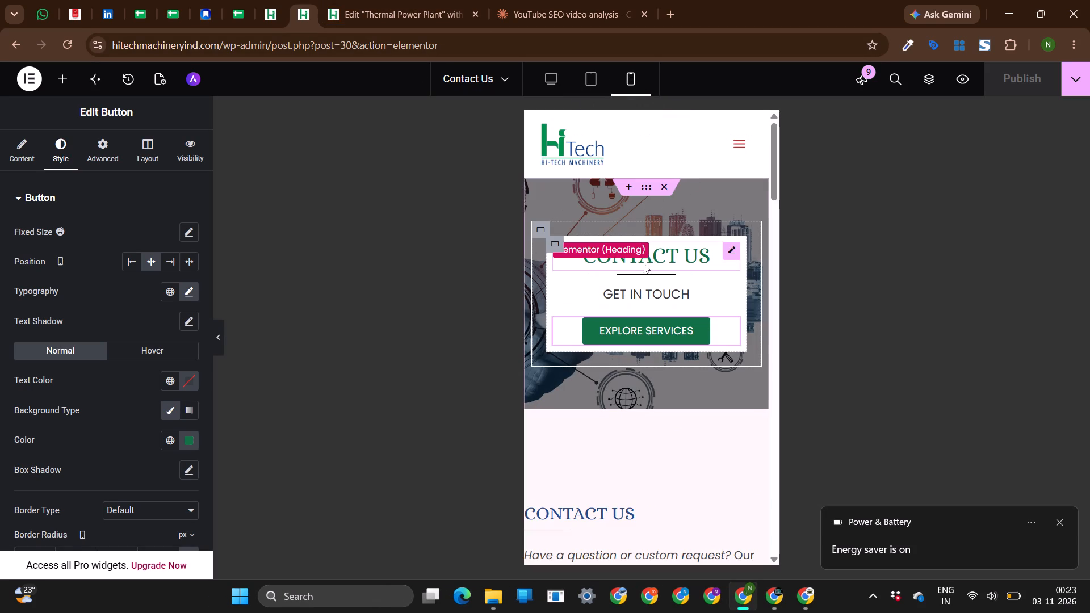
{"action": "left_click", "coordinate": [643, 264]}
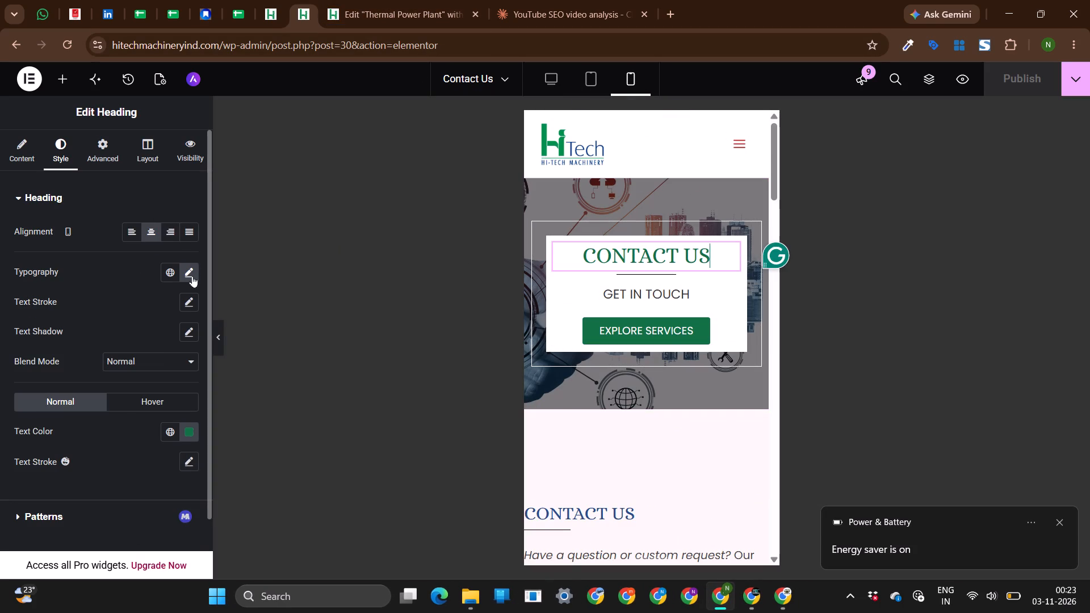
{"action": "left_click", "coordinate": [192, 276]}
{"action": "left_click", "coordinate": [165, 383]}
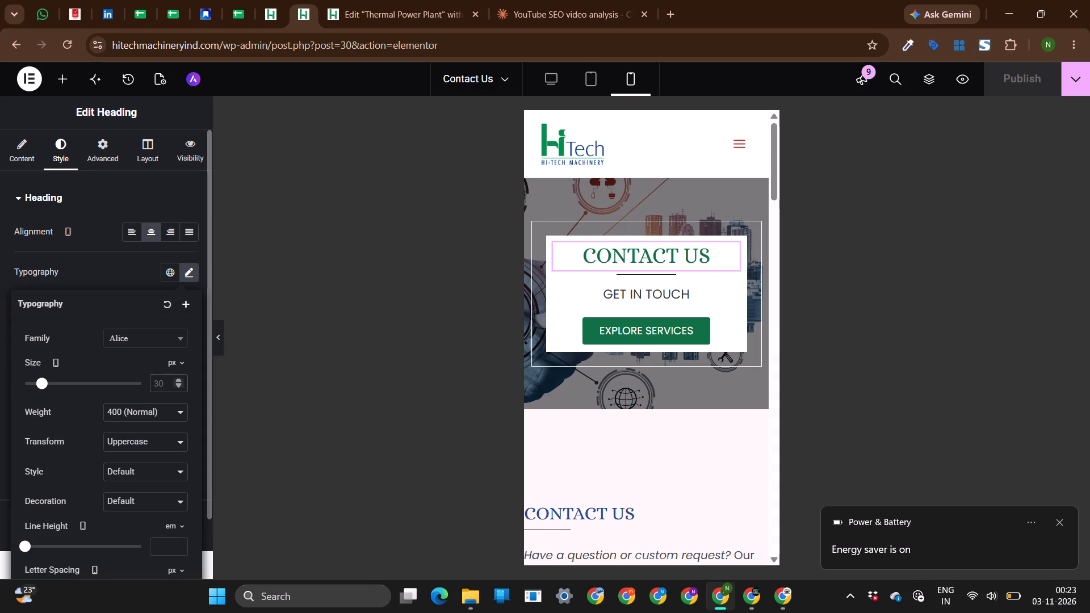
{"action": "type", "text": "27"}
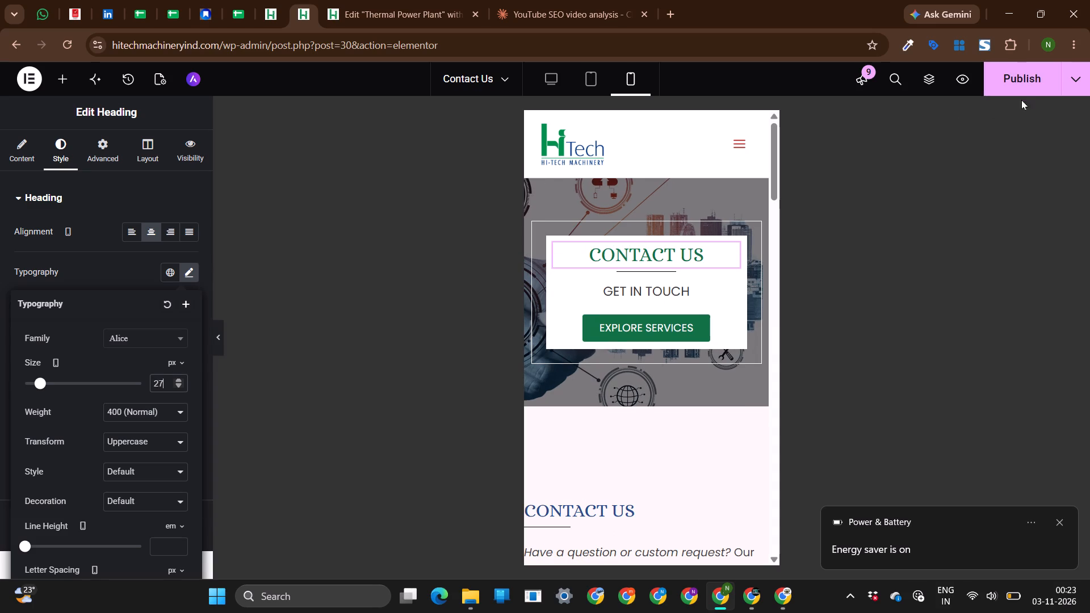
{"action": "left_click", "coordinate": [1021, 83]}
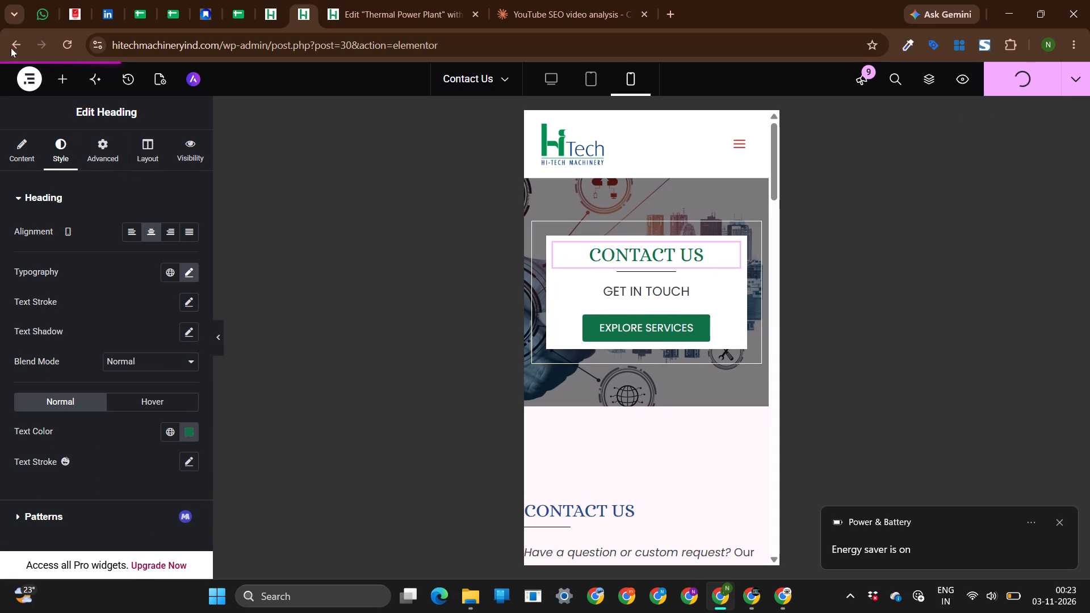
Open the Cement Plant page in the Elementor editor, switch to mobile view, and open the hero heading's style settings.
{"action": "left_click", "coordinate": [369, 12]}
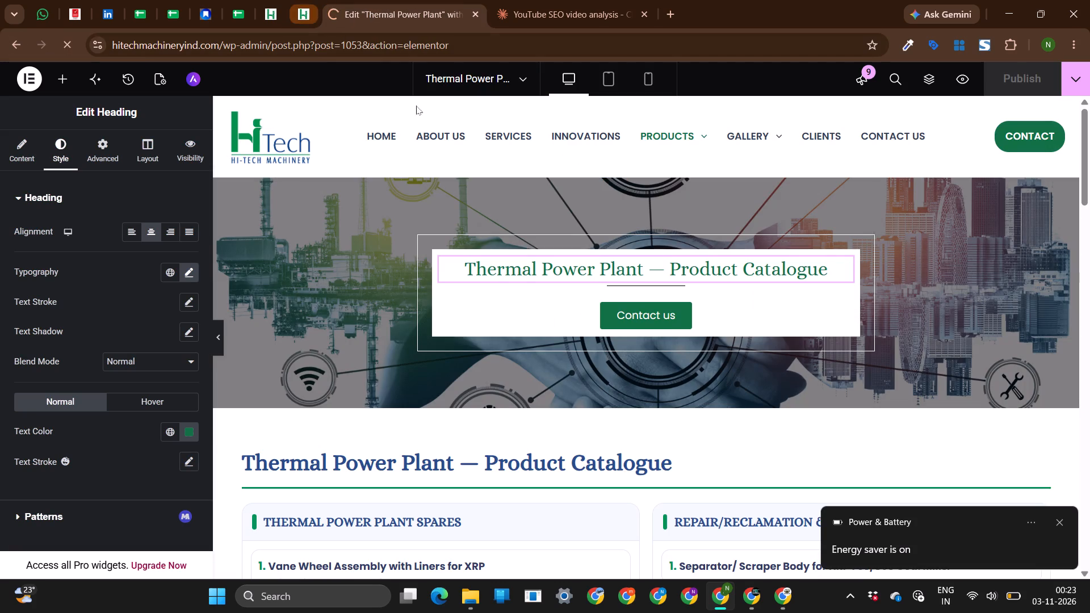
{"action": "scroll", "coordinate": [527, 308], "scroll_direction": "up", "scroll_amount": 3}
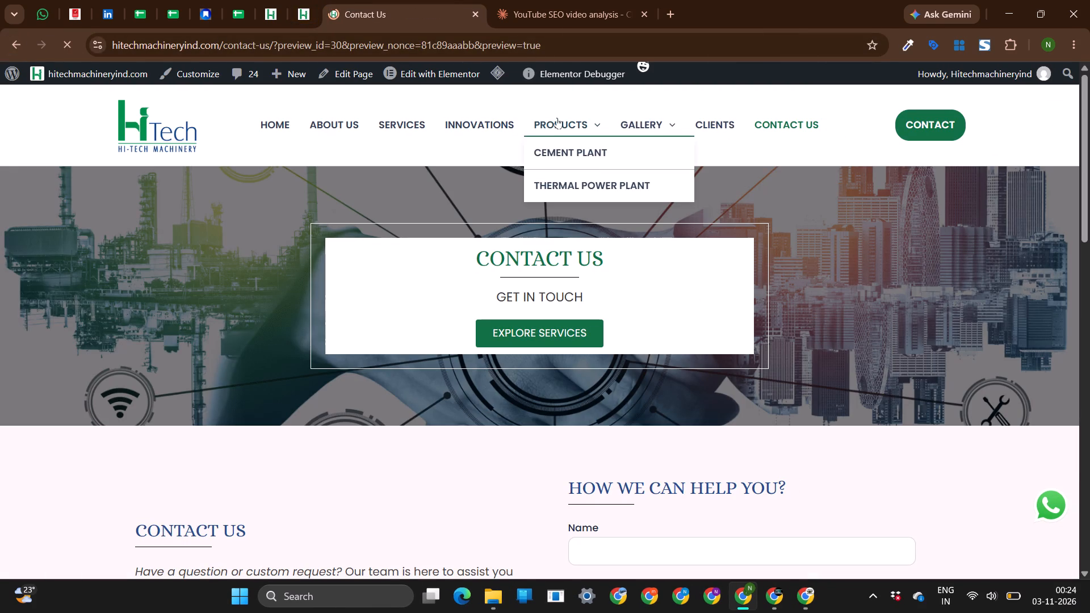
{"action": "left_click", "coordinate": [594, 156]}
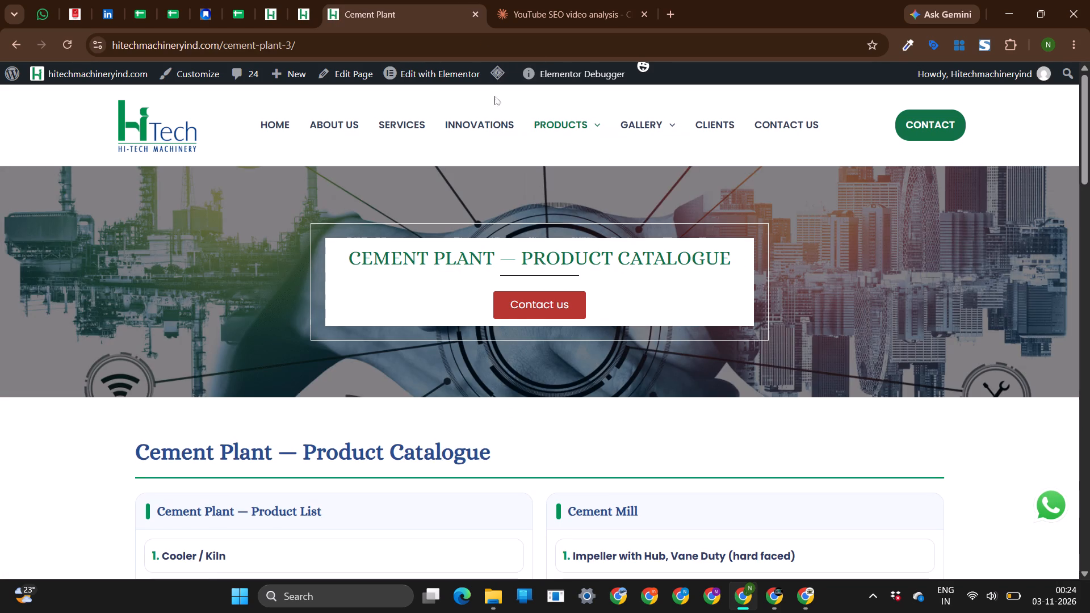
{"action": "left_click", "coordinate": [448, 77]}
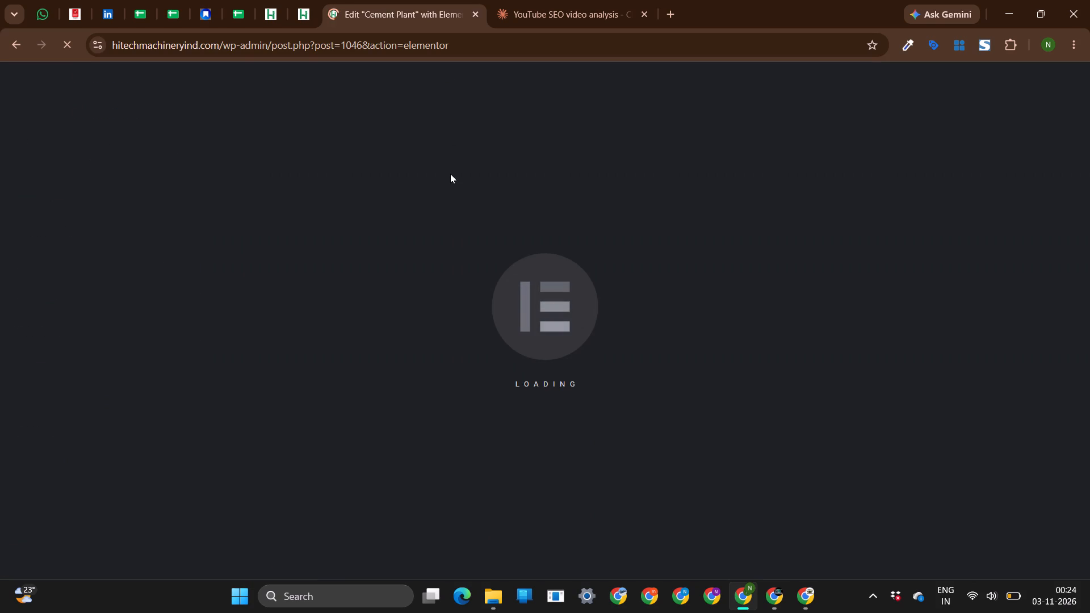
{"action": "left_click", "coordinate": [305, 11]}
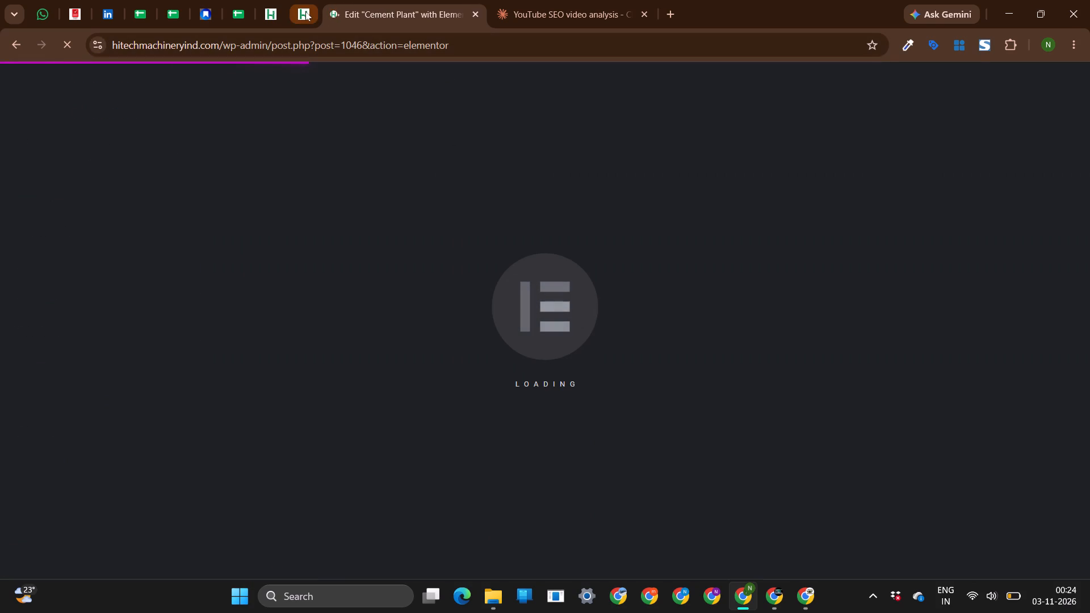
{"action": "left_click", "coordinate": [413, 2]}
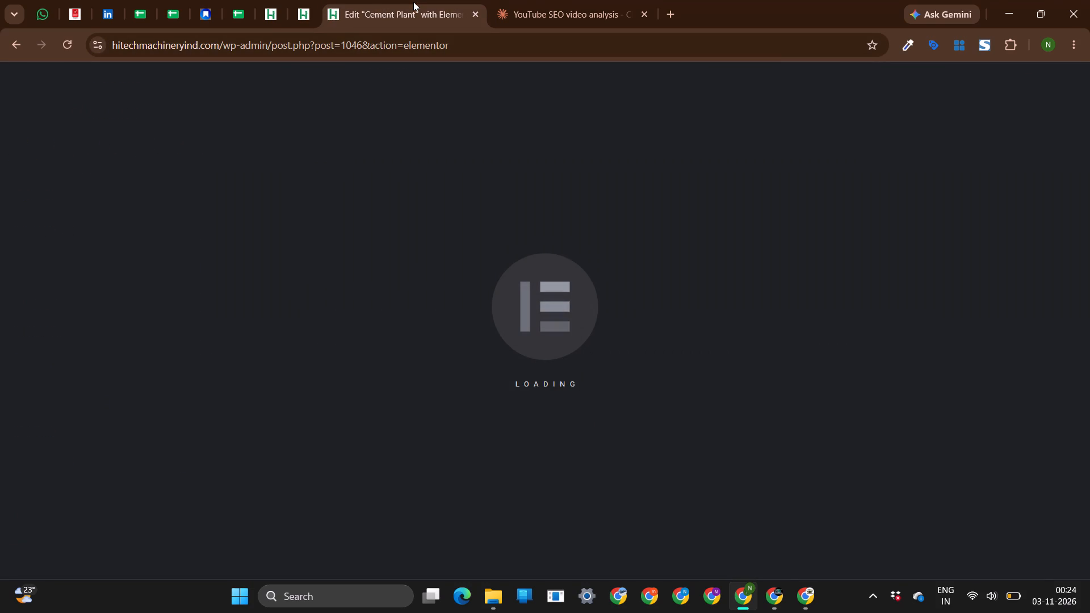
{"action": "left_click", "coordinate": [306, 4]}
{"action": "left_click", "coordinate": [381, 3]}
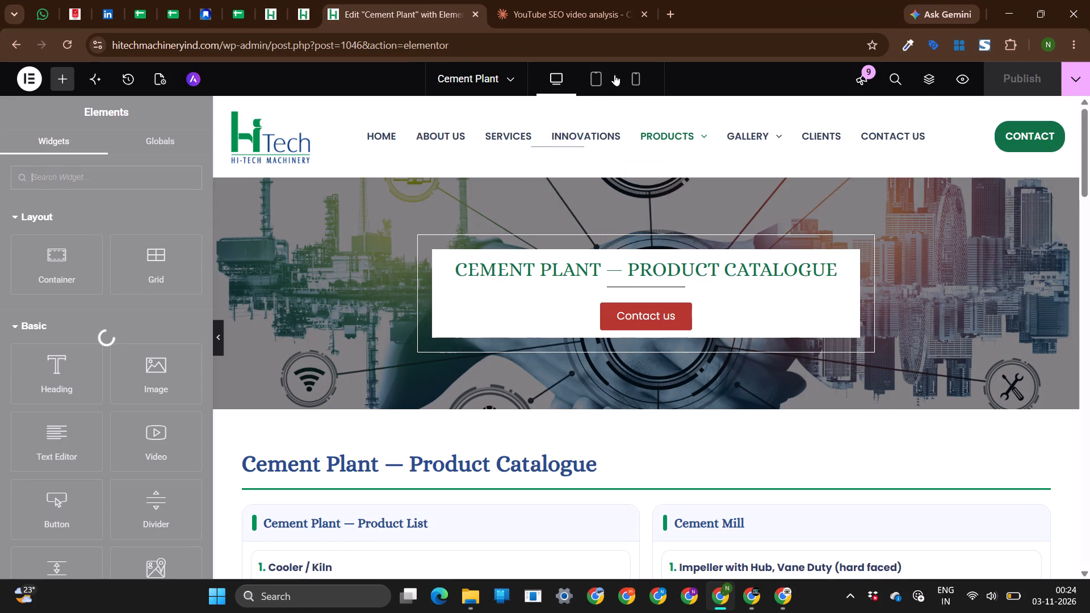
{"action": "left_click", "coordinate": [303, 10]}
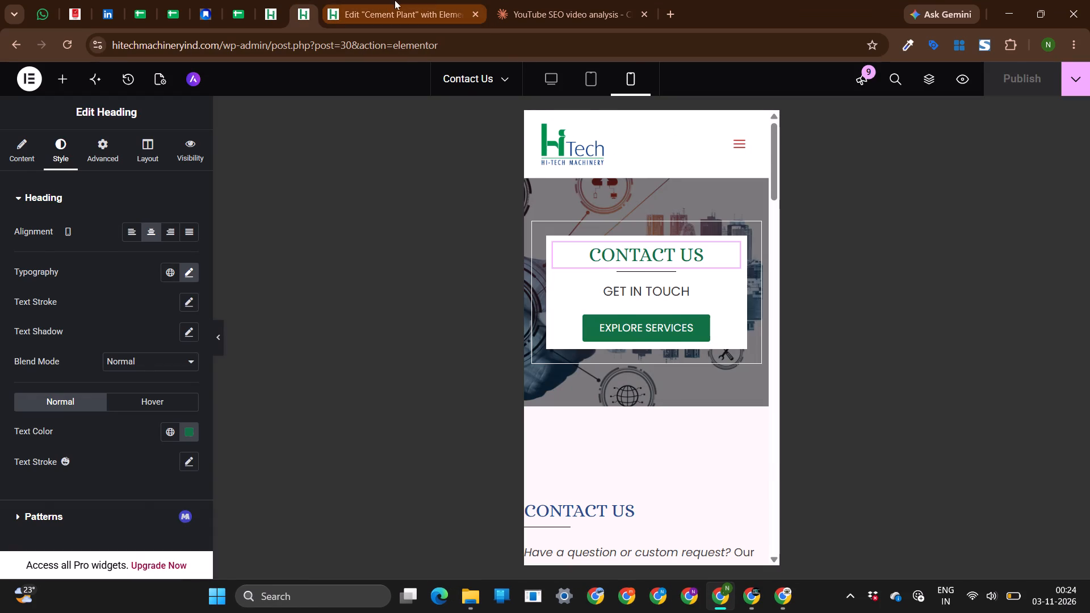
{"action": "left_click", "coordinate": [392, 3]}
{"action": "left_click", "coordinate": [630, 77]}
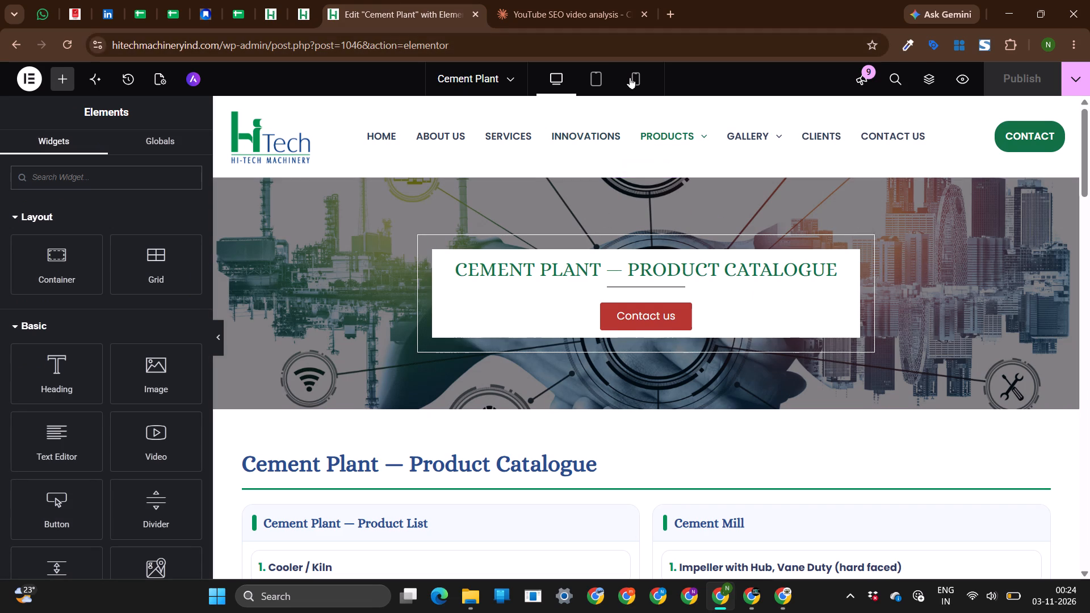
{"action": "left_click", "coordinate": [635, 281]}
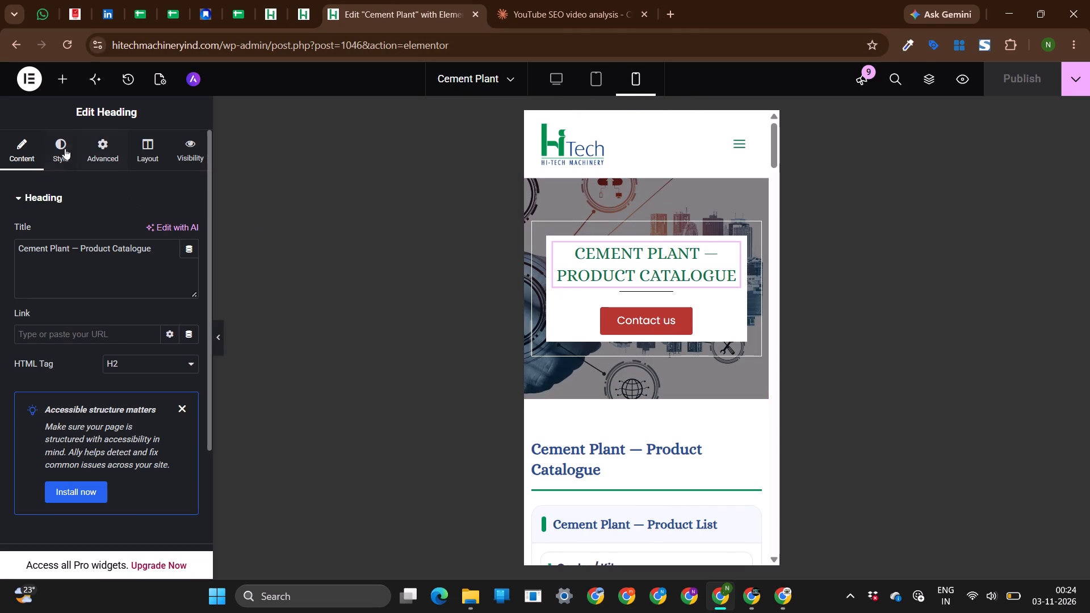
{"action": "left_click", "coordinate": [65, 151]}
Preview the Contact Us page, go from there to the Thermal Power Plant page, and open it in the Elementor editor.
{"action": "left_click", "coordinate": [303, 5]}
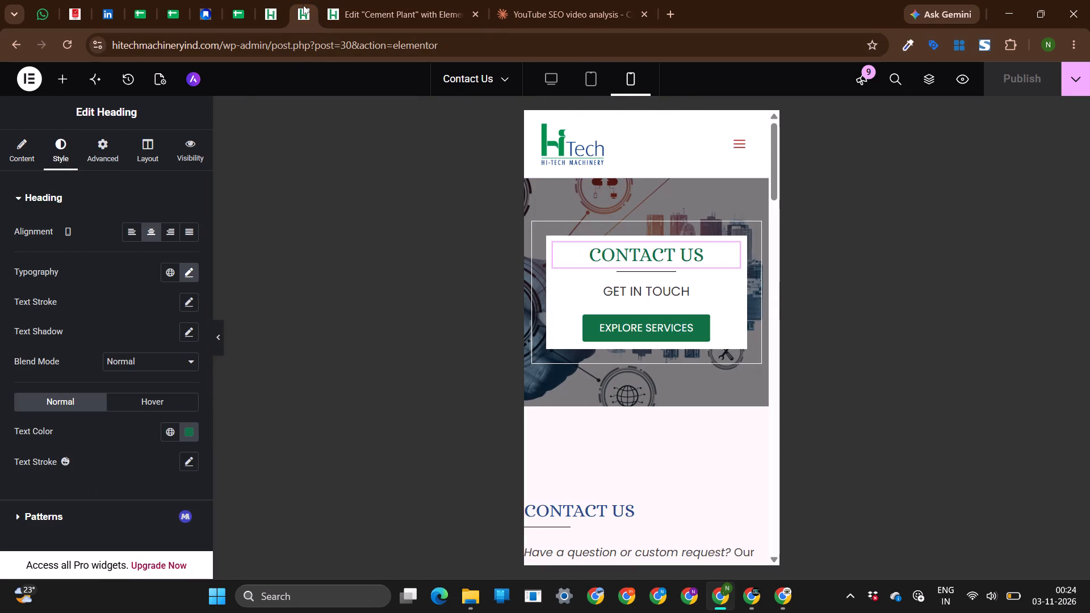
{"action": "left_click", "coordinate": [970, 86]}
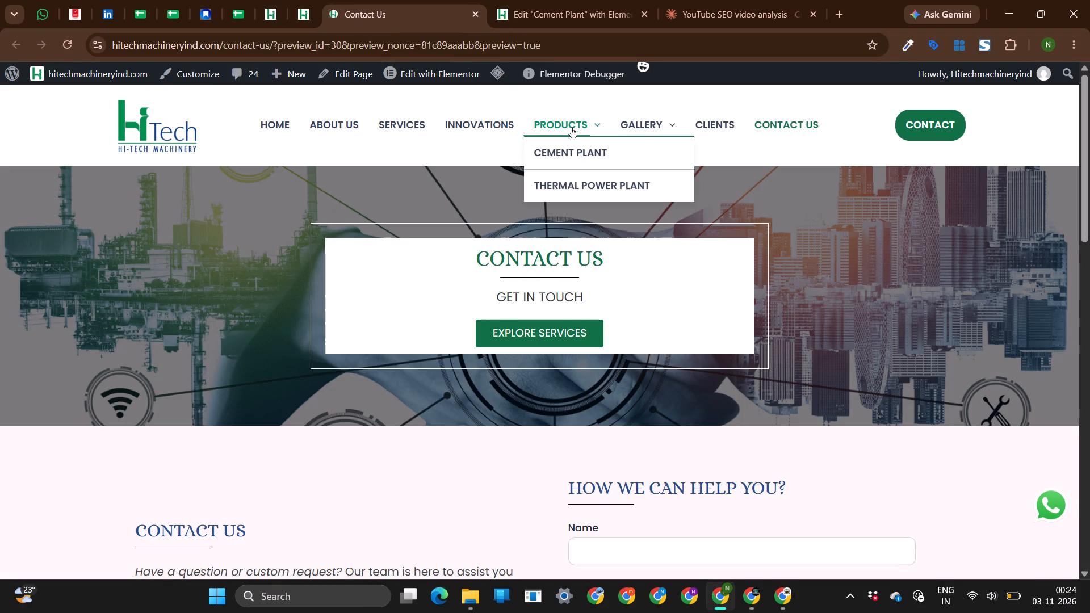
{"action": "left_click", "coordinate": [568, 180]}
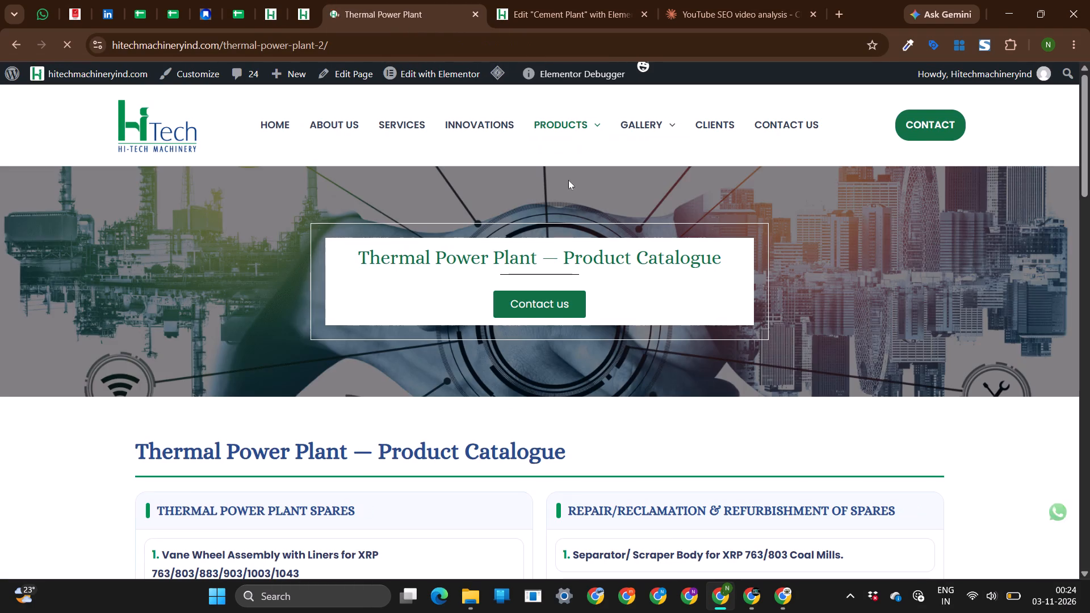
{"action": "left_click", "coordinate": [435, 73]}
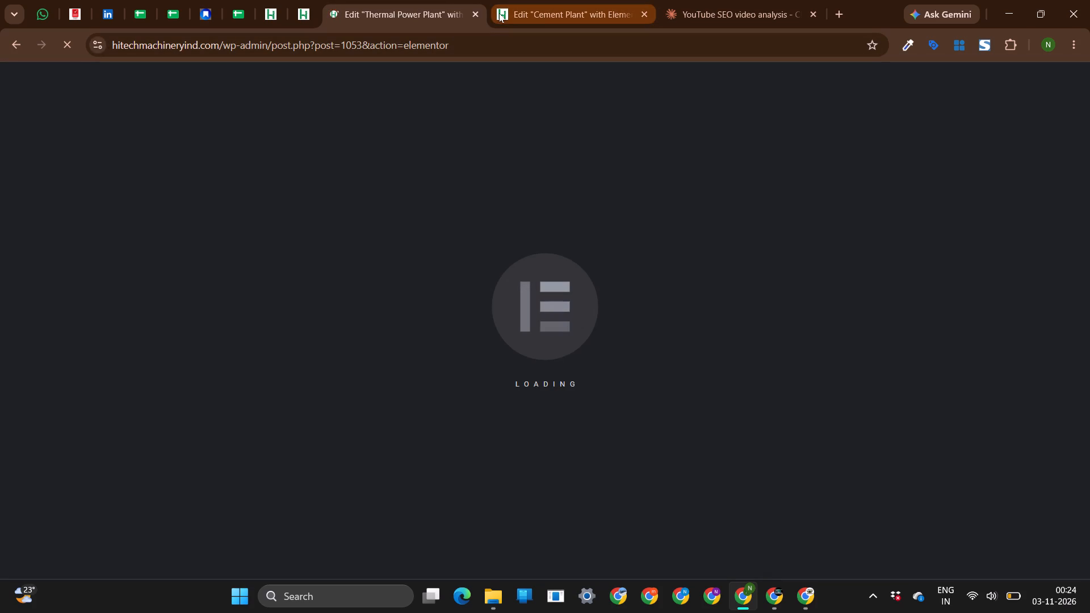
{"action": "left_click", "coordinate": [542, 0]}
{"action": "left_click", "coordinate": [400, 0]}
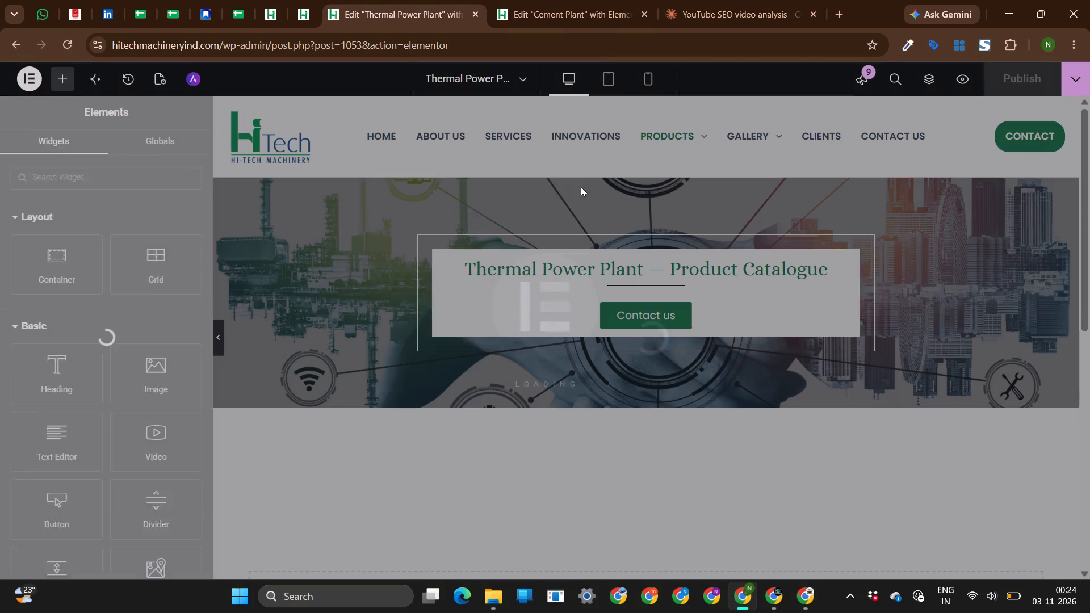
Copy the Thermal Power Plant hero heading and paste its style onto the Cement Plant hero heading.
{"action": "left_click", "coordinate": [540, 269]}
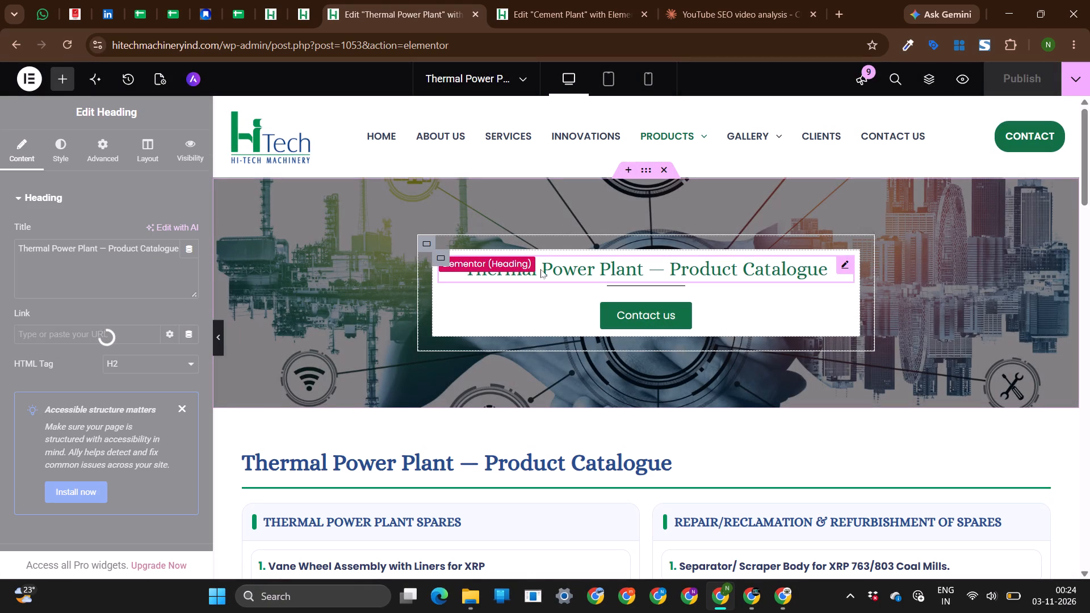
{"action": "right_click", "coordinate": [540, 269]}
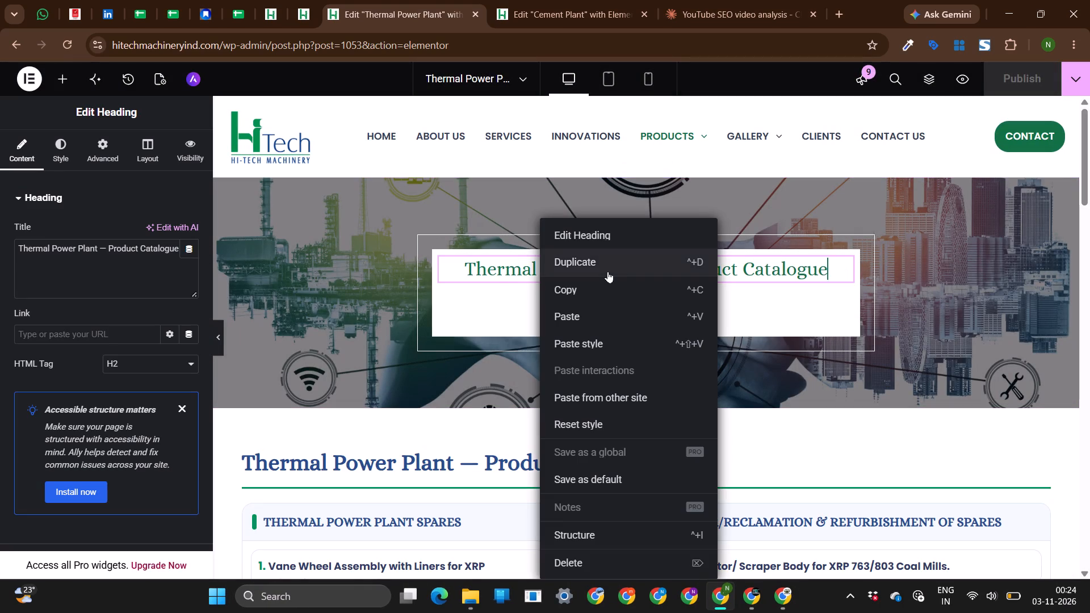
{"action": "left_click", "coordinate": [498, 269]}
{"action": "left_click", "coordinate": [571, 272]}
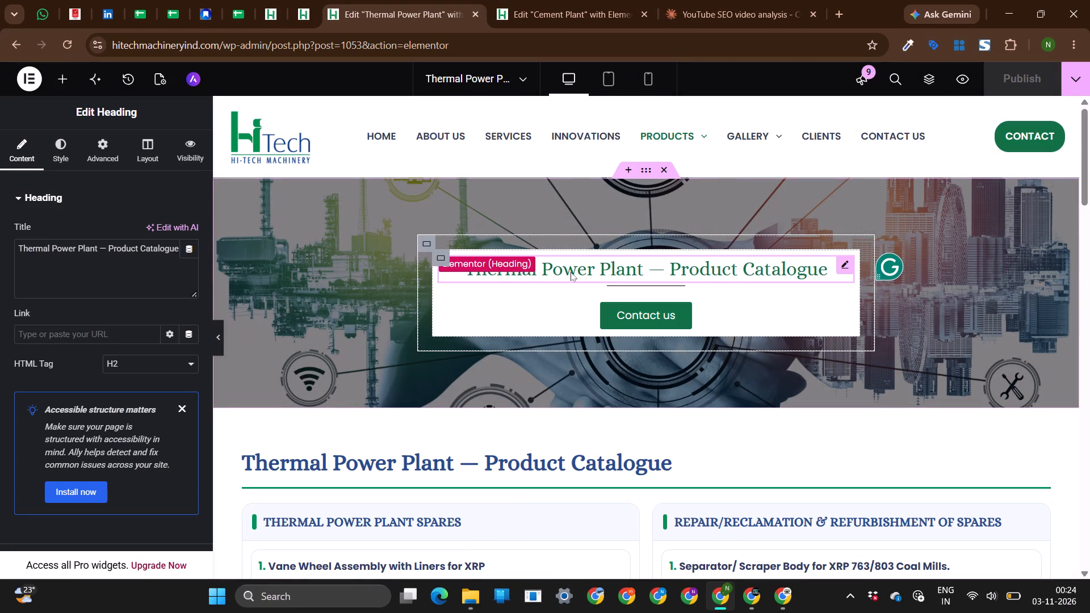
{"action": "right_click", "coordinate": [571, 272]}
{"action": "left_click", "coordinate": [600, 291]}
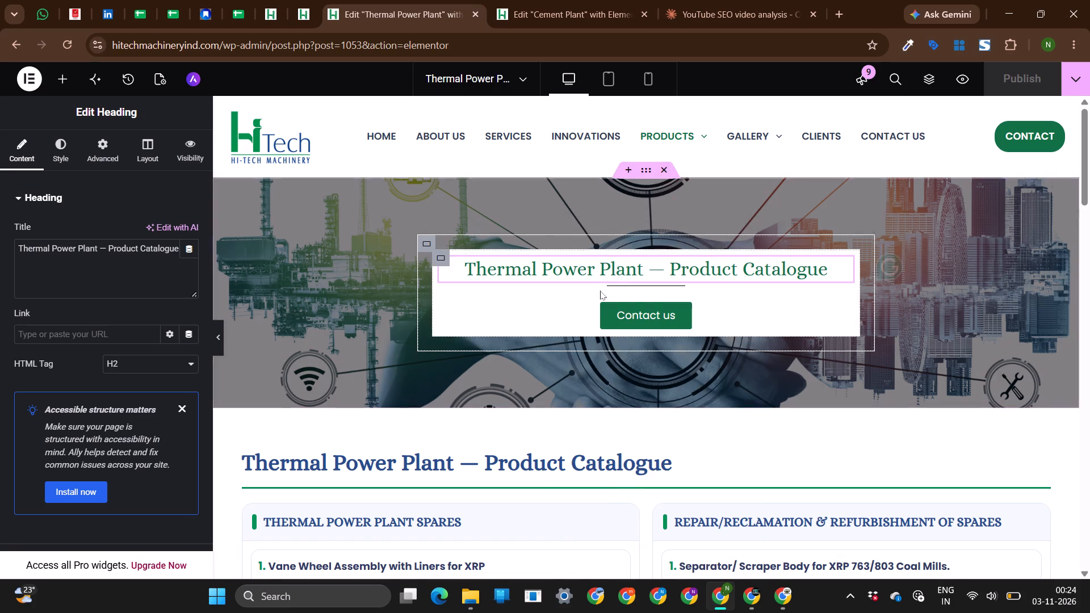
{"action": "left_click", "coordinate": [521, 1]}
{"action": "left_click", "coordinate": [600, 265]}
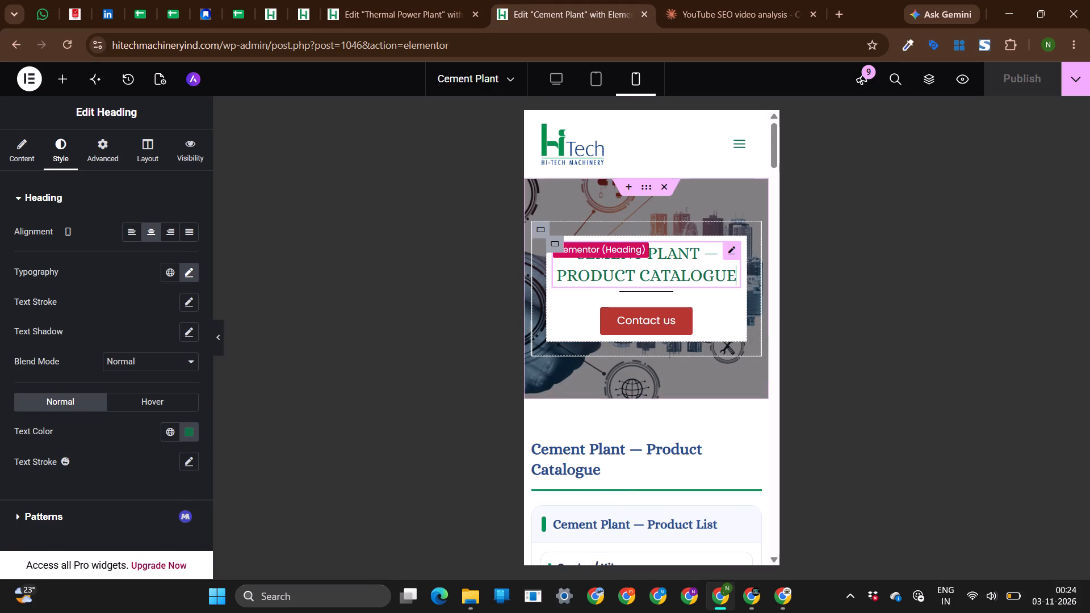
{"action": "right_click", "coordinate": [600, 265]}
{"action": "left_click", "coordinate": [639, 345]}
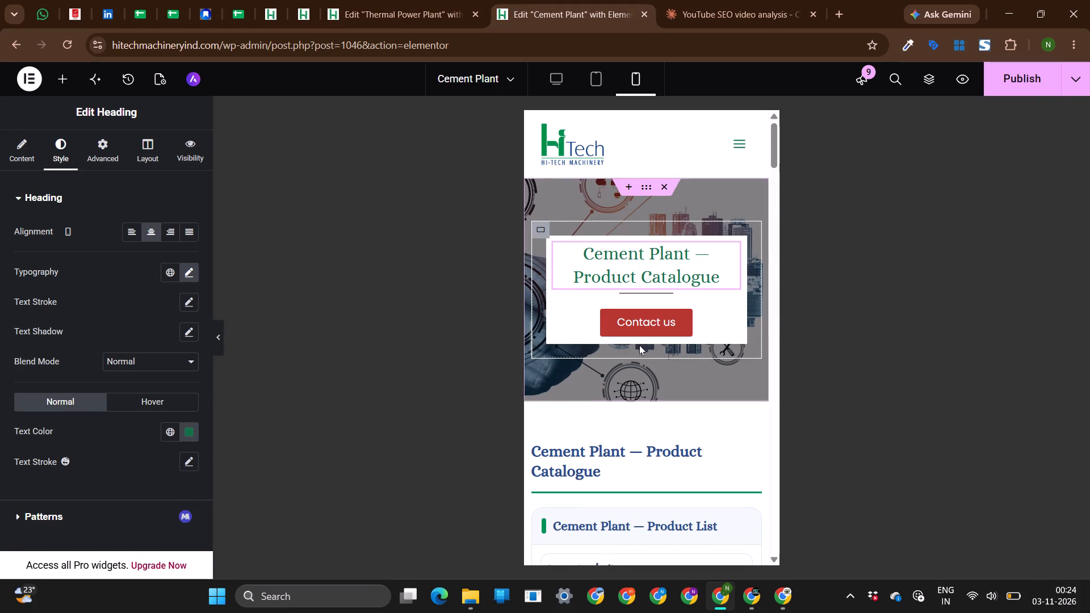
Copy the Thermal Power Plant hero's Contact us button, paste its style onto the Cement Plant's Contact us button, and publish the page.
{"action": "left_click", "coordinate": [357, 5]}
{"action": "left_click", "coordinate": [574, 309]}
{"action": "right_click", "coordinate": [574, 309]}
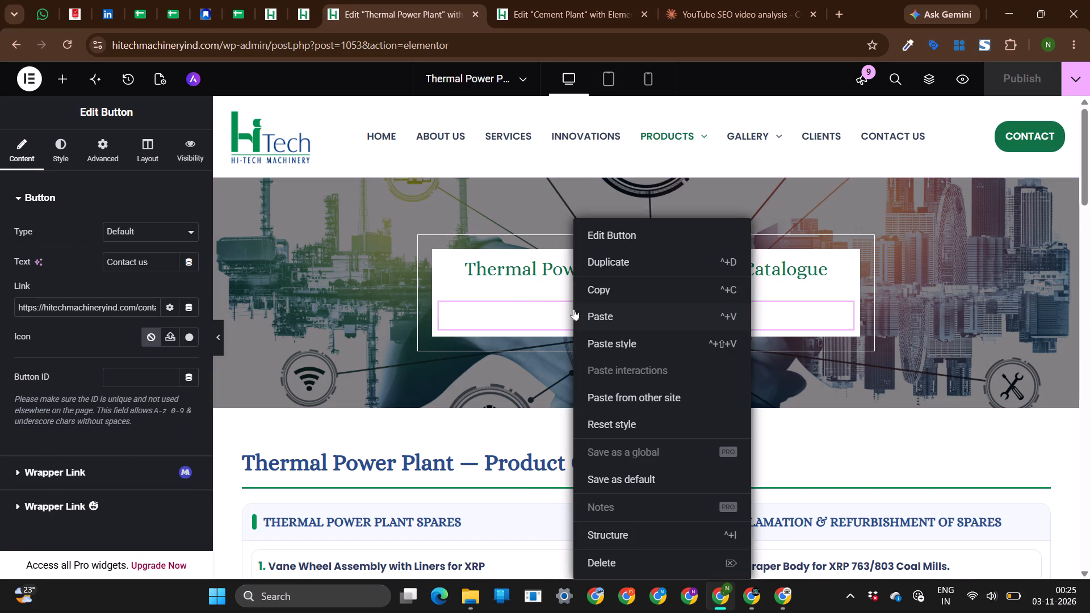
{"action": "left_click", "coordinate": [607, 284]}
{"action": "left_click", "coordinate": [507, 1]}
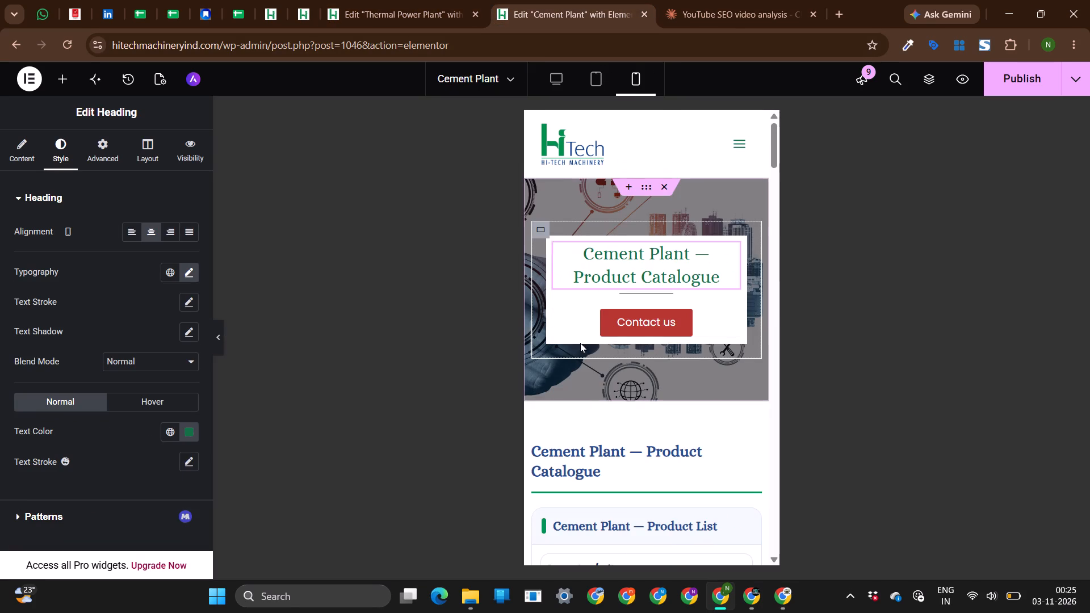
{"action": "left_click", "coordinate": [582, 324]}
{"action": "right_click", "coordinate": [582, 324]}
{"action": "left_click", "coordinate": [636, 341]}
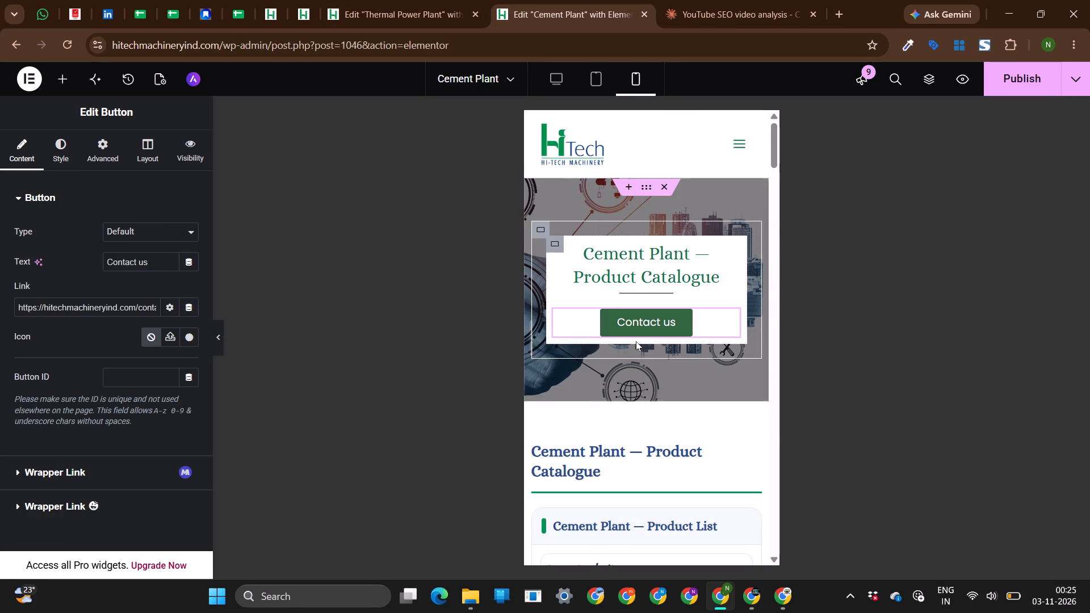
{"action": "scroll", "coordinate": [636, 349], "scroll_direction": "down", "scroll_amount": 3}
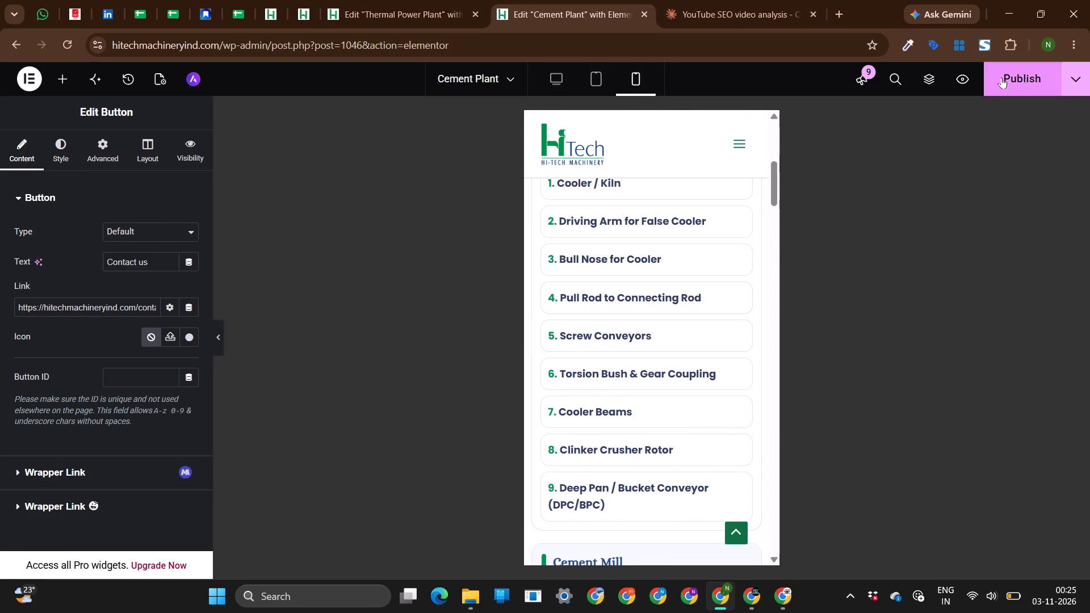
{"action": "left_click", "coordinate": [1001, 77]}
Review the Cement Plant catalogue sections in mobile view, from the product list to Raw Mill, and return to the hero.
{"action": "scroll", "coordinate": [629, 313], "scroll_direction": "up", "scroll_amount": 3}
{"action": "scroll", "coordinate": [622, 454], "scroll_direction": "down", "scroll_amount": 3}
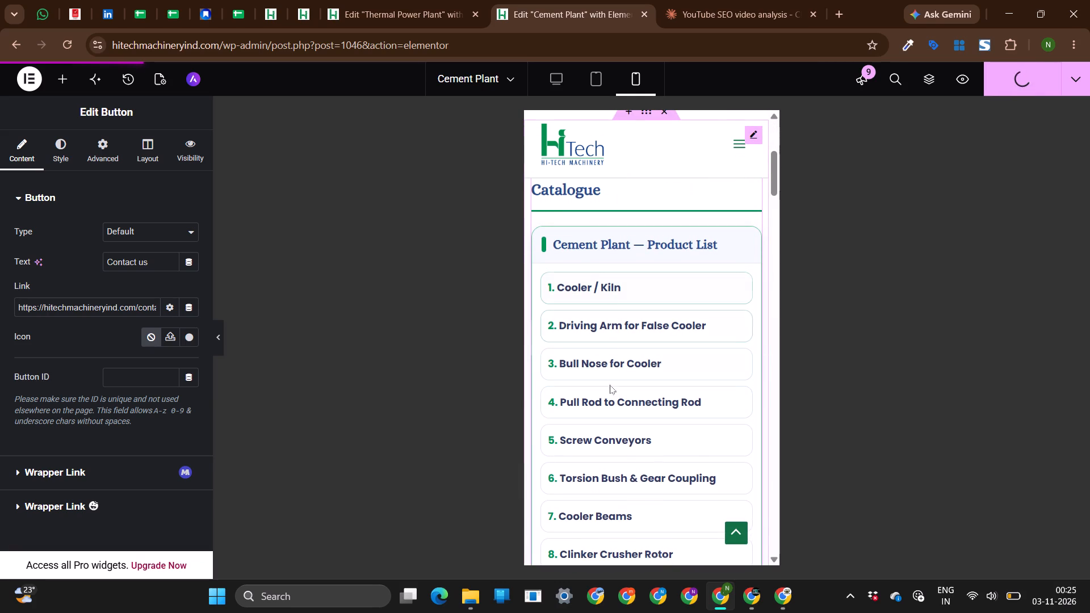
{"action": "scroll", "coordinate": [607, 513], "scroll_direction": "down", "scroll_amount": 5}
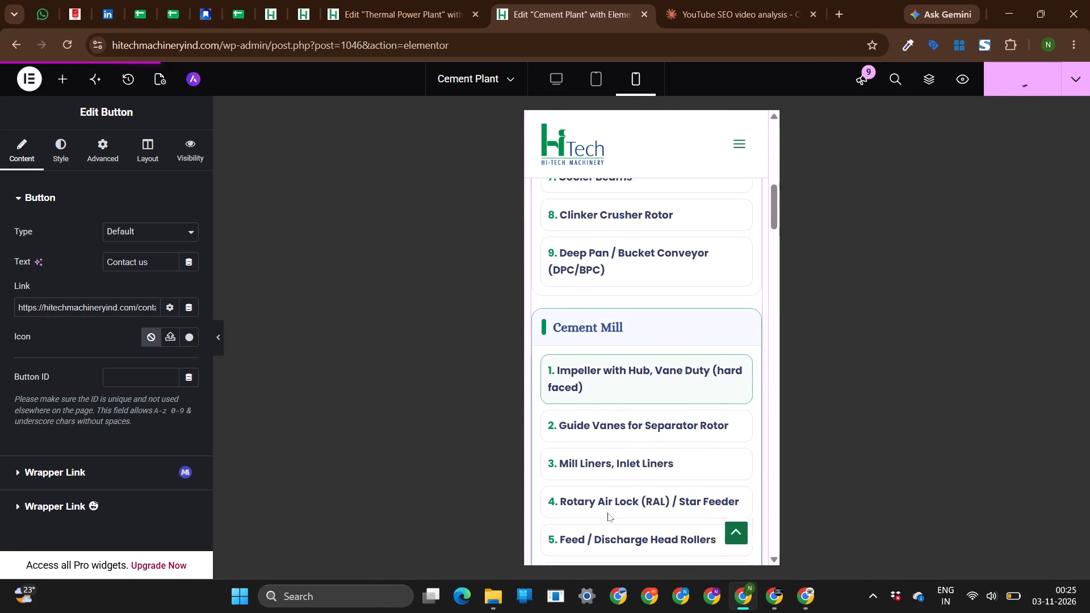
{"action": "scroll", "coordinate": [607, 513], "scroll_direction": "down", "scroll_amount": 3}
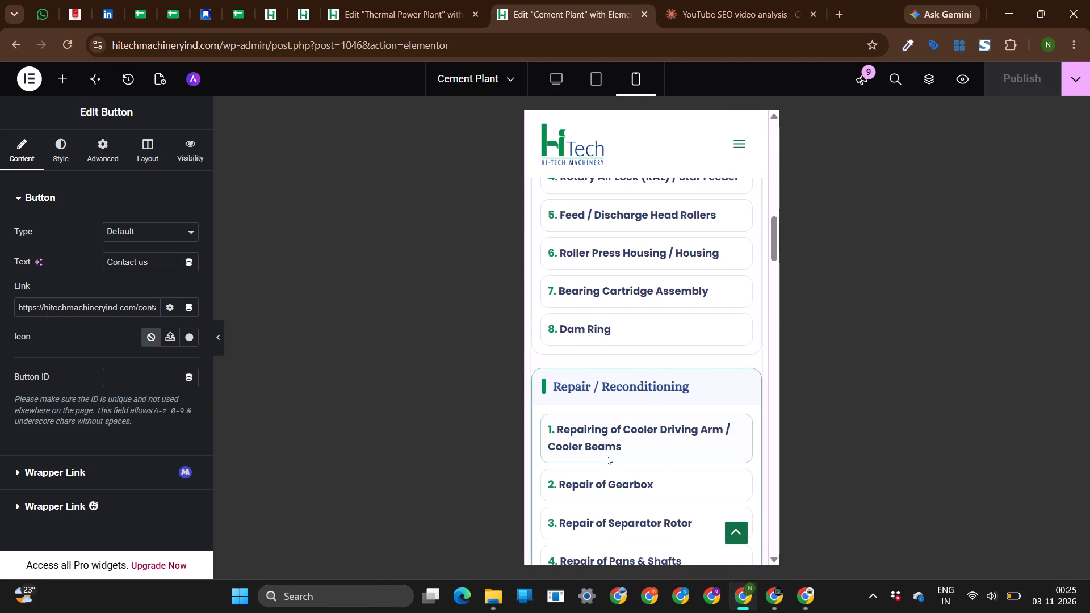
{"action": "scroll", "coordinate": [605, 461], "scroll_direction": "down", "scroll_amount": 1}
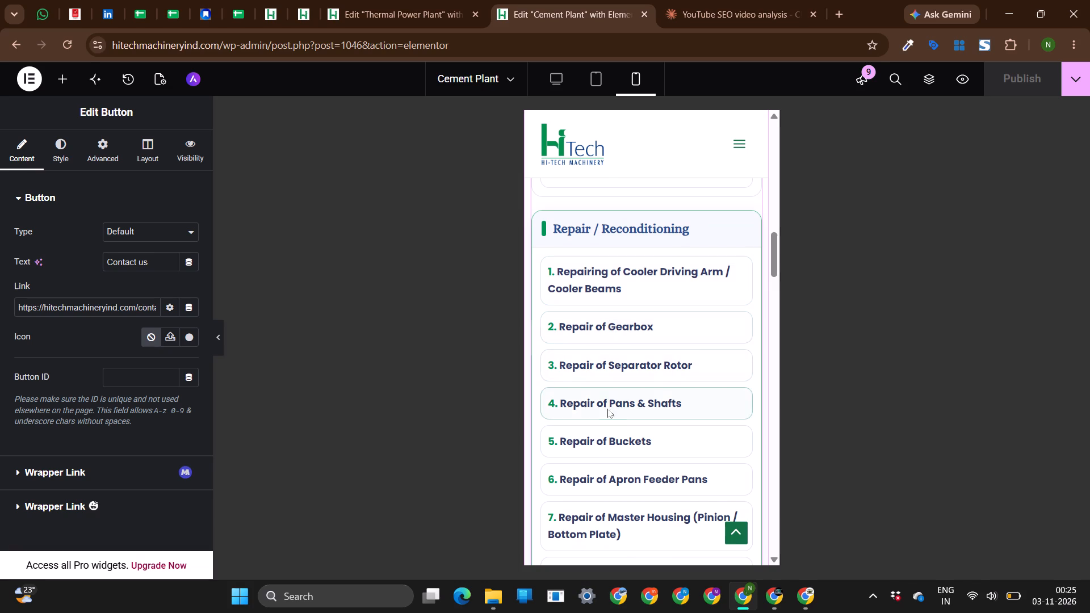
{"action": "scroll", "coordinate": [611, 494], "scroll_direction": "down", "scroll_amount": 2}
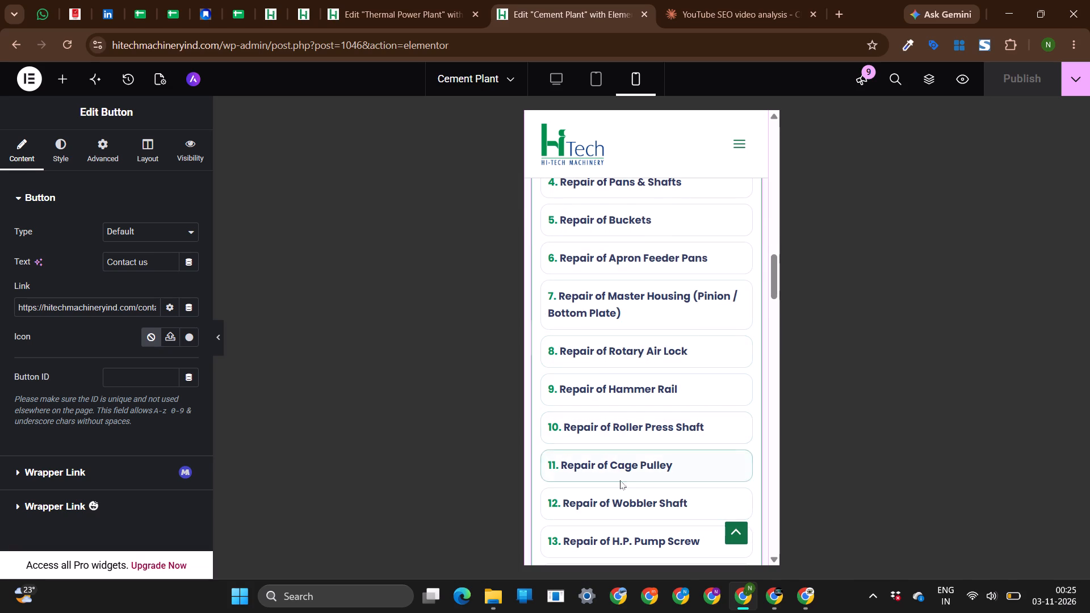
{"action": "scroll", "coordinate": [619, 492], "scroll_direction": "down", "scroll_amount": 2}
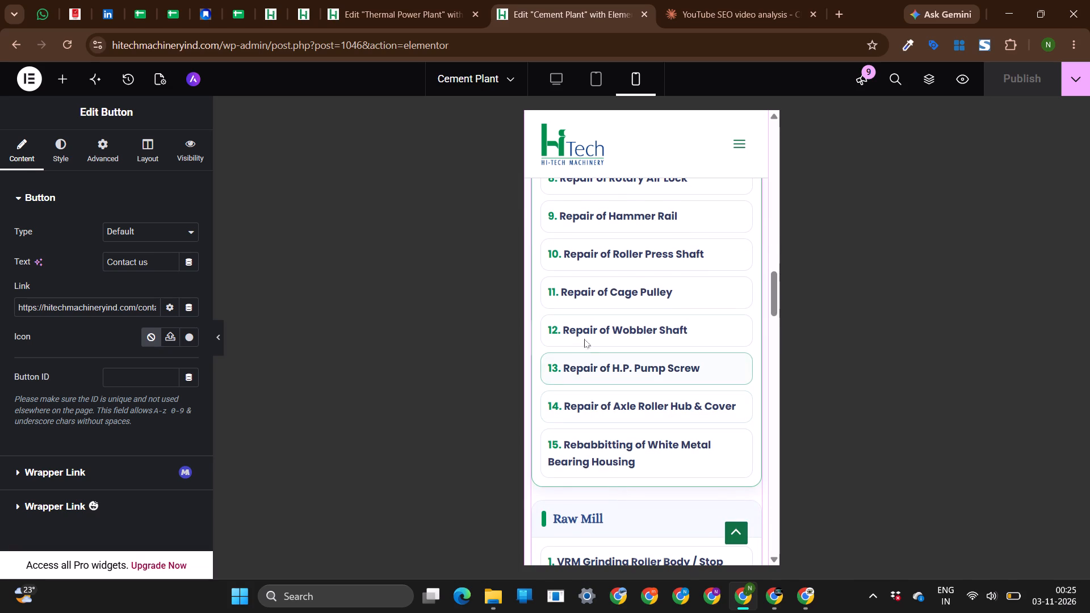
{"action": "scroll", "coordinate": [586, 245], "scroll_direction": "up", "scroll_amount": 8}
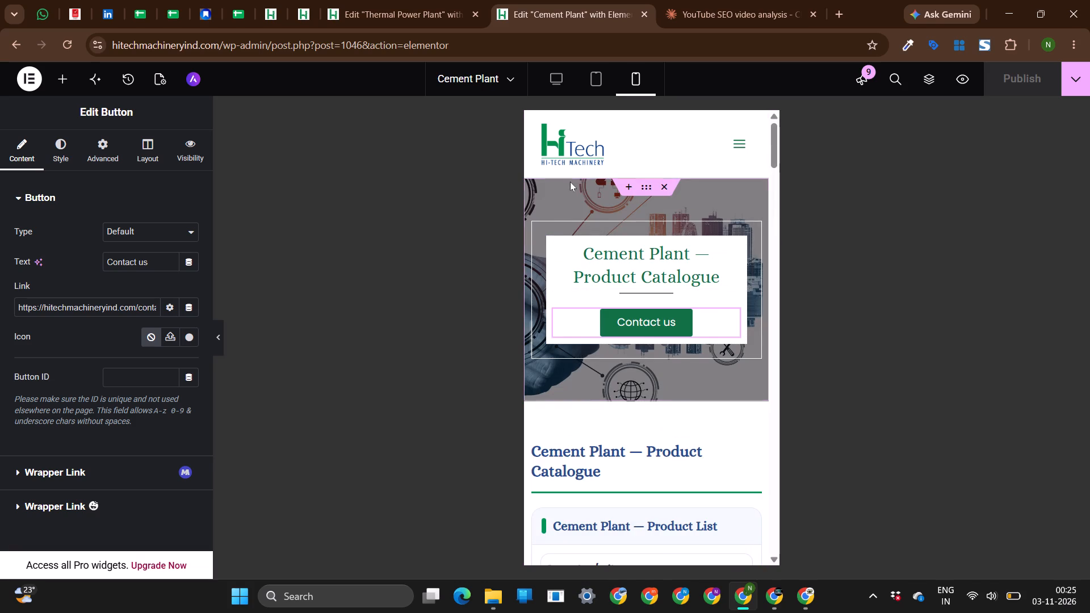
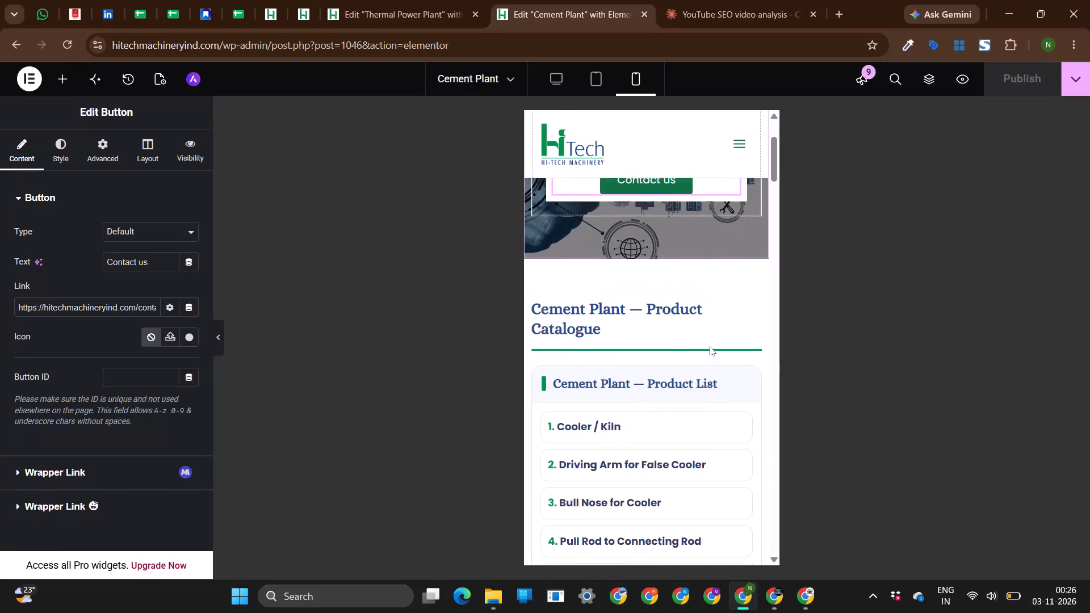
Leave the Cement Plant editor for the Contact Us preview and open the Innovations page from there.
{"action": "left_click", "coordinate": [0, 45]}
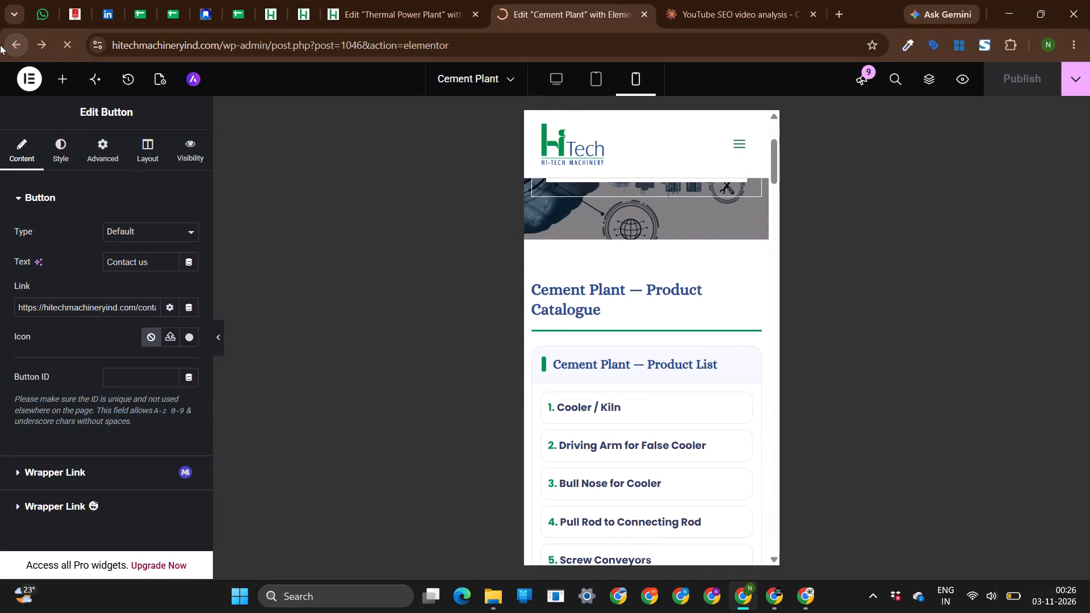
{"action": "left_click", "coordinate": [18, 46]}
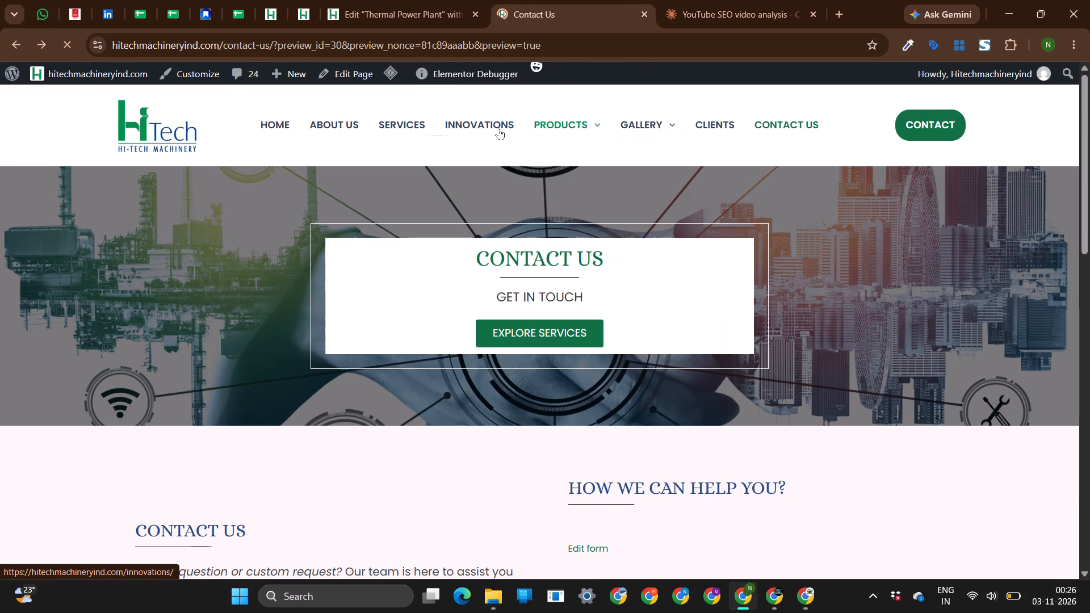
{"action": "left_click", "coordinate": [498, 125]}
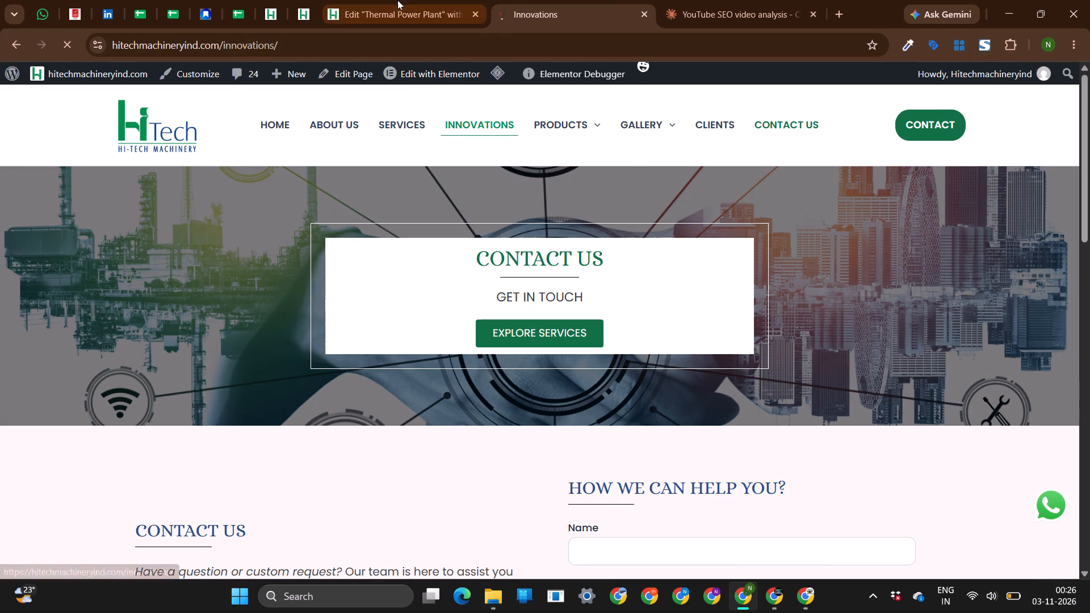
Exit the Thermal Power Plant editor to its live page, and return to the Innovations page.
{"action": "left_click", "coordinate": [395, 1]}
{"action": "left_click", "coordinate": [12, 44]}
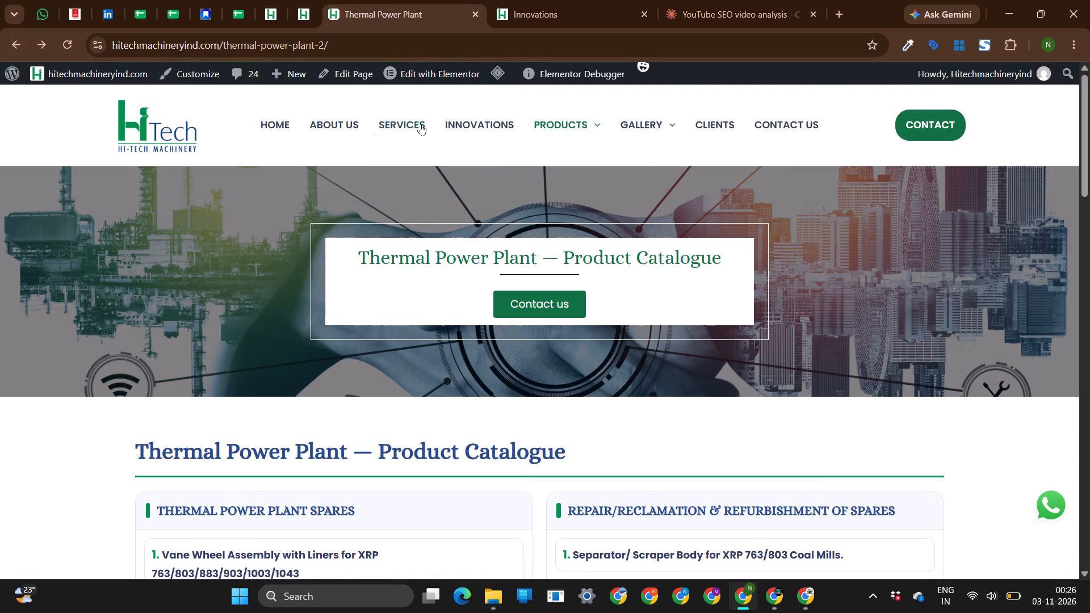
{"action": "left_click", "coordinate": [536, 2]}
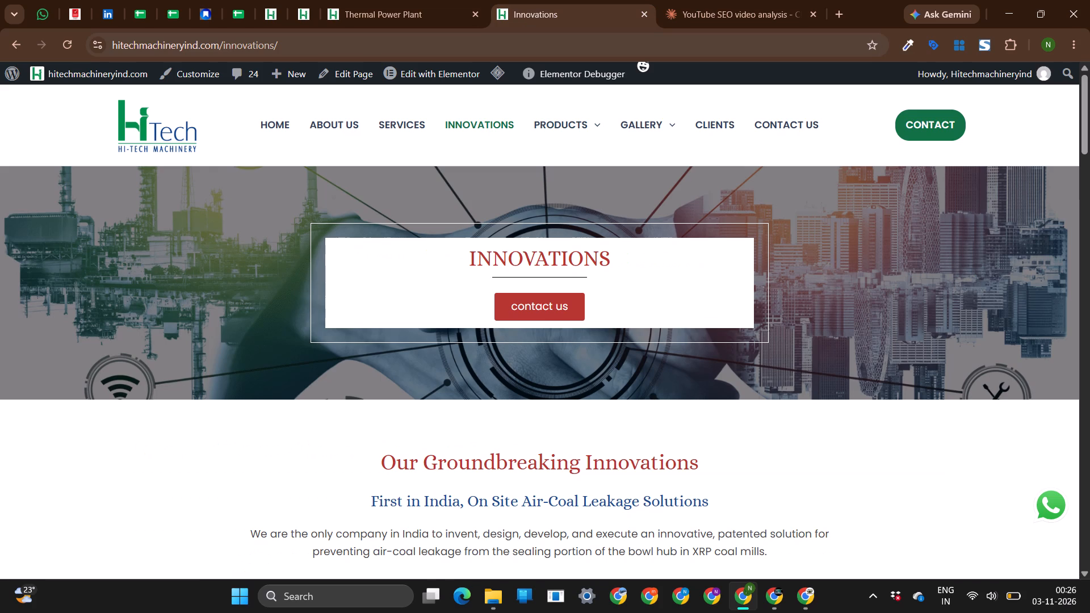
Open the Services page in place of the live Thermal Power Plant page and review it from the hero through the service cards.
{"action": "left_click", "coordinate": [387, 0]}
{"action": "left_click", "coordinate": [398, 131]}
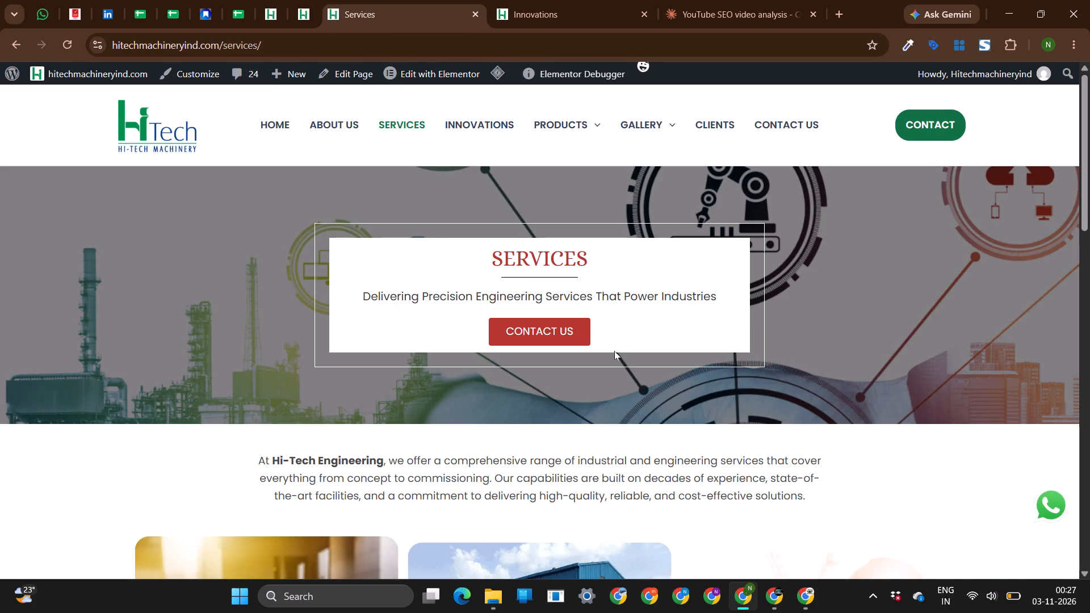
{"action": "scroll", "coordinate": [614, 351], "scroll_direction": "down", "scroll_amount": 5}
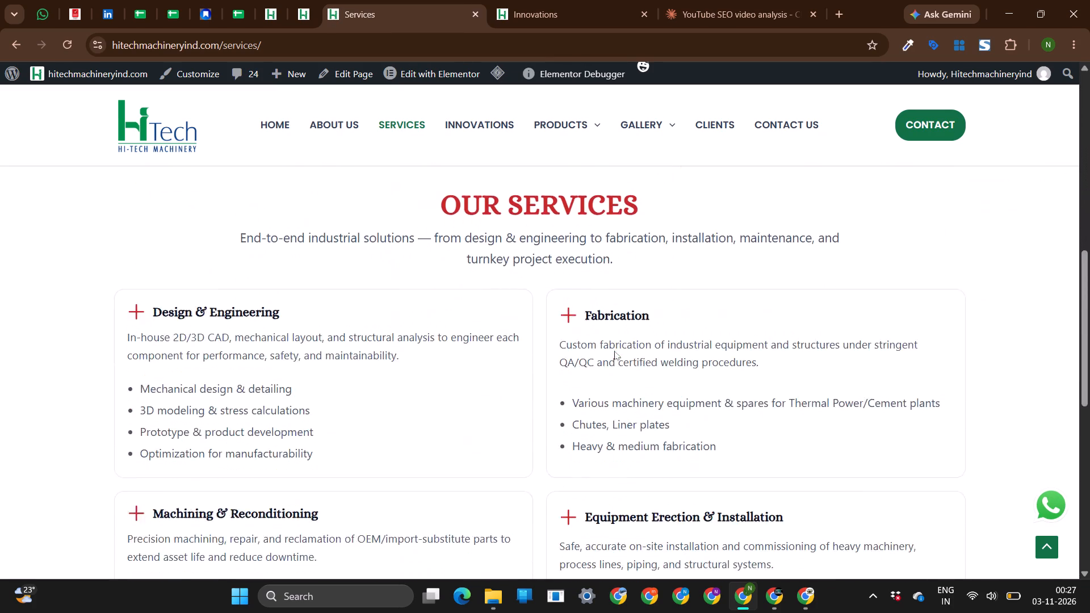
{"action": "scroll", "coordinate": [614, 351], "scroll_direction": "down", "scroll_amount": 3}
{"action": "scroll", "coordinate": [614, 351], "scroll_direction": "up", "scroll_amount": 1}
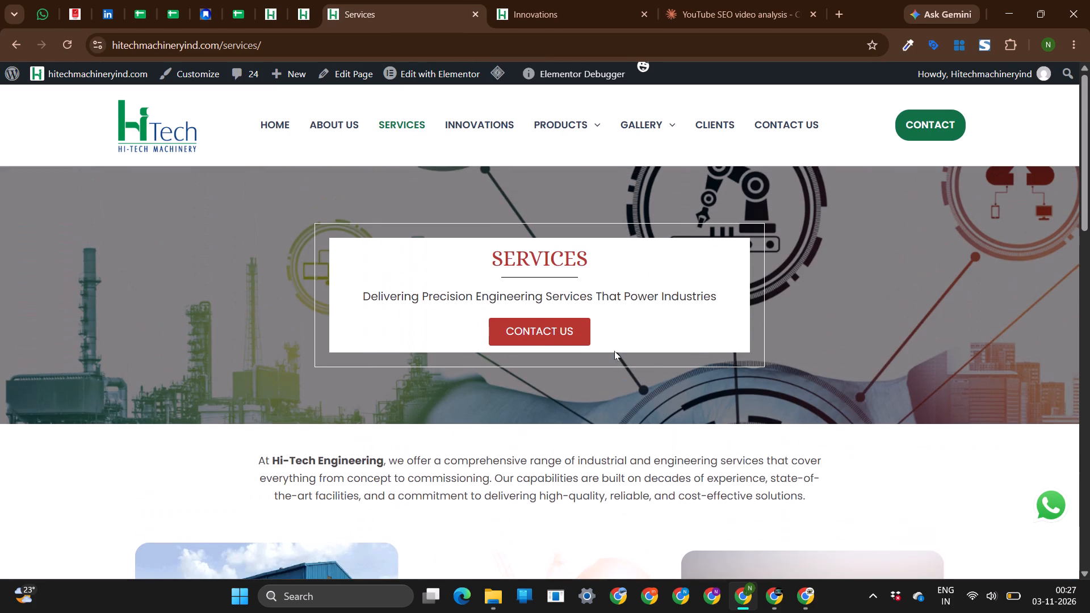
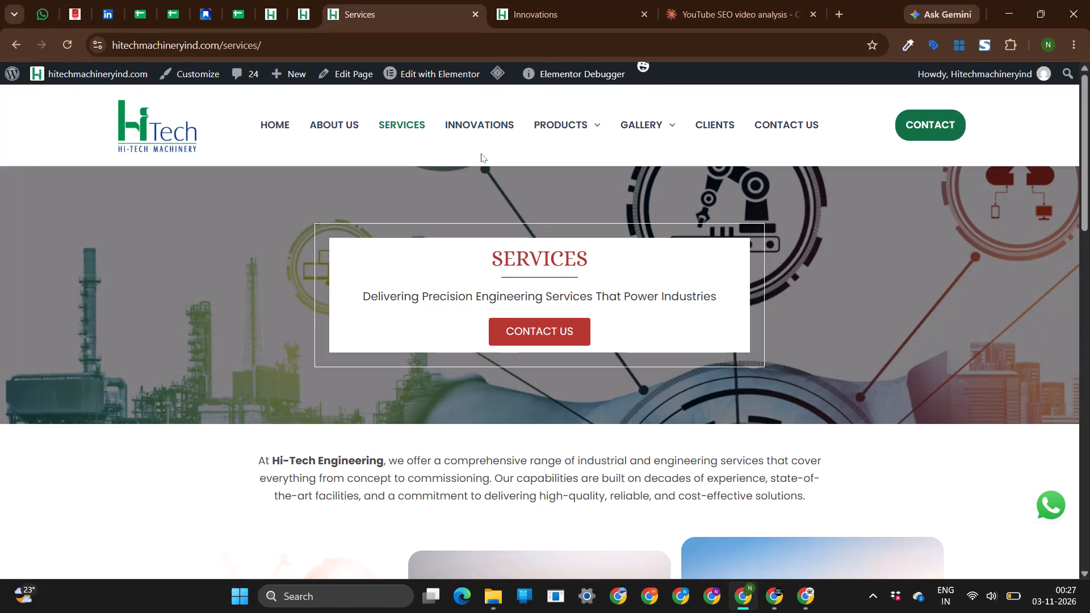
Open the Services page and the Innovations page for editing in Elementor, each in its own tab.
{"action": "left_click", "coordinate": [458, 78]}
{"action": "left_click", "coordinate": [548, 0]}
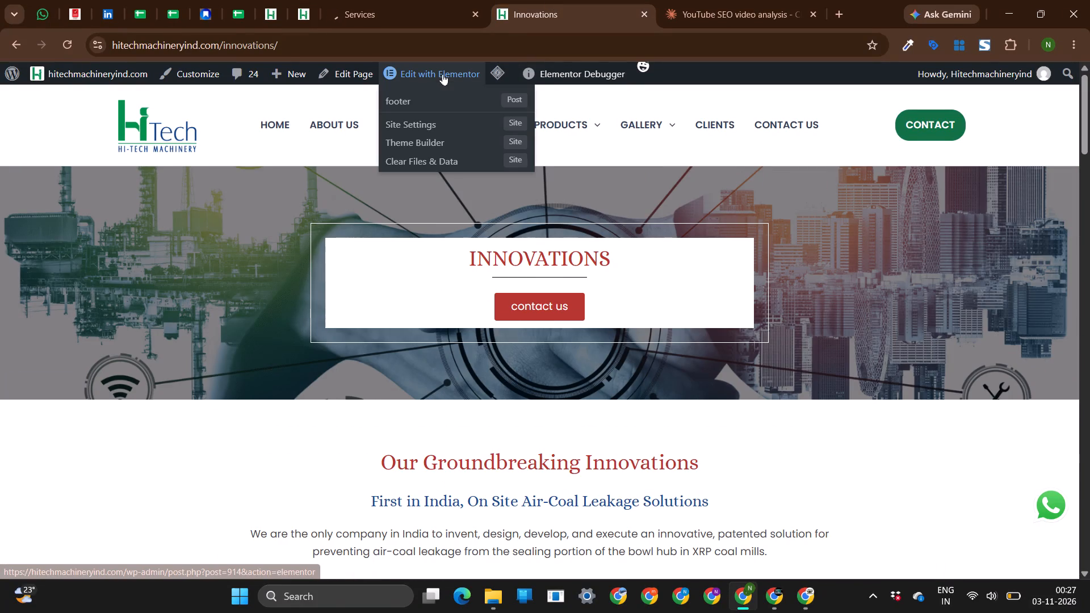
{"action": "left_click", "coordinate": [441, 73]}
Preview the Contact Us page from its editor in desktop view, and from there open the Cement Plant page for editing in Elementor.
{"action": "left_click", "coordinate": [301, 2]}
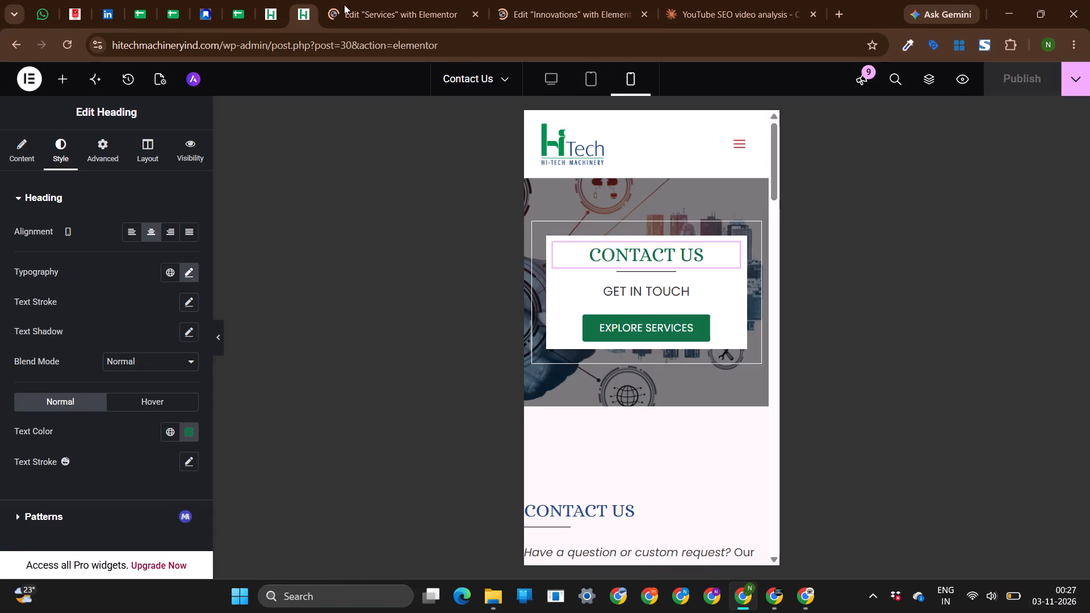
{"action": "left_click", "coordinate": [553, 80]}
{"action": "left_click", "coordinate": [953, 81]}
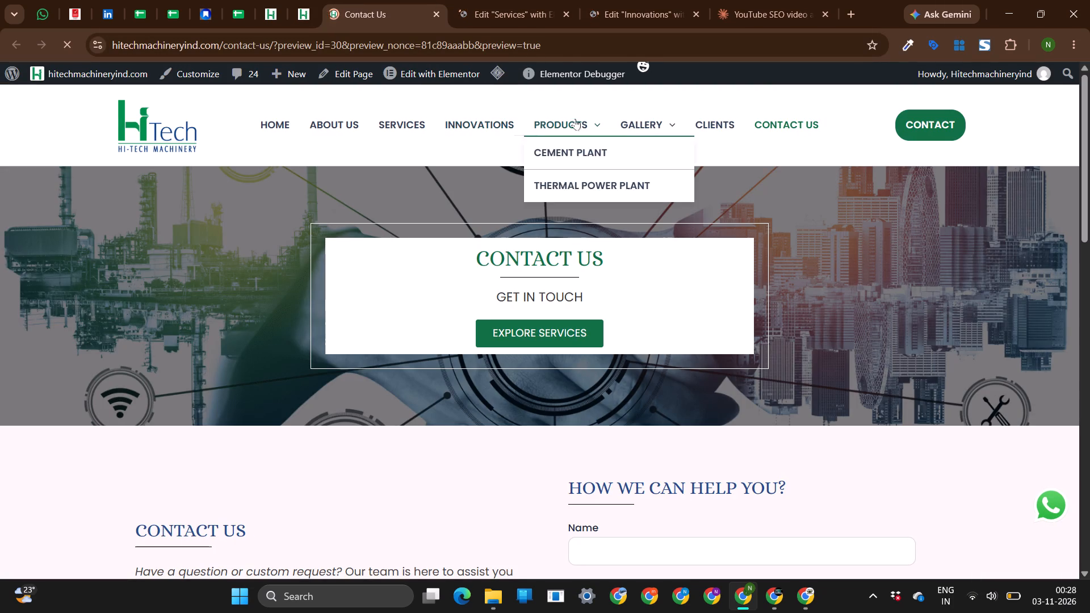
{"action": "left_click", "coordinate": [568, 151]}
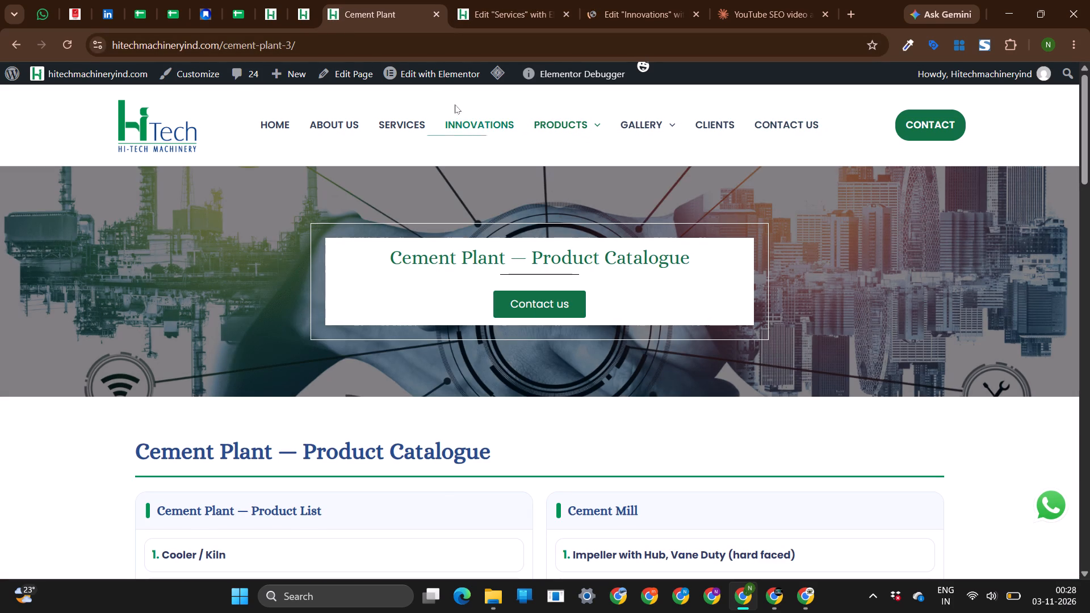
{"action": "left_click", "coordinate": [441, 74]}
{"action": "left_click", "coordinate": [475, 2]}
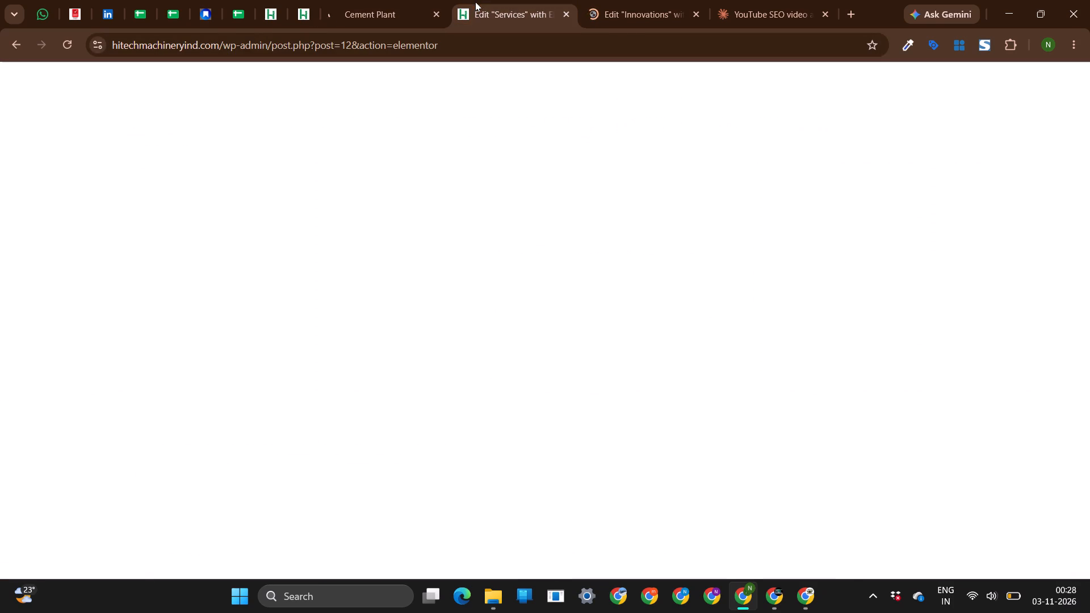
{"action": "left_click", "coordinate": [606, 4]}
{"action": "left_click", "coordinate": [307, 0]}
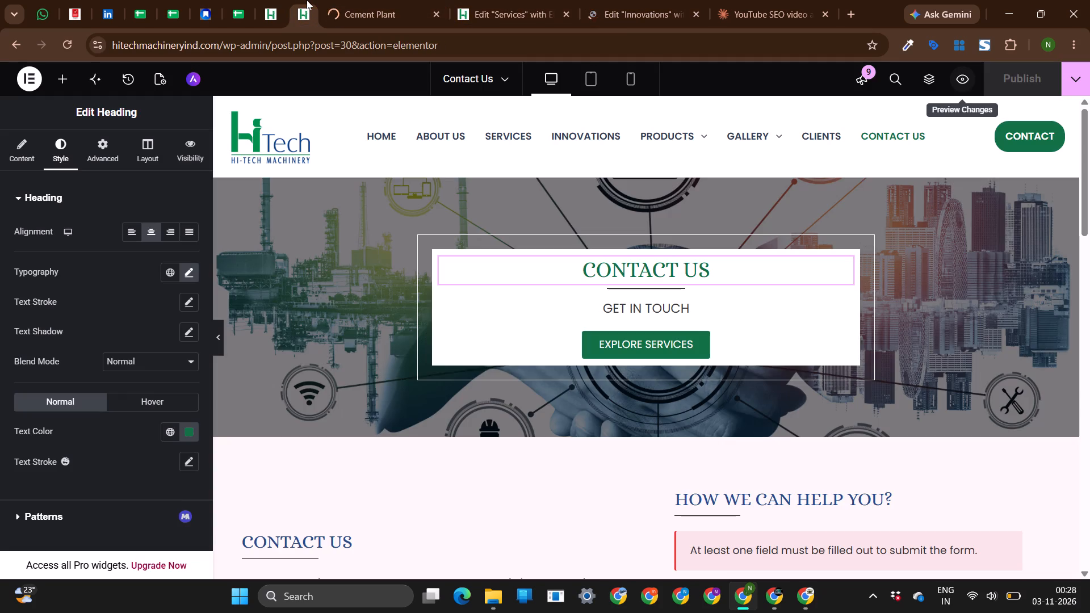
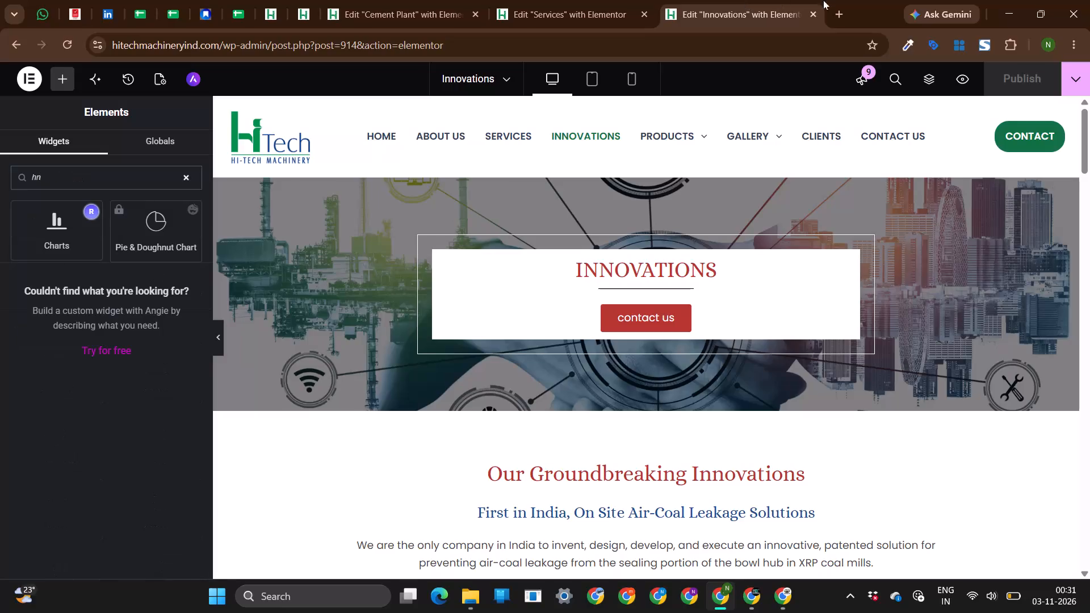
Copy the SERVICES banner heading in the Services editor and paste its style onto the INNOVATIONS banner heading.
{"action": "left_click", "coordinate": [668, 286]}
{"action": "left_click", "coordinate": [526, 0]}
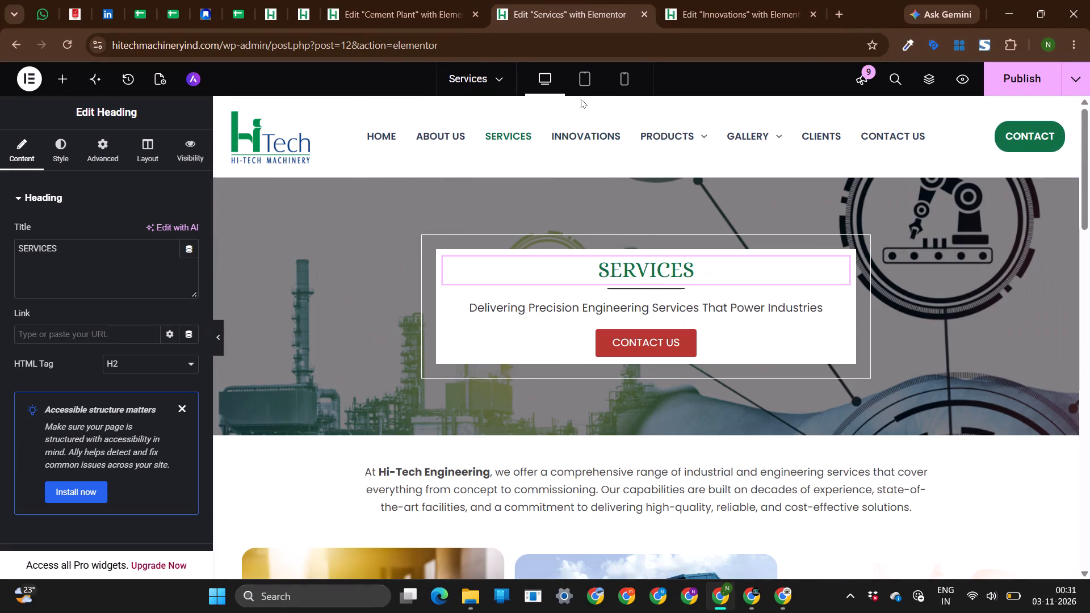
{"action": "left_click", "coordinate": [638, 269]}
{"action": "right_click", "coordinate": [638, 269]}
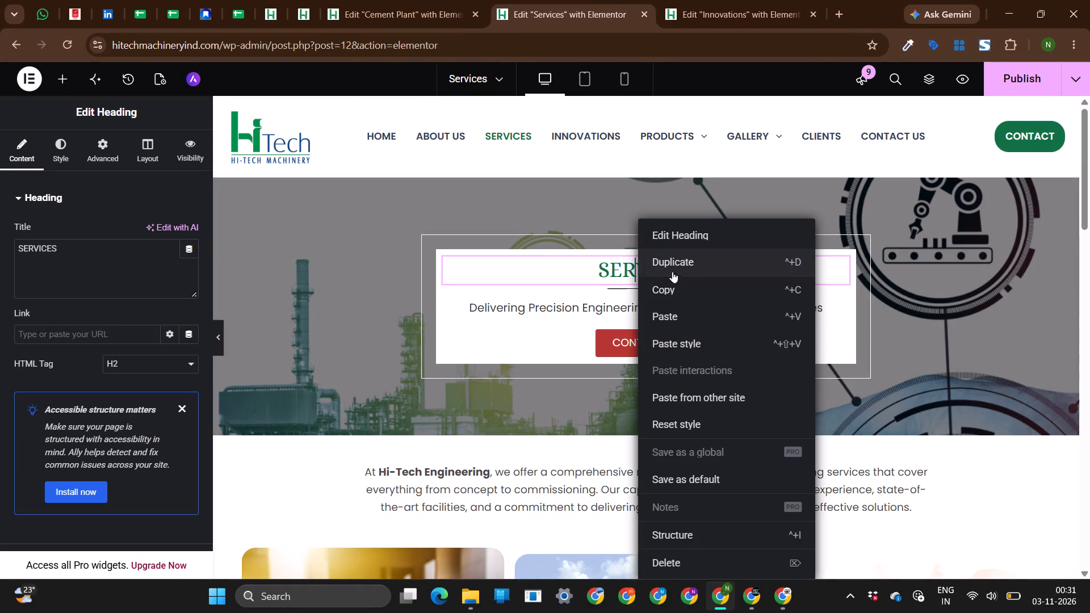
{"action": "left_click", "coordinate": [681, 287]}
{"action": "left_click", "coordinate": [719, 1]}
{"action": "left_click", "coordinate": [624, 273]}
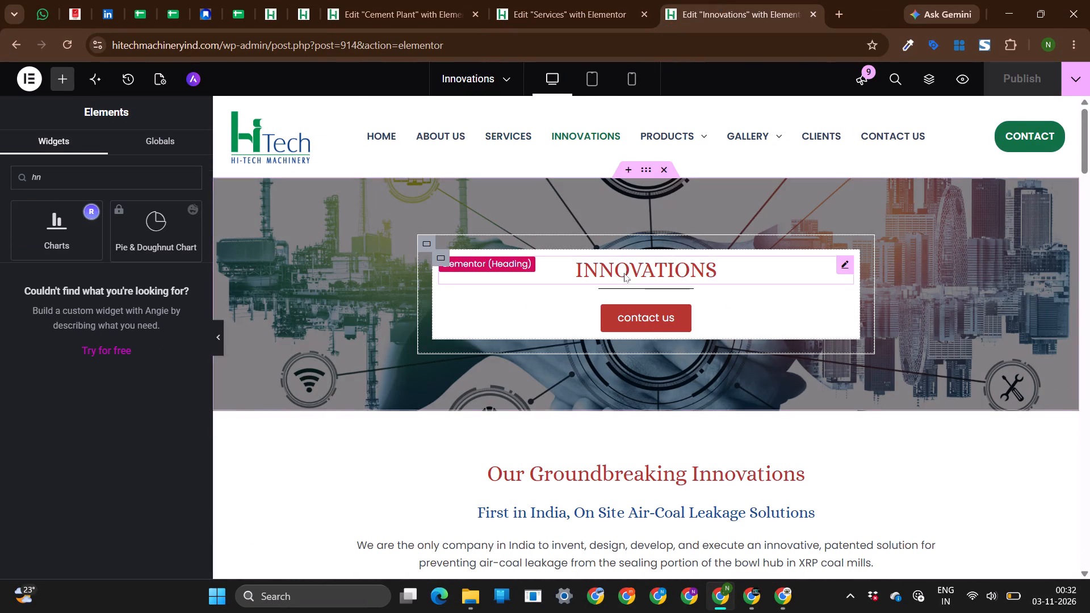
{"action": "right_click", "coordinate": [624, 273]}
{"action": "left_click", "coordinate": [684, 349]}
Copy the CONTACT US button from the Services page banner.
{"action": "left_click", "coordinate": [578, 0]}
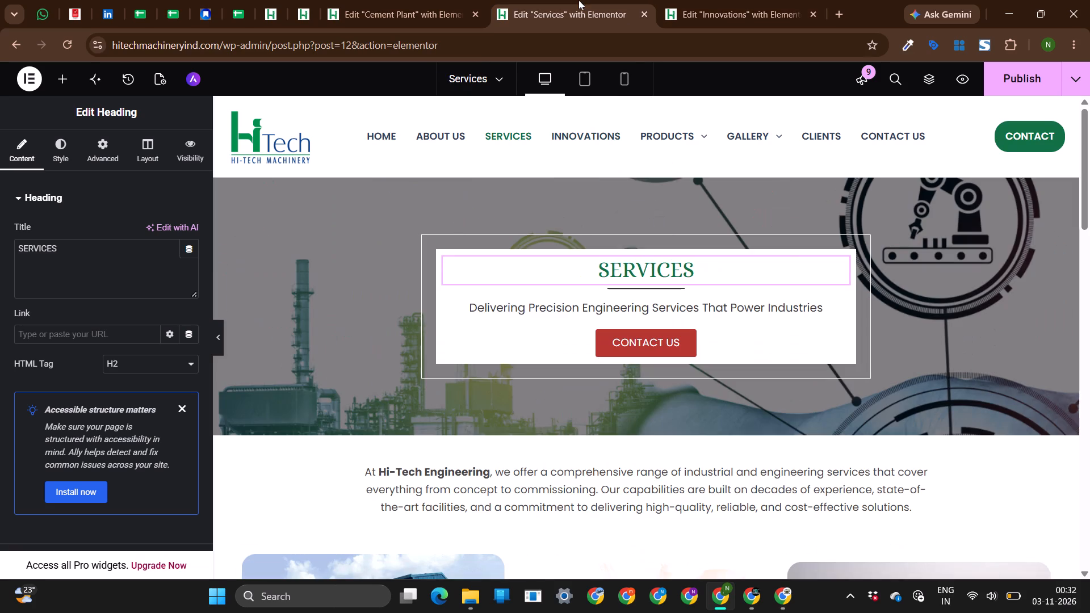
{"action": "left_click", "coordinate": [582, 342]}
{"action": "right_click", "coordinate": [582, 342]}
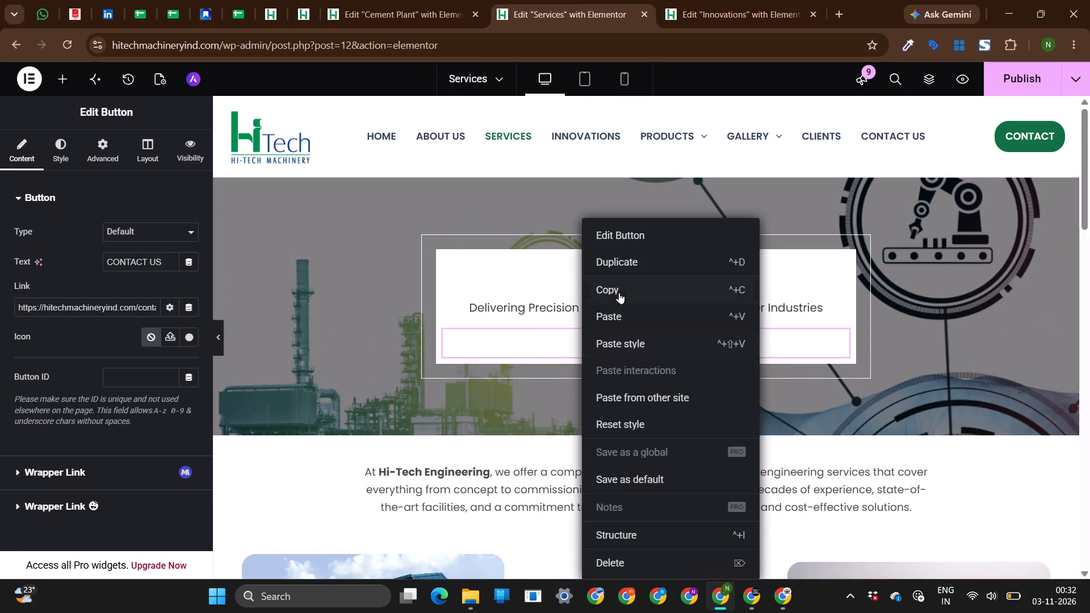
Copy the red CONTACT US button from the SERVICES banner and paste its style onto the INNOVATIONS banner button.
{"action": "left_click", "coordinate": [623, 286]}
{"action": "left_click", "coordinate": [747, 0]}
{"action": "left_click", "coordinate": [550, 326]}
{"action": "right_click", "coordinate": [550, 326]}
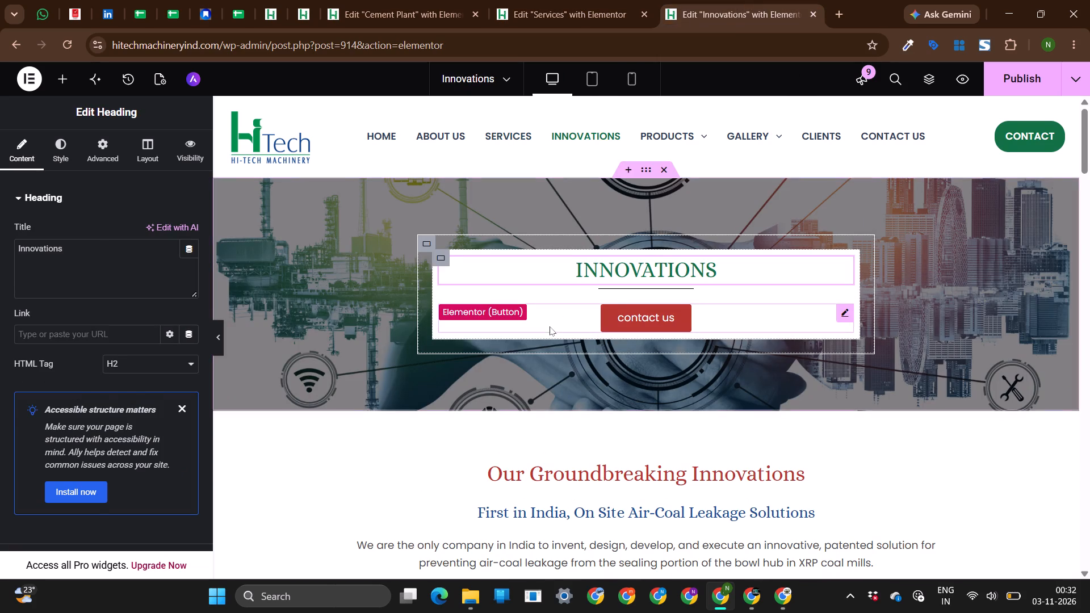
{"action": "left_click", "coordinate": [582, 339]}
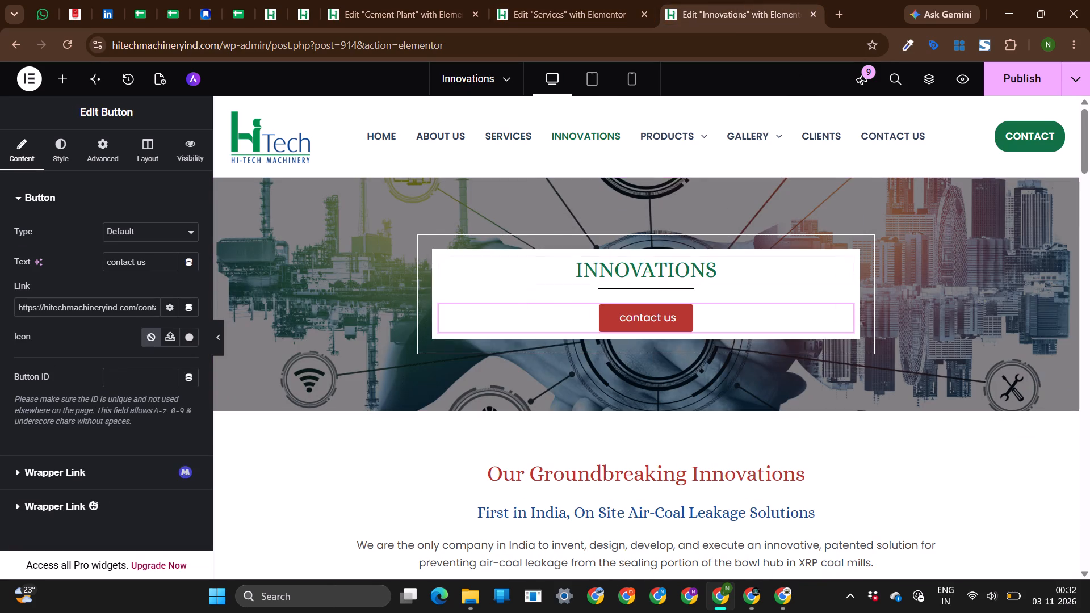
Copy the green Contact us button from the banner on the Cement Plant page.
{"action": "left_click", "coordinate": [566, 12]}
{"action": "left_click", "coordinate": [401, 3]}
{"action": "left_click", "coordinate": [586, 319]}
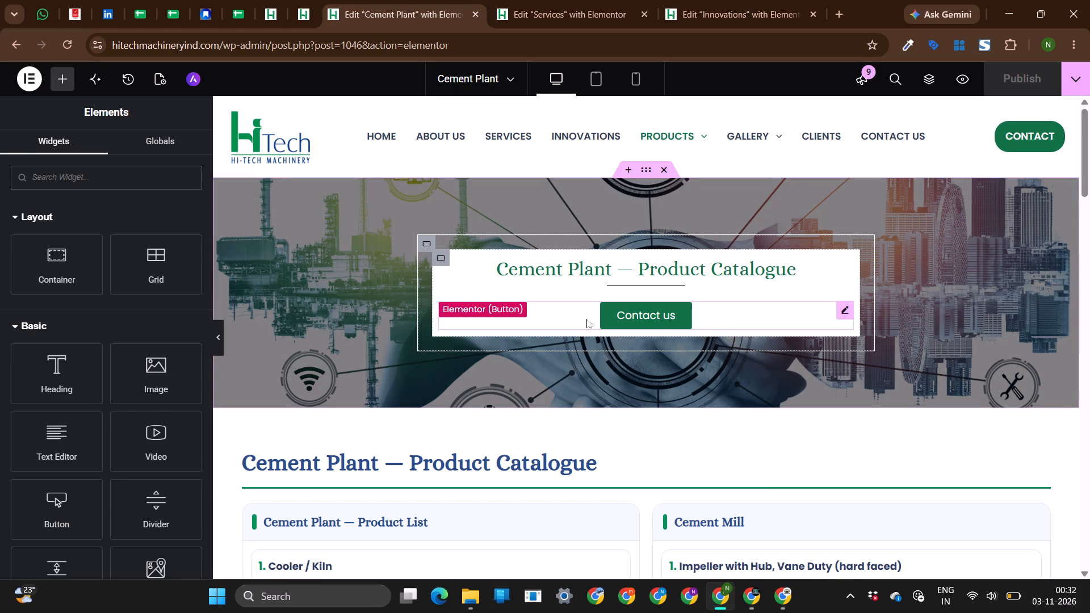
{"action": "right_click", "coordinate": [586, 319]}
{"action": "left_click", "coordinate": [624, 293]}
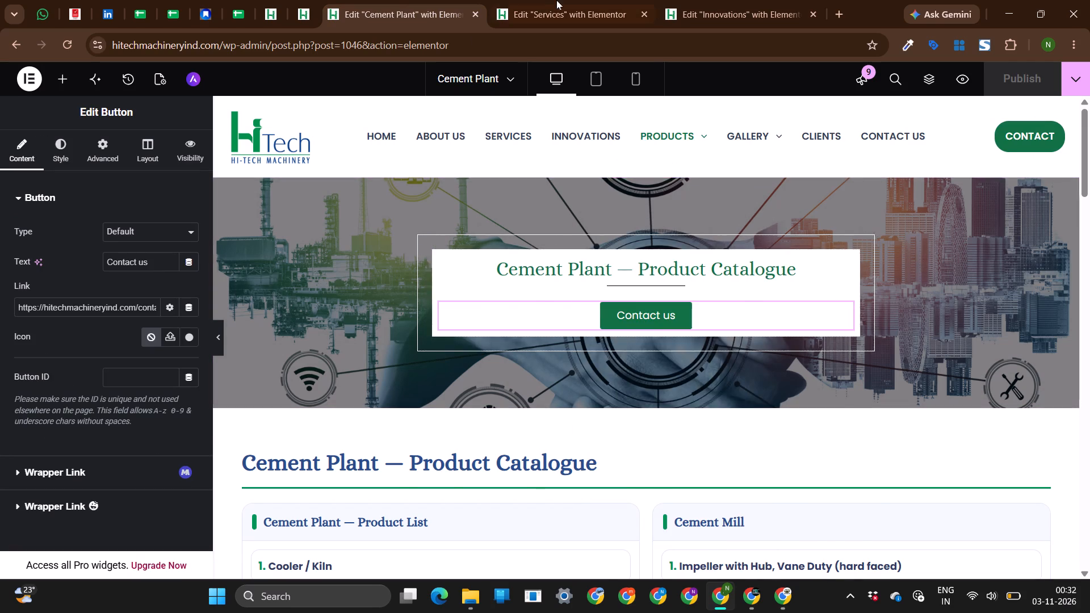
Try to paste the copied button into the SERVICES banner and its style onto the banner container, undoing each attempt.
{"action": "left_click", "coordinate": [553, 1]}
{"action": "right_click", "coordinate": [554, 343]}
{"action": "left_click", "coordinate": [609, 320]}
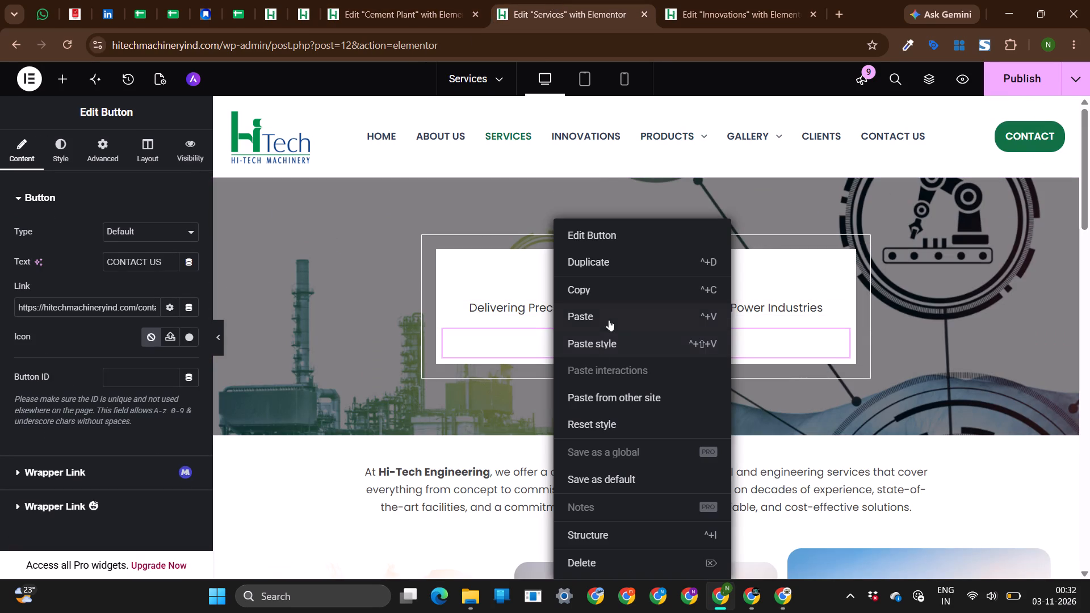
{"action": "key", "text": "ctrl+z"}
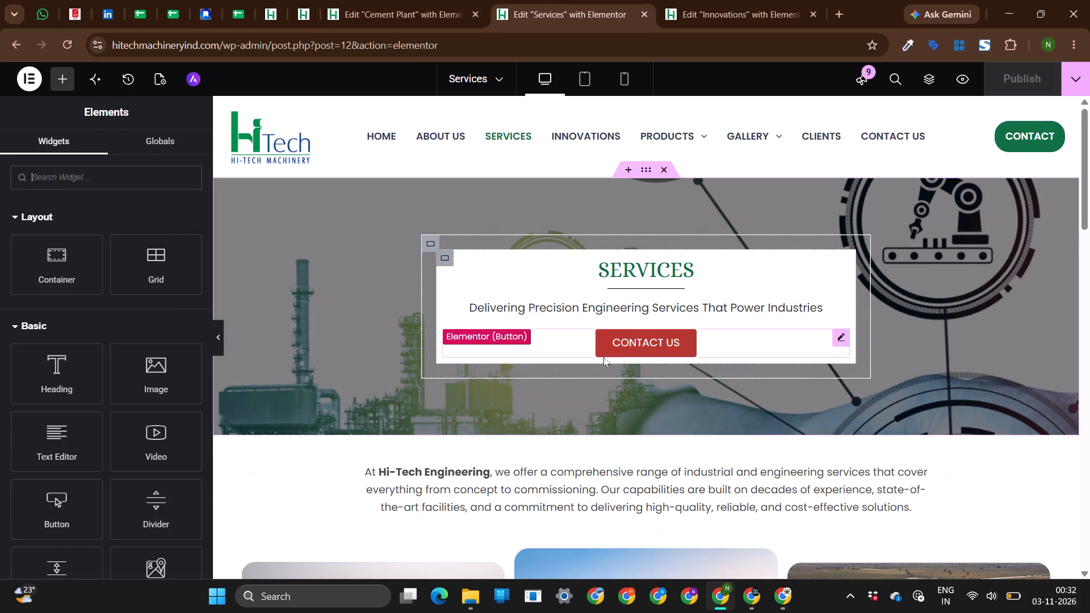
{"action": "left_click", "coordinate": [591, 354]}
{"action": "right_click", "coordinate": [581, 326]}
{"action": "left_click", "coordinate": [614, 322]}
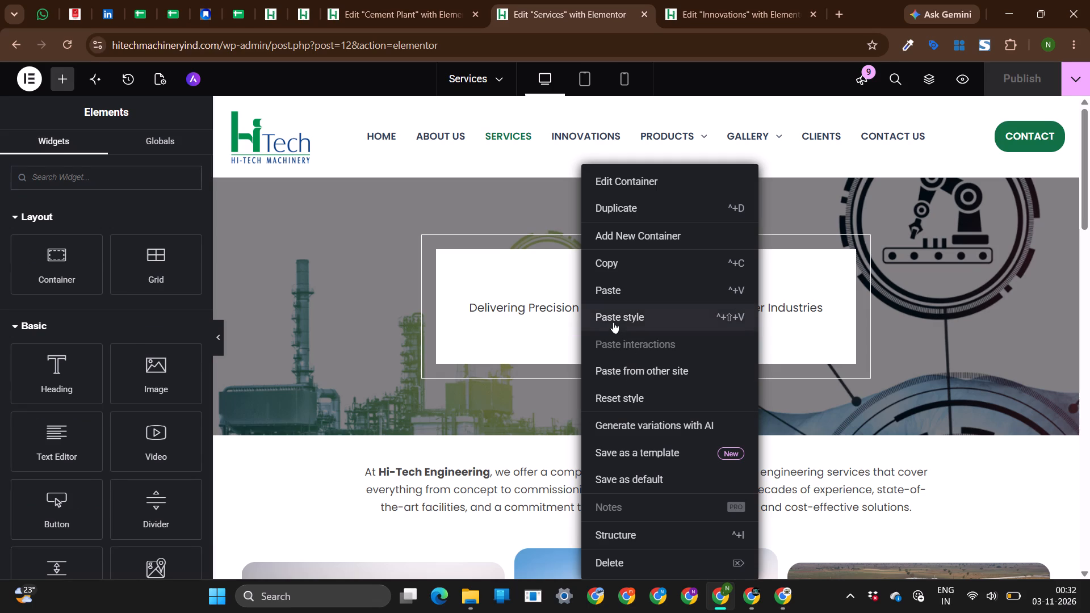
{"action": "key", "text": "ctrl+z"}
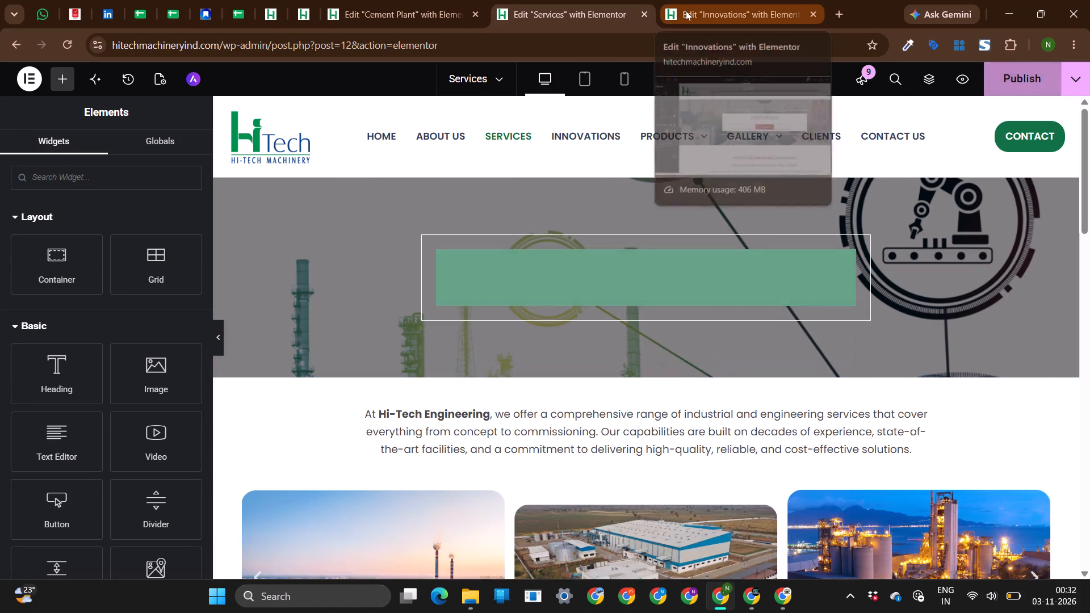
Paste the copied green button style onto the CONTACT US button in the SERVICES banner.
{"action": "left_click", "coordinate": [588, 328]}
{"action": "left_click", "coordinate": [586, 343]}
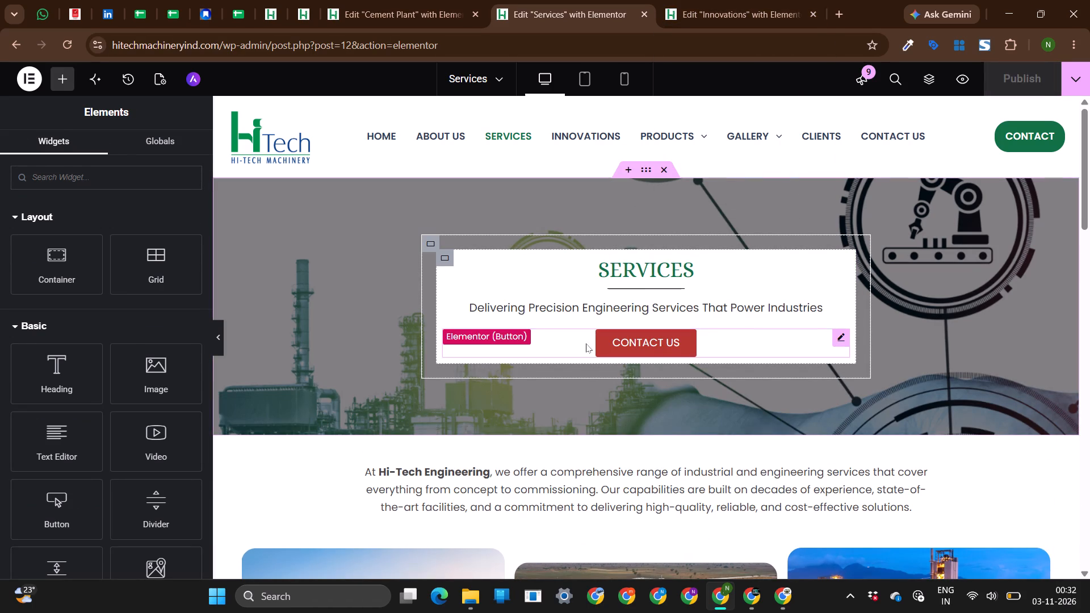
{"action": "right_click", "coordinate": [586, 343]}
{"action": "left_click", "coordinate": [609, 343]}
Paste the green button style onto the contact us button in the INNOVATIONS banner and publish the Innovations page.
{"action": "left_click", "coordinate": [693, 1]}
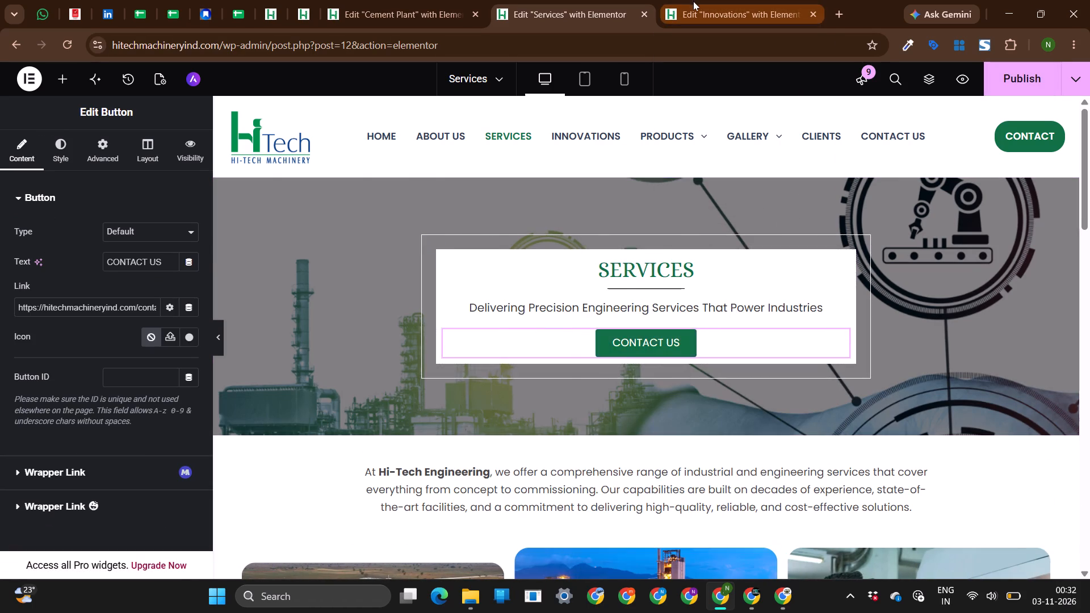
{"action": "left_click", "coordinate": [573, 318]}
{"action": "right_click", "coordinate": [573, 318]}
{"action": "left_click", "coordinate": [610, 349]}
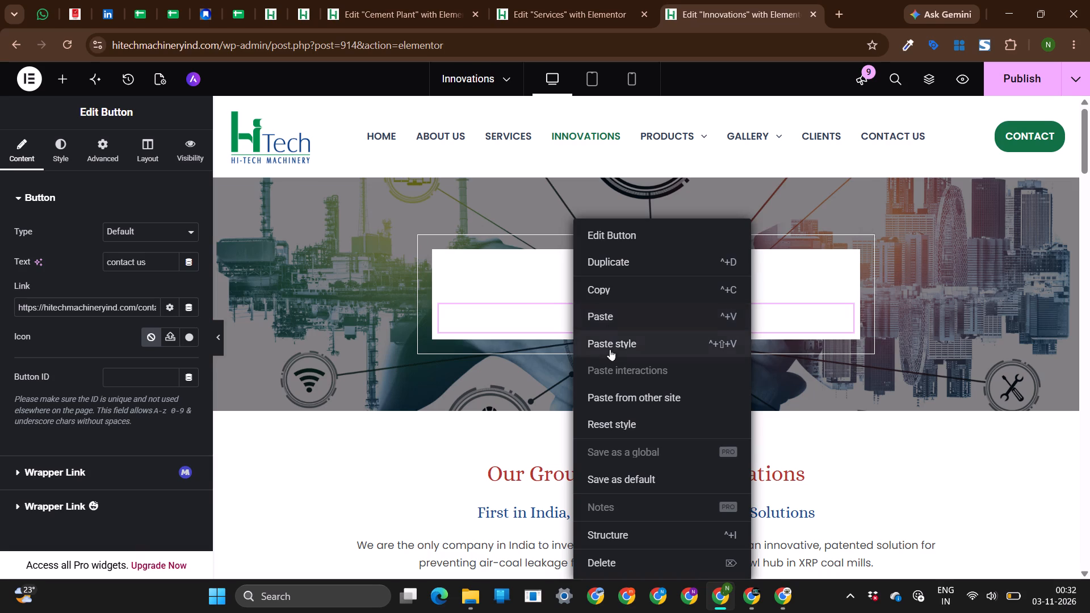
{"action": "left_click", "coordinate": [999, 65]}
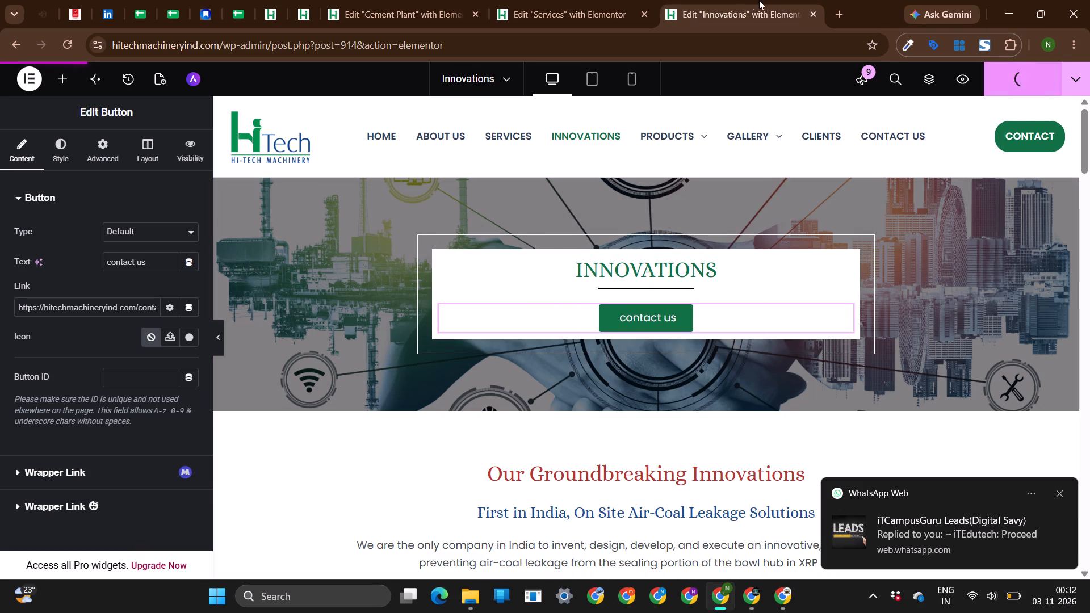
Copy the entire HTML code of the OUR SERVICES section on the Services page.
{"action": "left_click", "coordinate": [582, 0]}
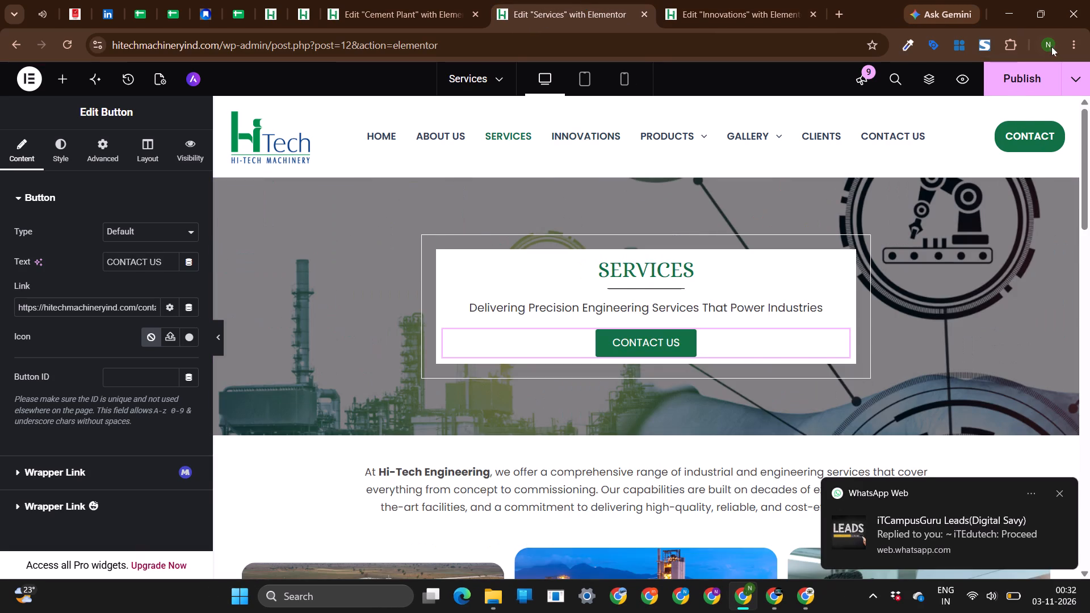
{"action": "scroll", "coordinate": [631, 364], "scroll_direction": "down", "scroll_amount": 3}
{"action": "scroll", "coordinate": [631, 364], "scroll_direction": "up", "scroll_amount": 1}
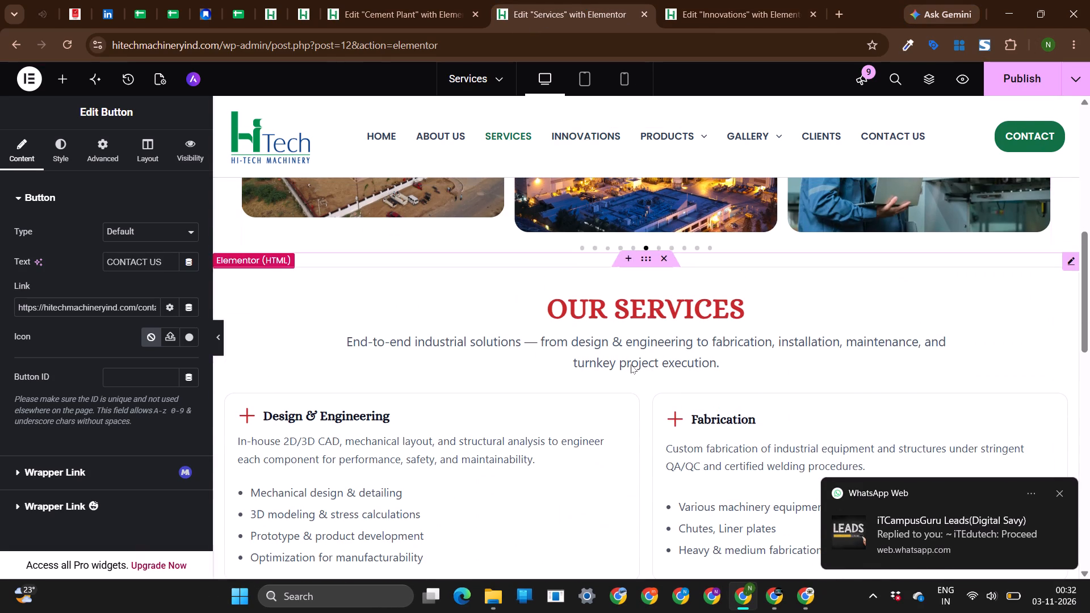
{"action": "left_click", "coordinate": [567, 354]}
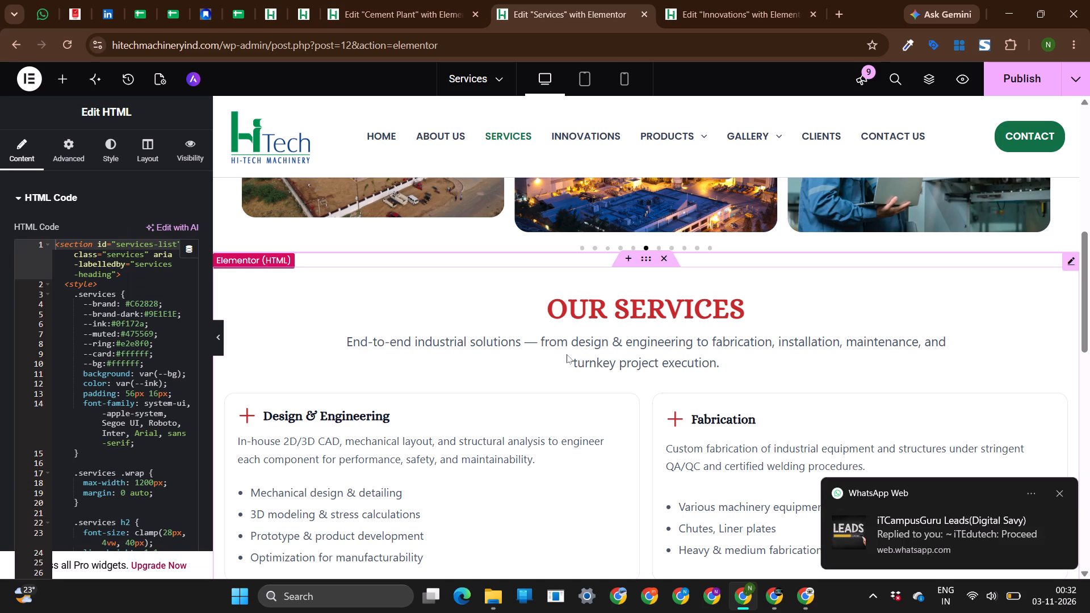
{"action": "left_click", "coordinate": [140, 374]}
{"action": "key", "text": "ctrl+a"}
{"action": "key", "text": "ctrl+c"}
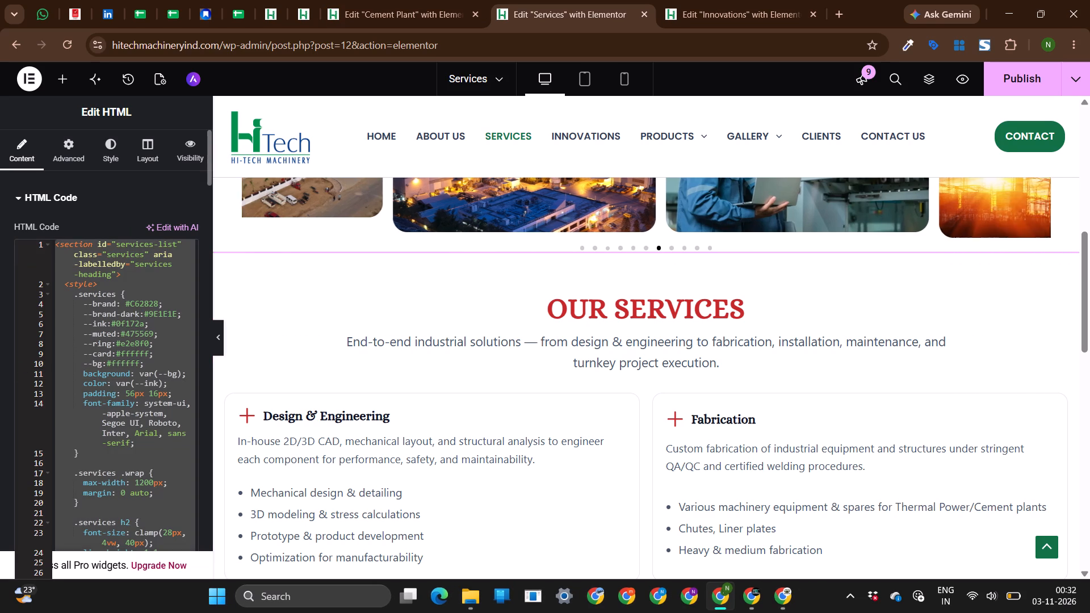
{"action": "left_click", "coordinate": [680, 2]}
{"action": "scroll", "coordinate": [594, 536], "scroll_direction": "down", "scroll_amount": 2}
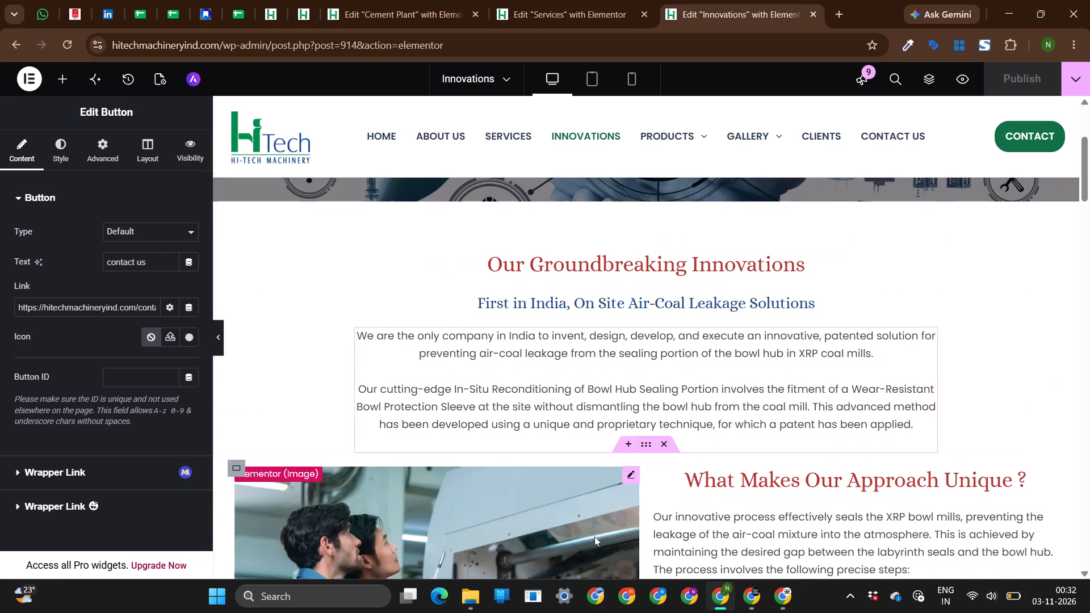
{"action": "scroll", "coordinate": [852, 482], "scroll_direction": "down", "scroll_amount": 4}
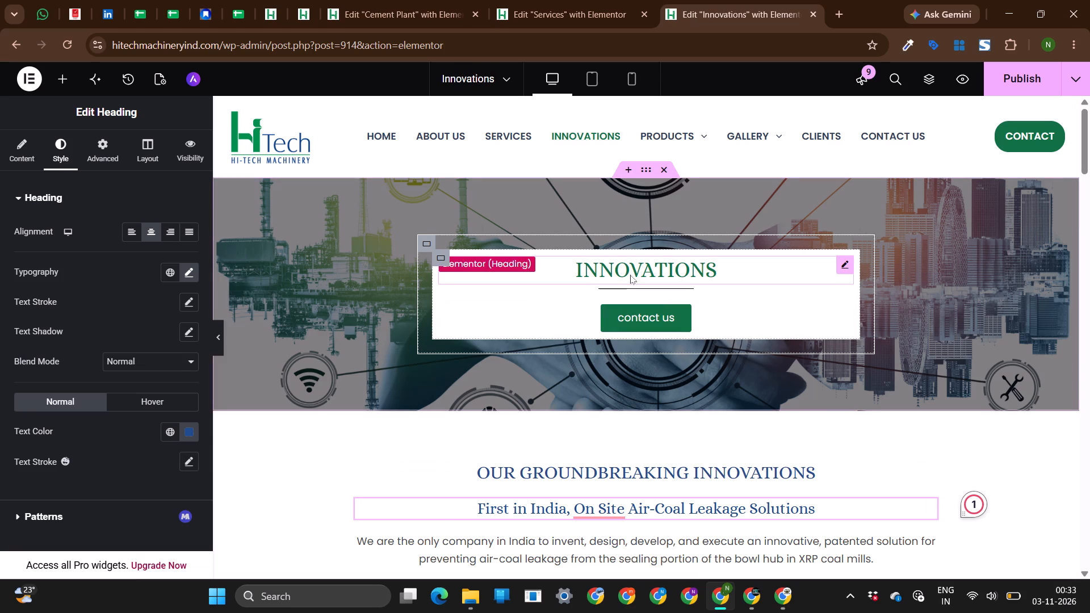
{"action": "left_click", "coordinate": [56, 153]}
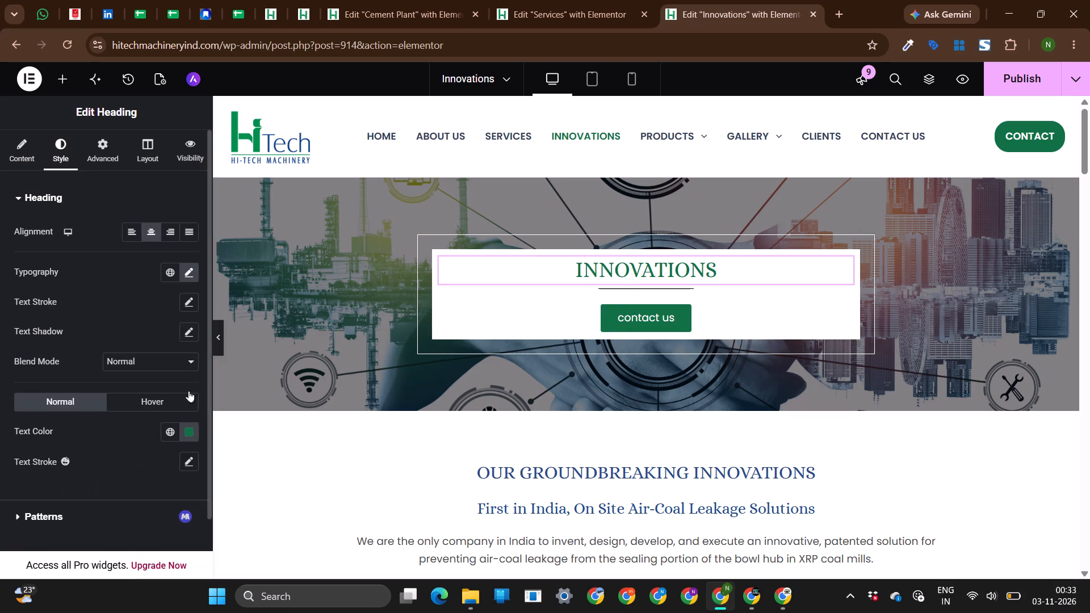
{"action": "left_click", "coordinate": [194, 435]}
{"action": "key", "text": "ctrl+c"}
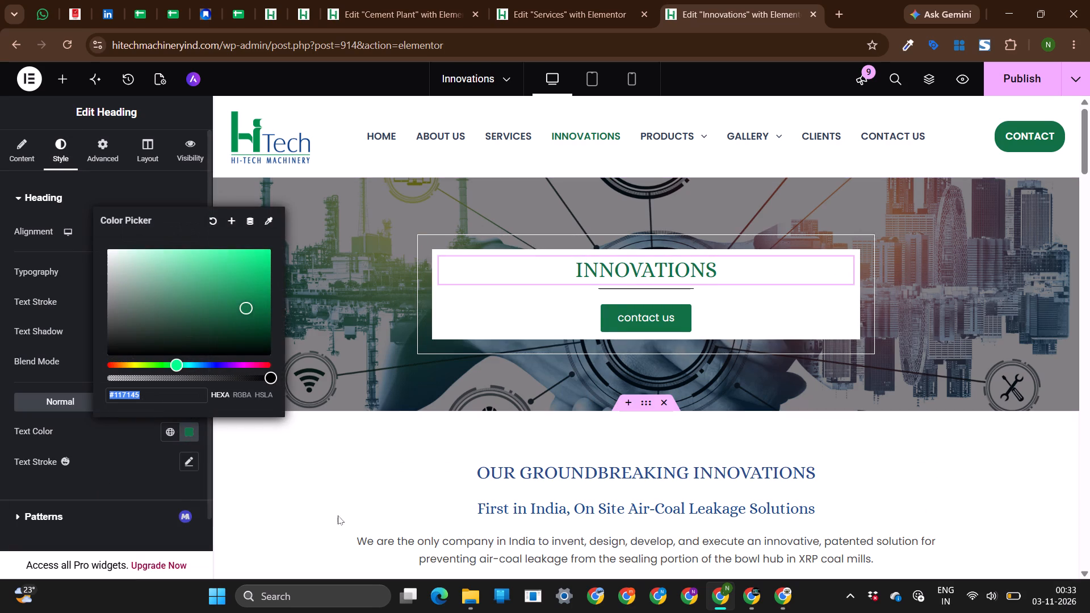
{"action": "left_click", "coordinate": [539, 502]}
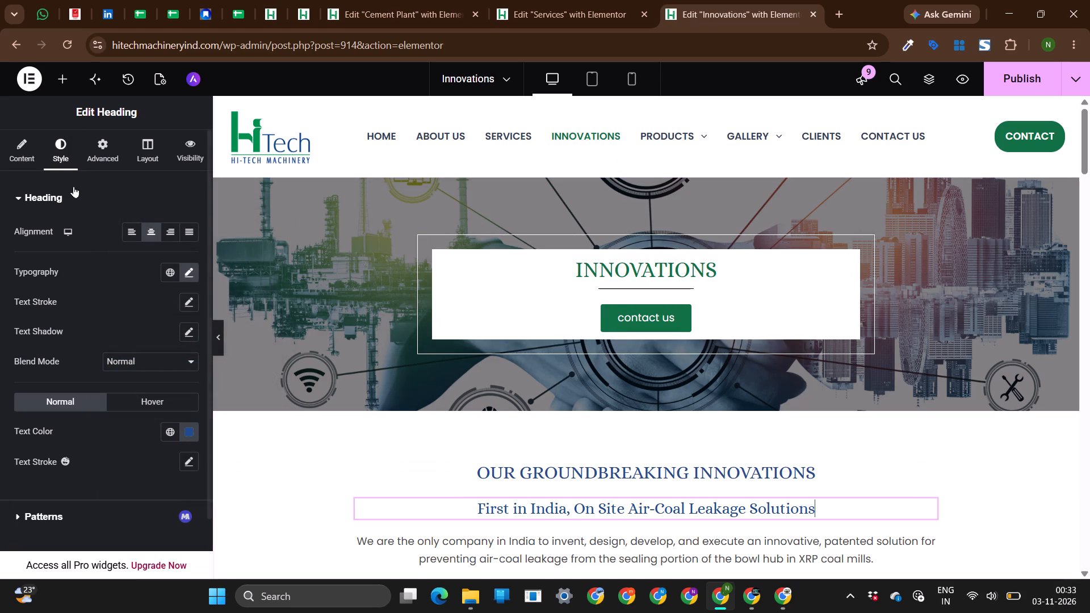
{"action": "left_click", "coordinate": [187, 434]}
{"action": "key", "text": "ctrl+v"}
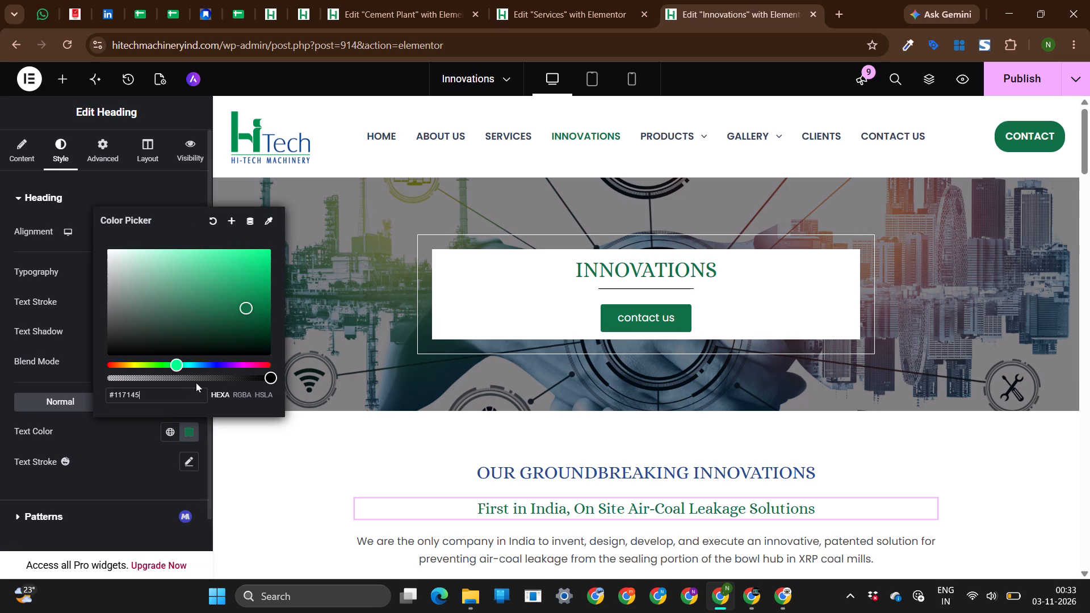
{"action": "left_click", "coordinate": [136, 466]}
Set the "What Makes Our Approach Unique ?" heading's text colour to the copied green #117145.
{"action": "scroll", "coordinate": [562, 498], "scroll_direction": "down", "scroll_amount": 4}
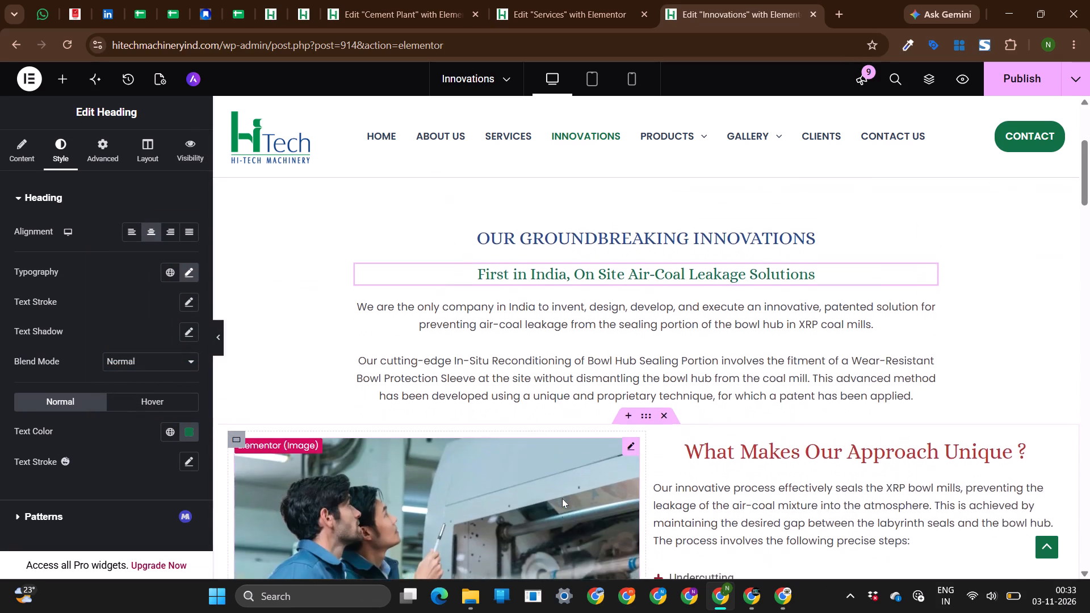
{"action": "scroll", "coordinate": [562, 498], "scroll_direction": "down", "scroll_amount": 1}
{"action": "scroll", "coordinate": [683, 218], "scroll_direction": "up", "scroll_amount": 1}
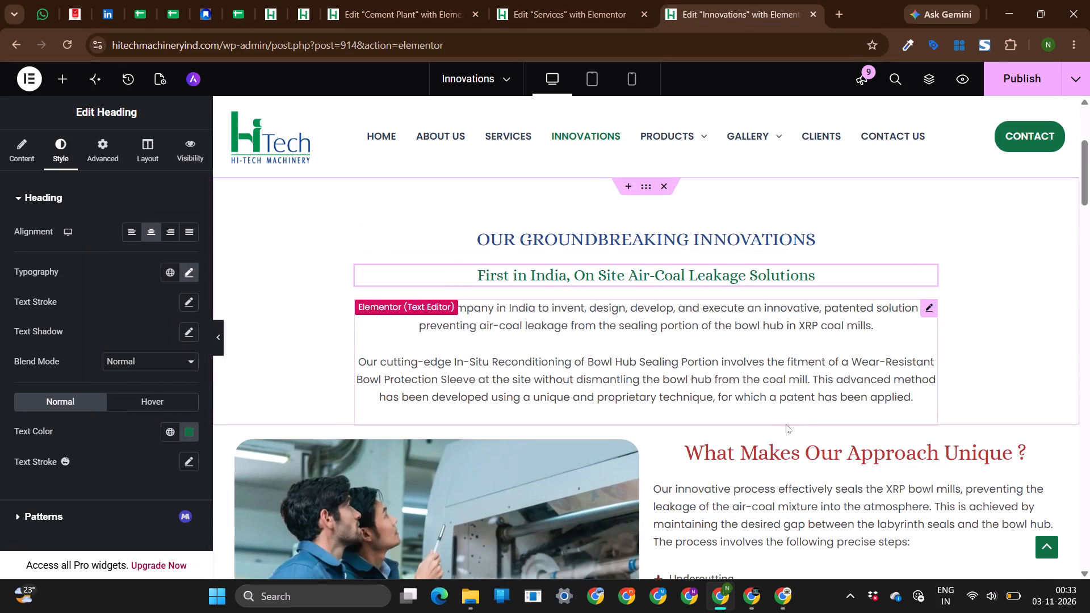
{"action": "left_click", "coordinate": [754, 445]}
{"action": "left_click", "coordinate": [64, 144]}
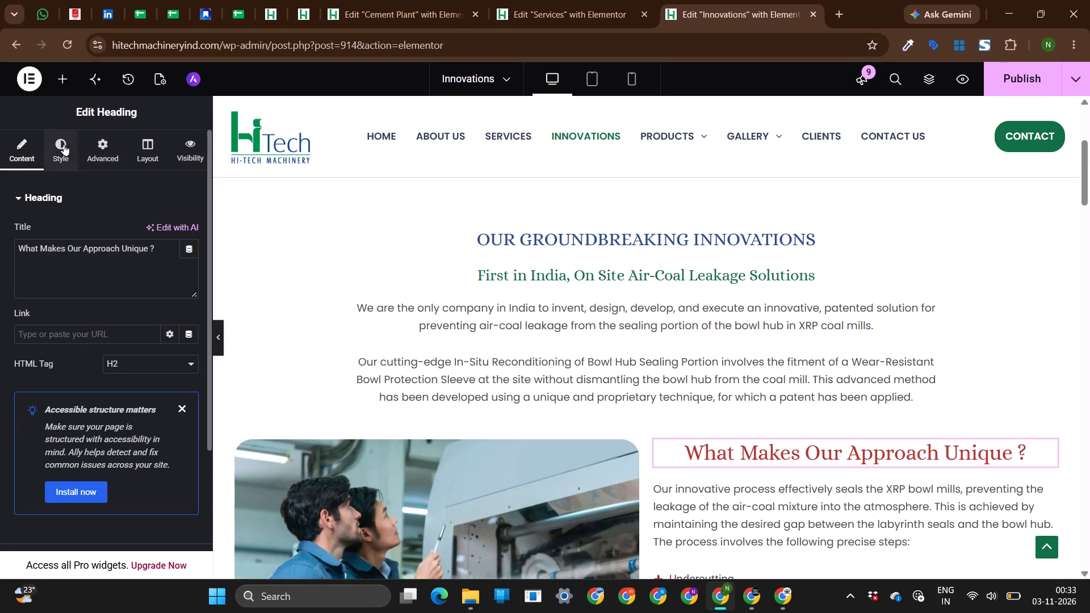
{"action": "left_click", "coordinate": [195, 433]}
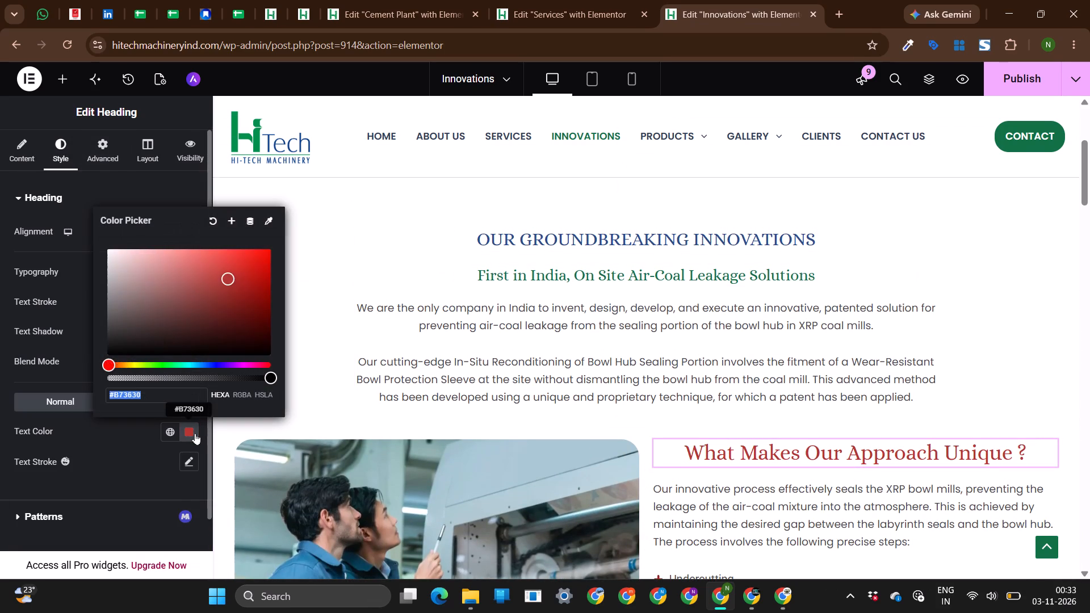
{"action": "key", "text": "ctrl+v"}
{"action": "left_click", "coordinate": [86, 446]}
Set the icon colour of the Undercutting-to-Fitment process steps list to #117145.
{"action": "scroll", "coordinate": [636, 456], "scroll_direction": "down", "scroll_amount": 3}
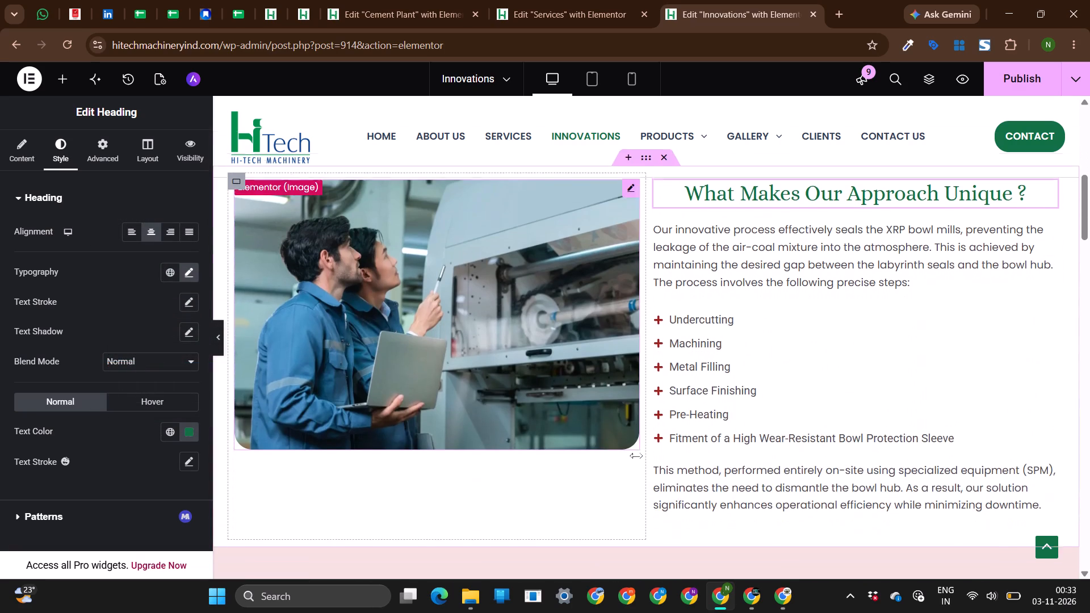
{"action": "scroll", "coordinate": [636, 456], "scroll_direction": "down", "scroll_amount": 1}
{"action": "left_click", "coordinate": [707, 294]}
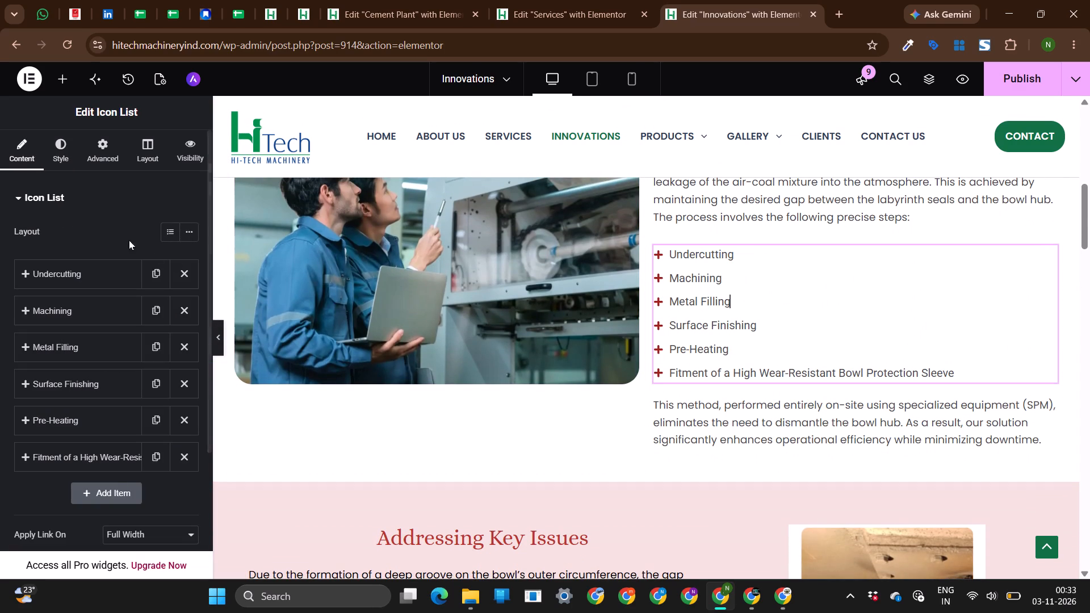
{"action": "left_click", "coordinate": [52, 146]}
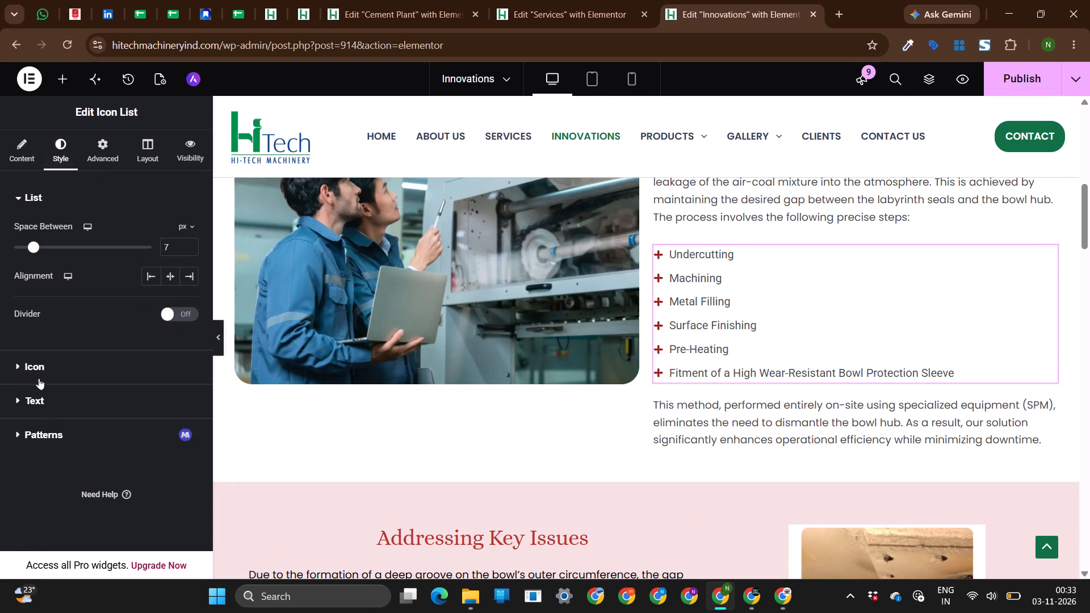
{"action": "left_click", "coordinate": [42, 366]}
{"action": "left_click", "coordinate": [188, 296]}
{"action": "key", "text": "ctrl+v"}
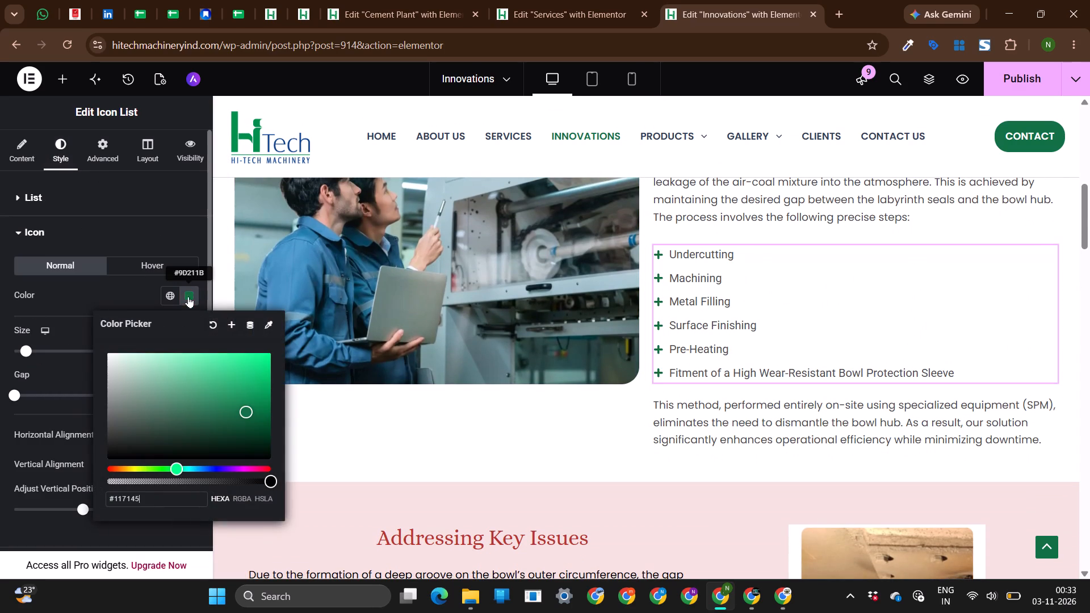
{"action": "left_click", "coordinate": [0, 321]}
Change the Addressing Key Issues container's background to #117145 and lower its opacity to a pale green tint.
{"action": "scroll", "coordinate": [643, 431], "scroll_direction": "down", "scroll_amount": 2}
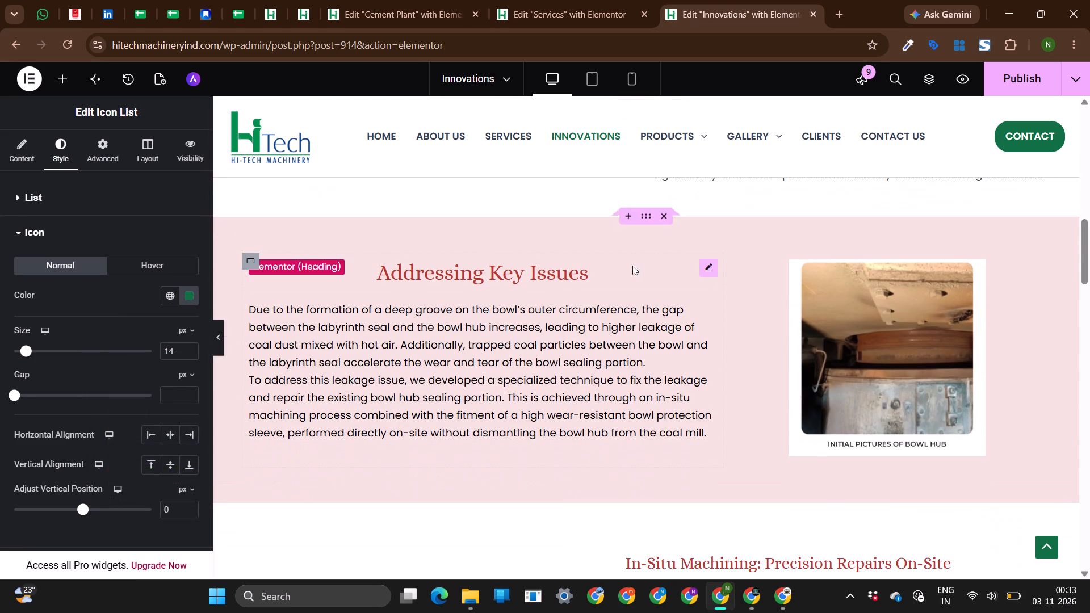
{"action": "left_click", "coordinate": [645, 208]}
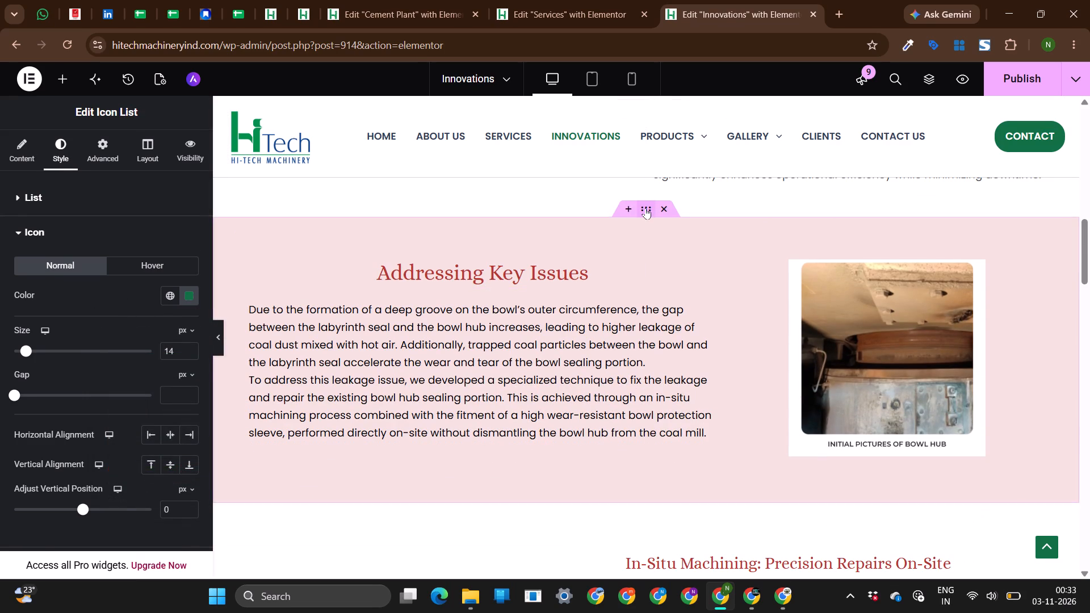
{"action": "left_click", "coordinate": [57, 158]}
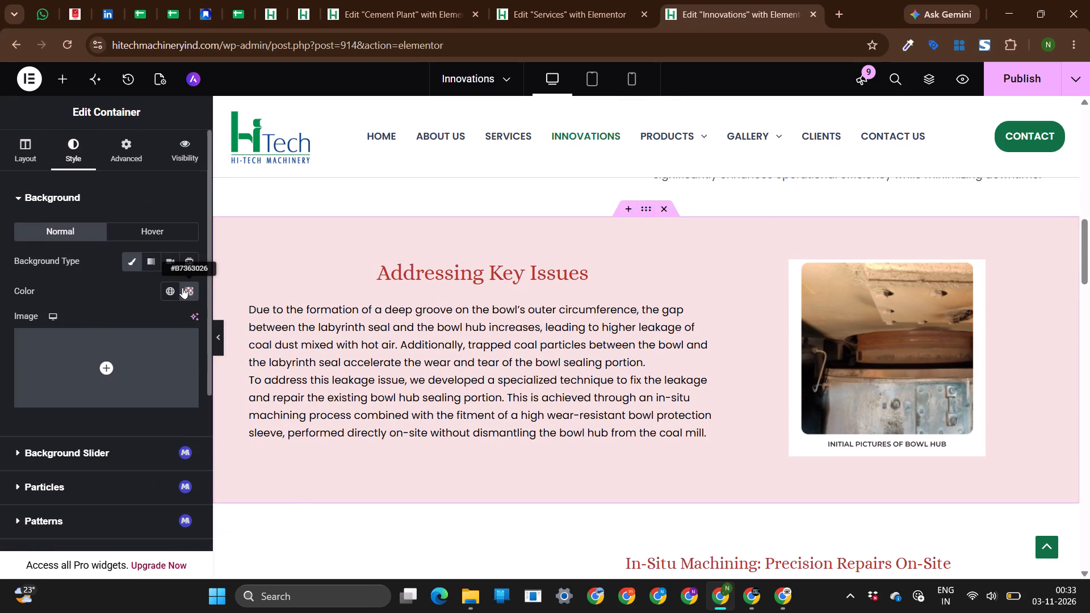
{"action": "left_click", "coordinate": [186, 295]}
{"action": "key", "text": "ctrl+v"}
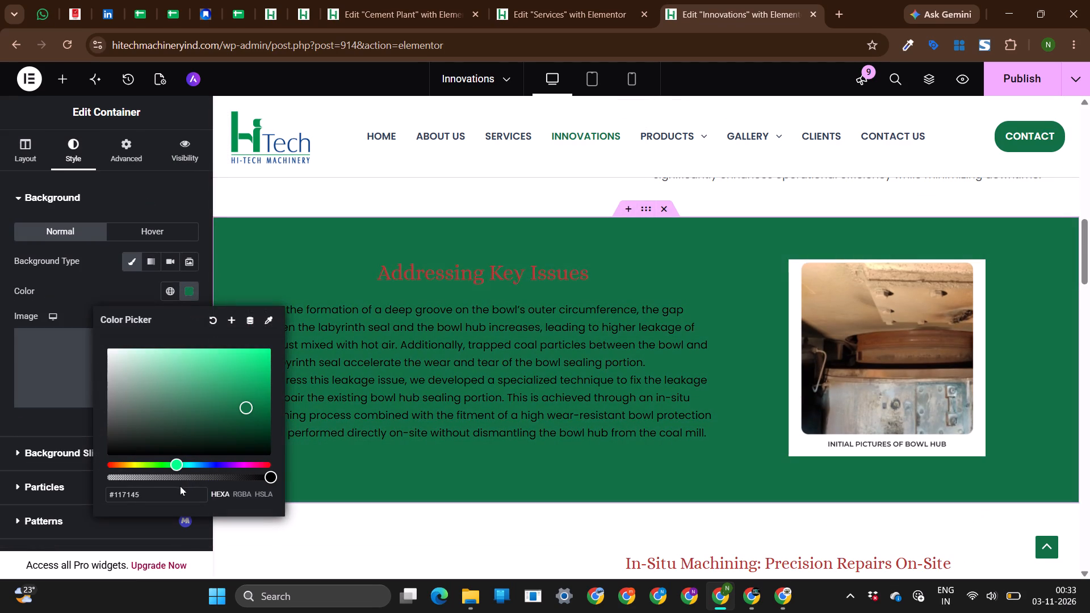
{"action": "left_click_drag", "start_coordinate": [273, 481], "coordinate": [128, 484]}
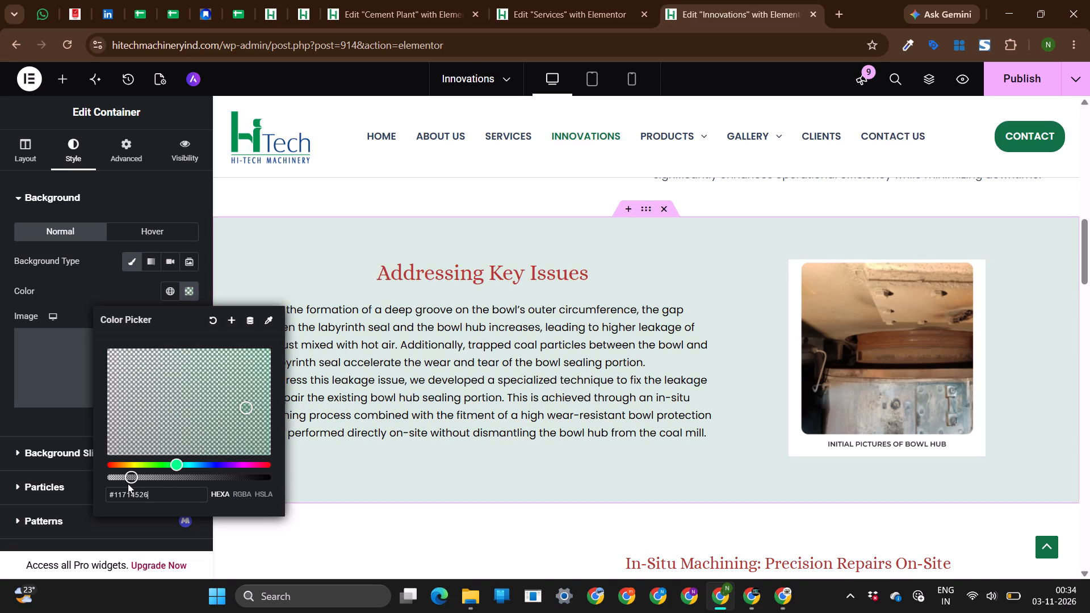
{"action": "left_click_drag", "start_coordinate": [128, 484], "coordinate": [114, 483]}
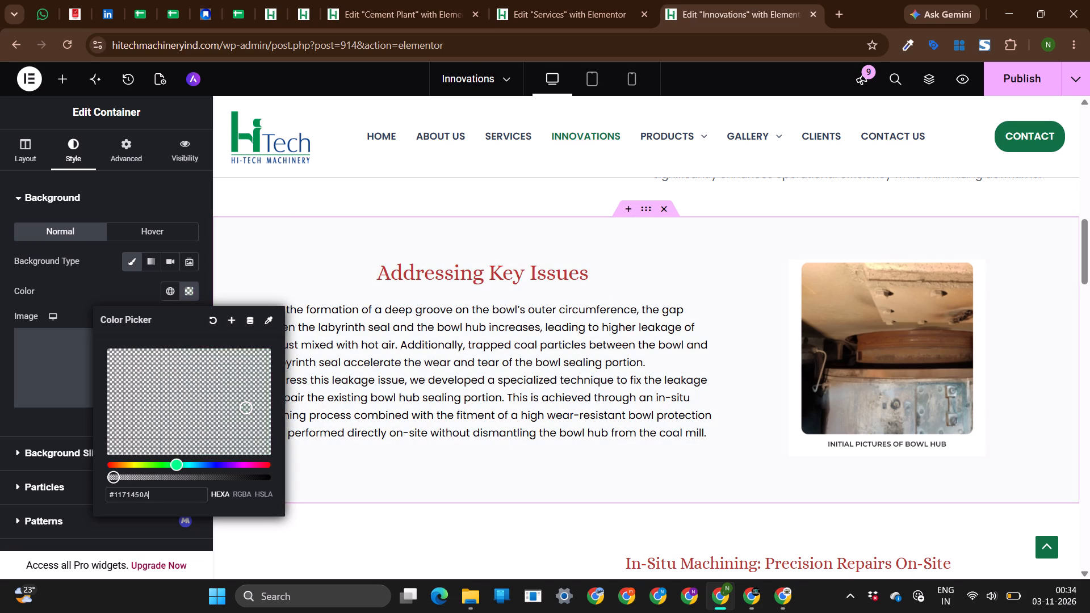
{"action": "left_click_drag", "start_coordinate": [122, 477], "coordinate": [131, 478]}
Set the Addressing Key Issues heading's text colour to #117145.
{"action": "left_click", "coordinate": [425, 268]}
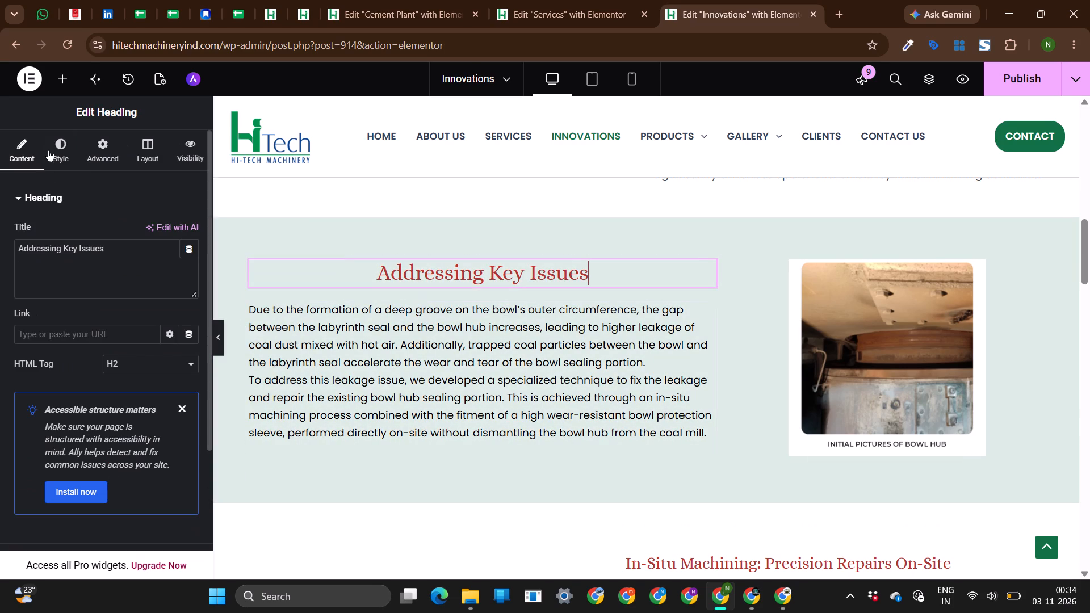
{"action": "left_click", "coordinate": [49, 142]}
{"action": "left_click", "coordinate": [186, 429]}
{"action": "key", "text": "ctrl+v"}
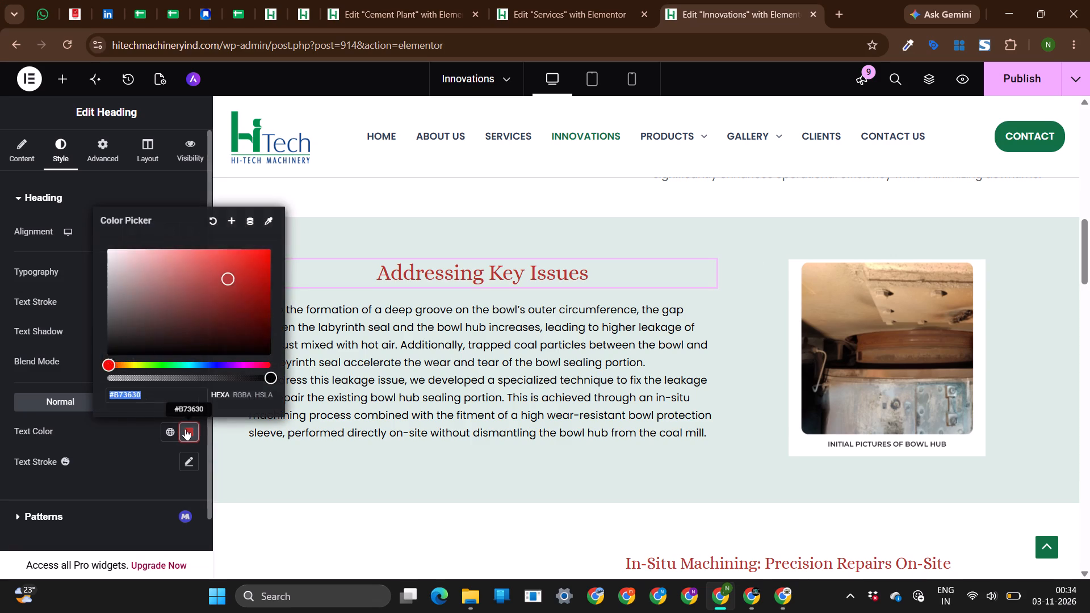
{"action": "left_click", "coordinate": [0, 389]}
Set the "In-Situ Machining: Precision Repairs On-Site" heading's text colour to #117145.
{"action": "scroll", "coordinate": [692, 412], "scroll_direction": "down", "scroll_amount": 4}
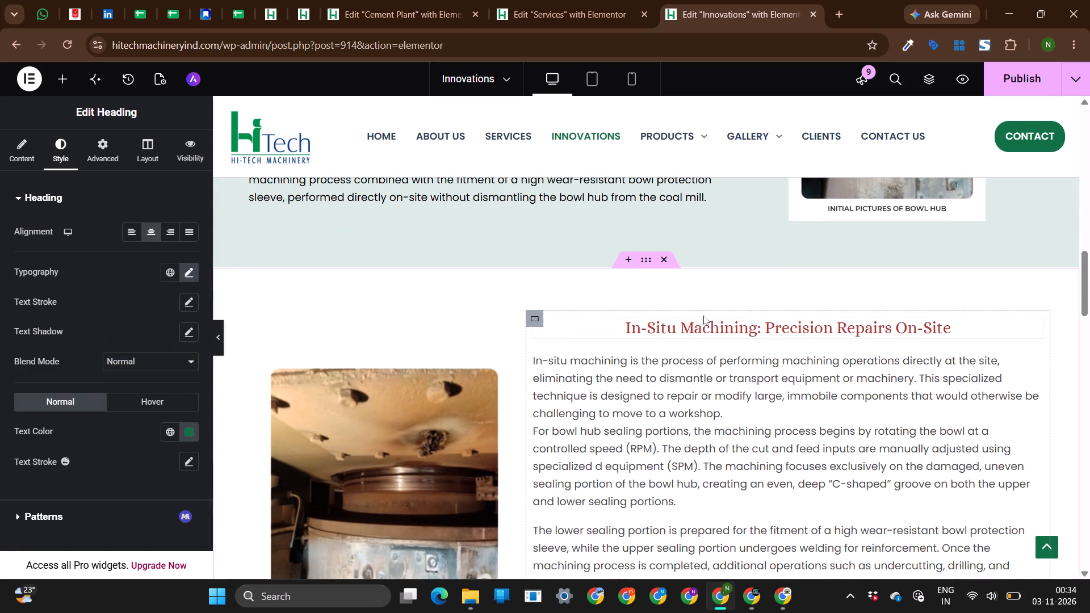
{"action": "left_click", "coordinate": [705, 317]}
{"action": "left_click", "coordinate": [693, 329]}
{"action": "left_click", "coordinate": [56, 145]}
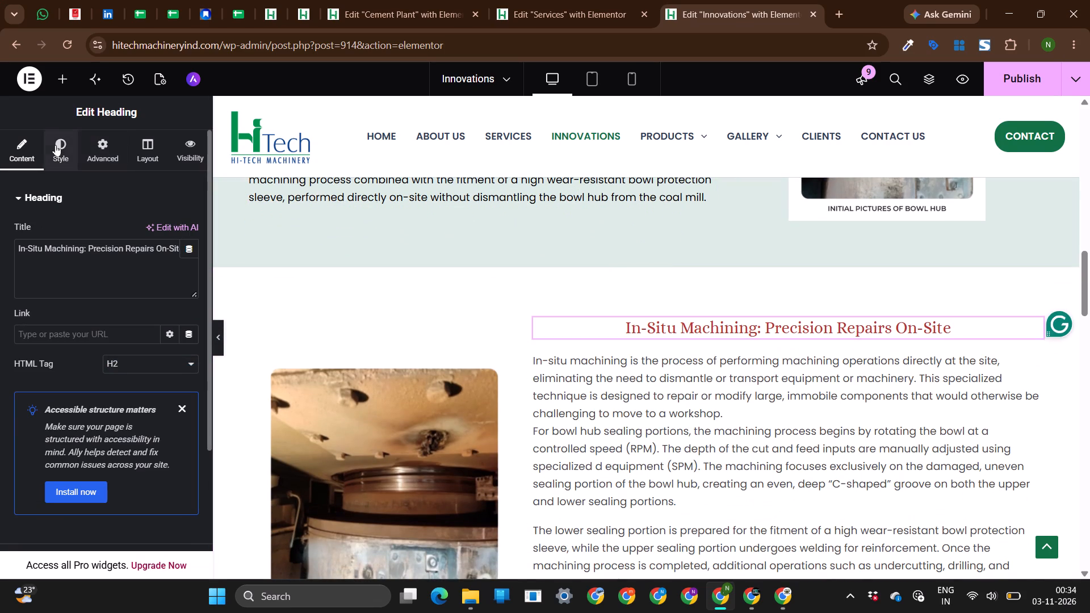
{"action": "left_click", "coordinate": [186, 438]}
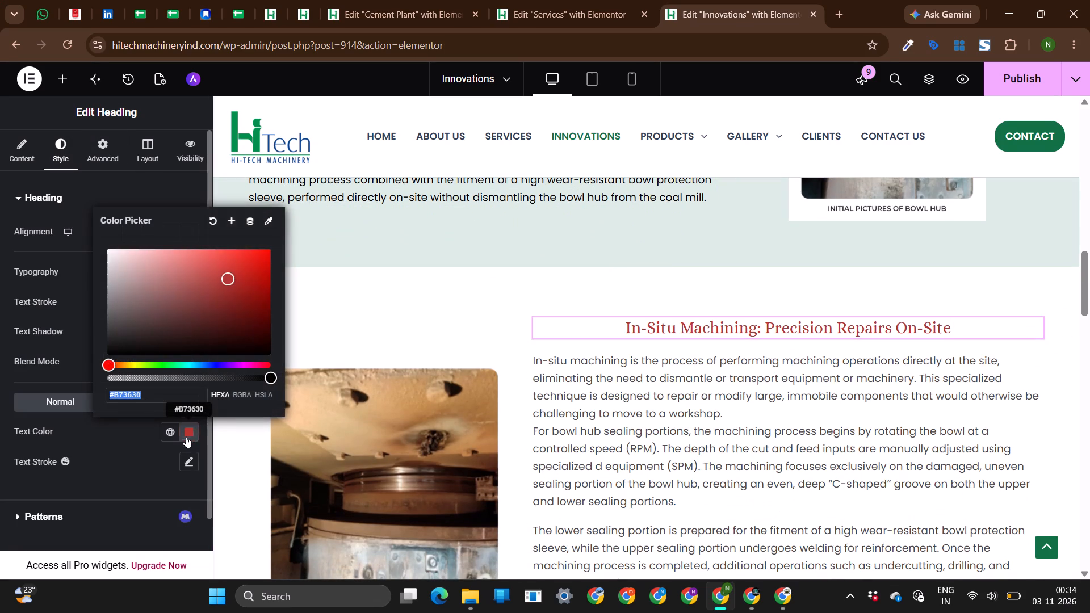
{"action": "key", "text": "ctrl+v"}
{"action": "left_click", "coordinate": [0, 378]}
Set the "Restoration Of Upper Sealing Portion In Bowl Hub" heading's text colour to #117145.
{"action": "scroll", "coordinate": [668, 423], "scroll_direction": "down", "scroll_amount": 2}
{"action": "scroll", "coordinate": [668, 423], "scroll_direction": "up", "scroll_amount": 1}
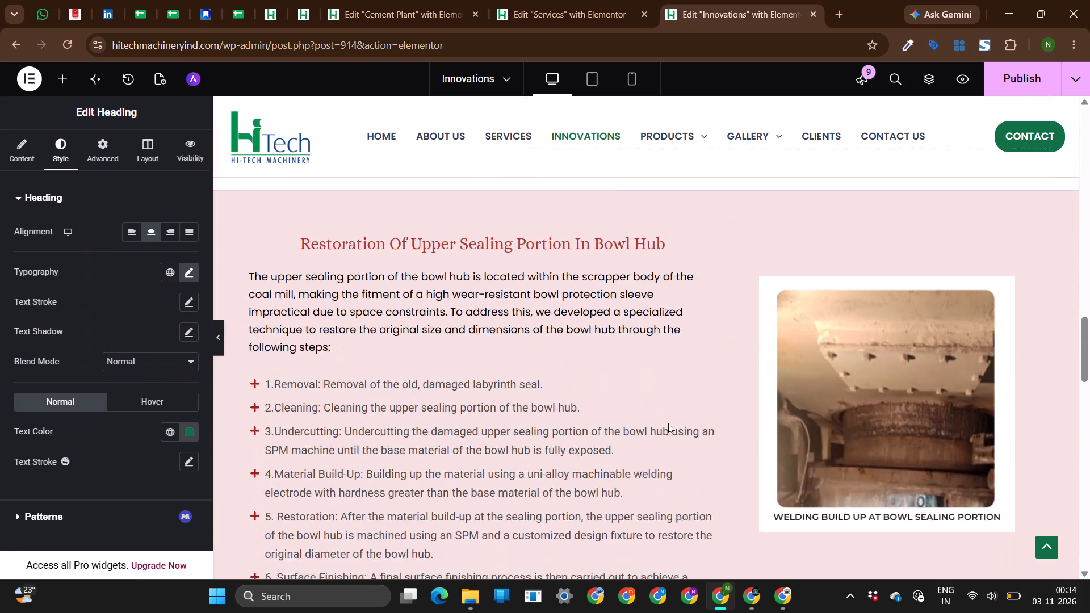
{"action": "scroll", "coordinate": [668, 423], "scroll_direction": "up", "scroll_amount": 1}
{"action": "left_click", "coordinate": [504, 356]}
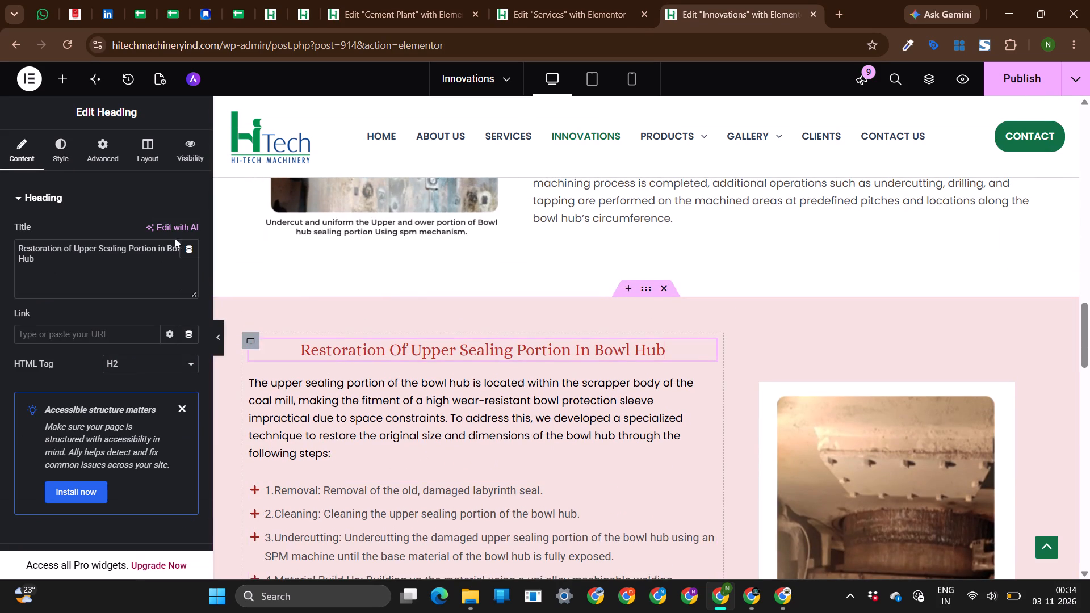
{"action": "left_click", "coordinate": [55, 148]}
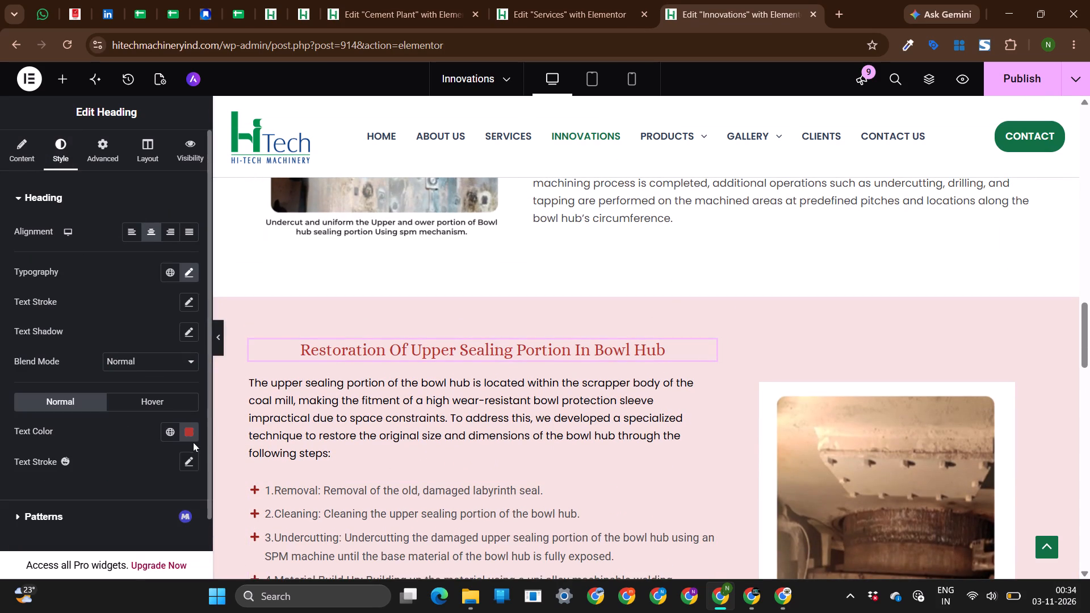
{"action": "left_click", "coordinate": [191, 433]}
{"action": "key", "text": "ctrl+v"}
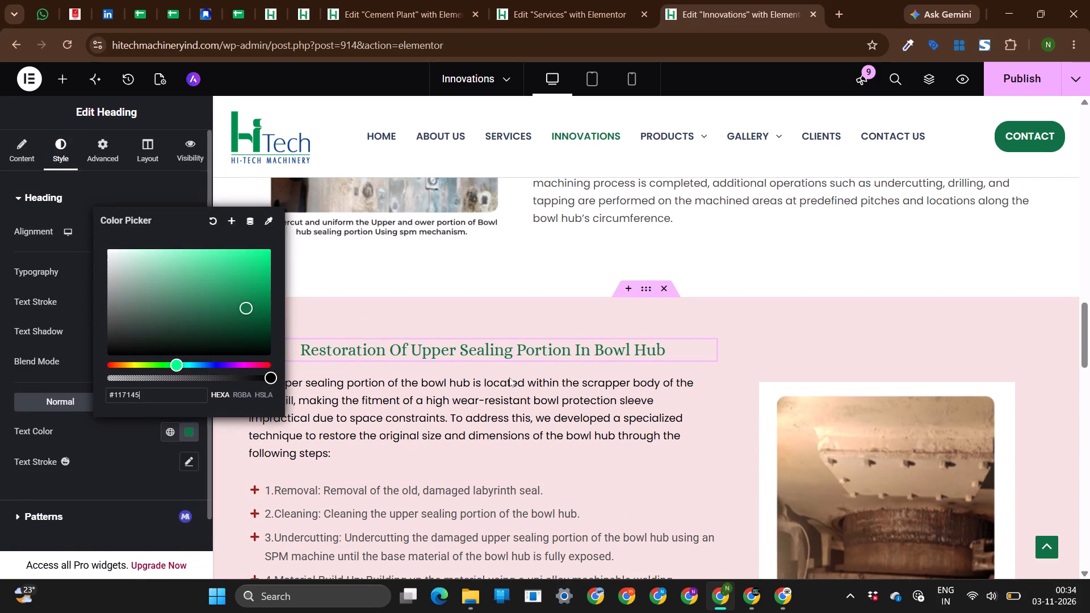
{"action": "left_click", "coordinate": [510, 383]}
Set the icon colour of the seven-step list in the bowl hub restoration section to #117145.
{"action": "scroll", "coordinate": [510, 383], "scroll_direction": "down", "scroll_amount": 2}
{"action": "left_click", "coordinate": [317, 496]}
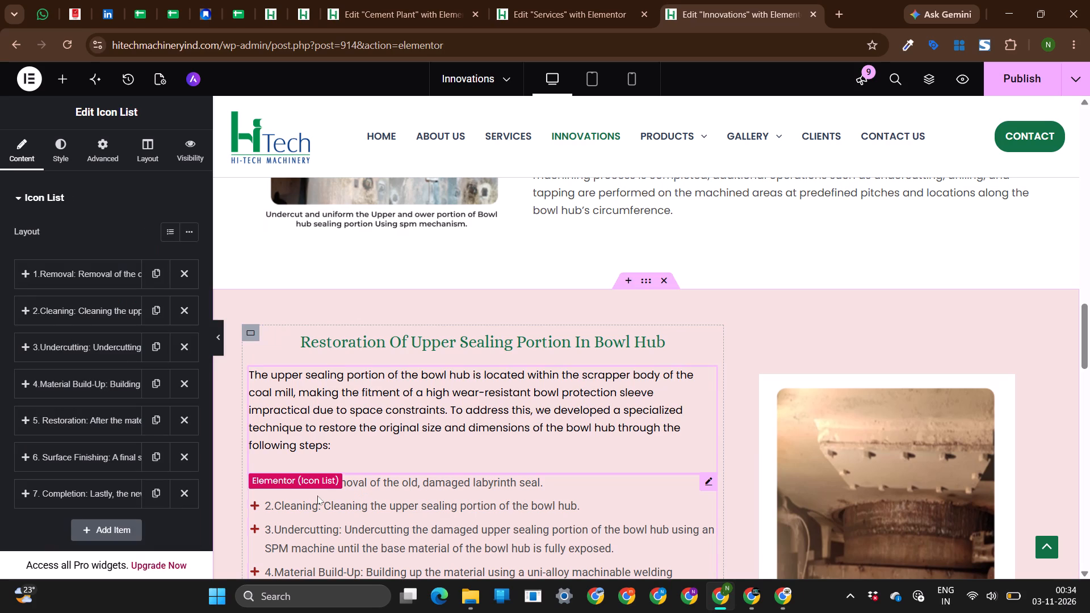
{"action": "left_click", "coordinate": [63, 144]}
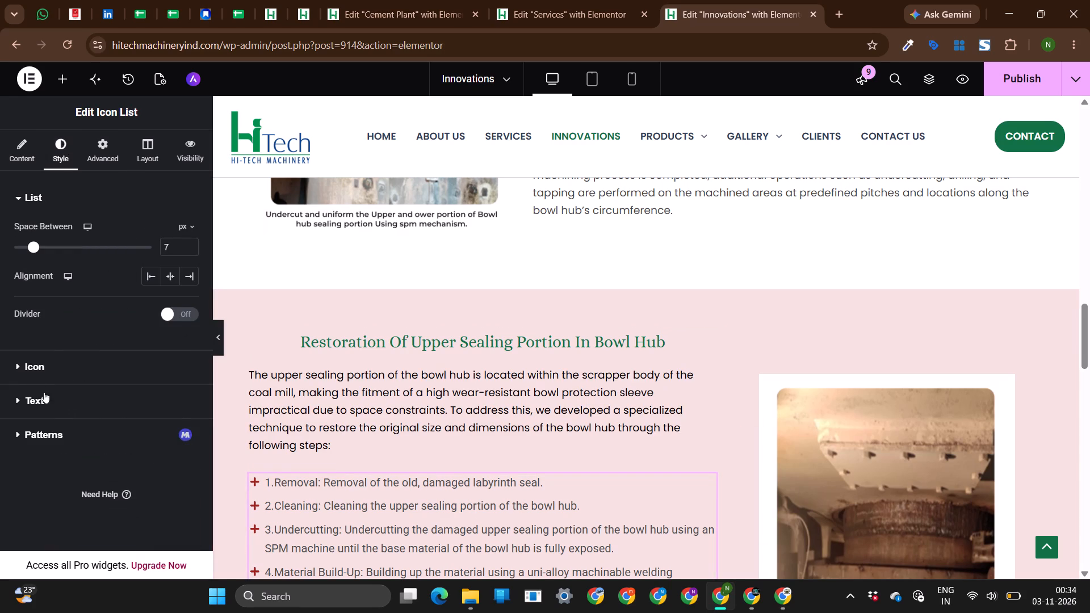
{"action": "left_click", "coordinate": [33, 370]}
{"action": "left_click", "coordinate": [190, 306]}
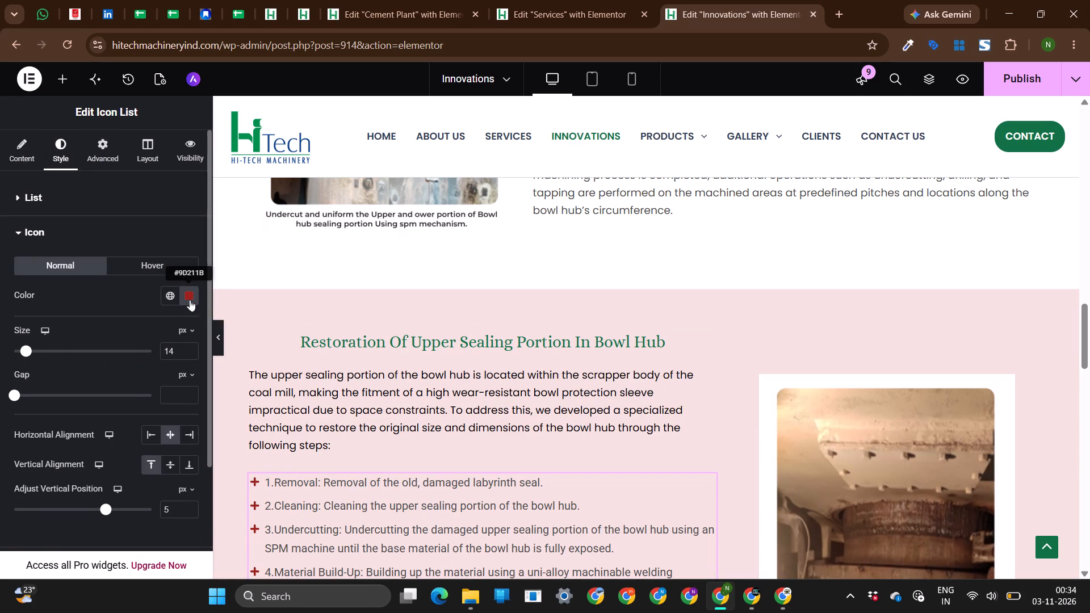
{"action": "left_click", "coordinate": [190, 300]}
{"action": "key", "text": "ctrl+v"}
{"action": "left_click", "coordinate": [0, 353]}
Set the "ADVANTAGES OF IN-SITU MACHINING OF BOWL HUB" heading's text colour to #117145.
{"action": "scroll", "coordinate": [532, 413], "scroll_direction": "down", "scroll_amount": 2}
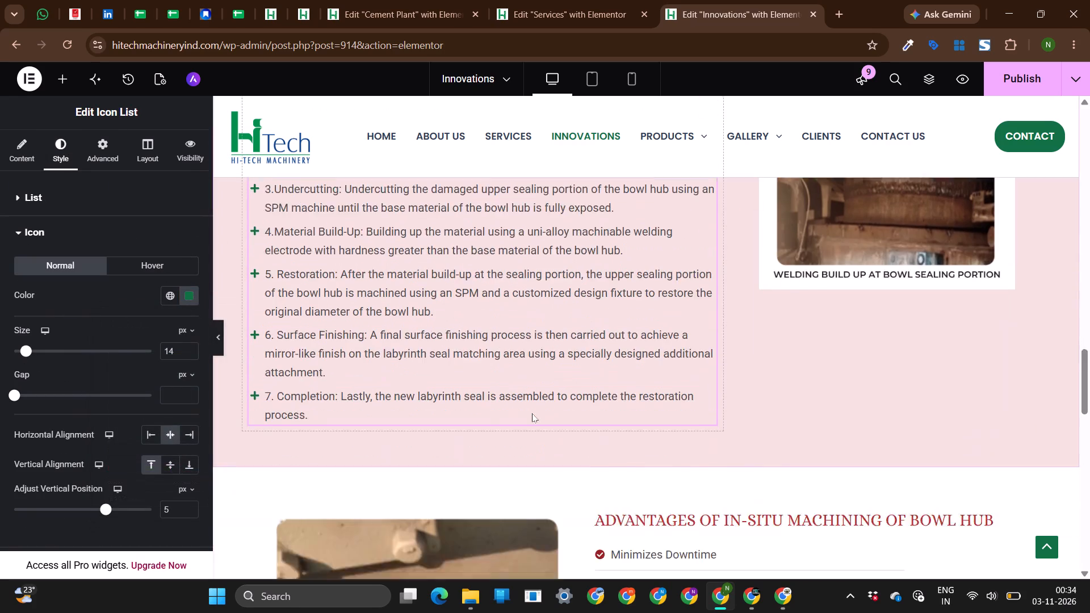
{"action": "scroll", "coordinate": [532, 413], "scroll_direction": "down", "scroll_amount": 1}
{"action": "left_click", "coordinate": [692, 272]}
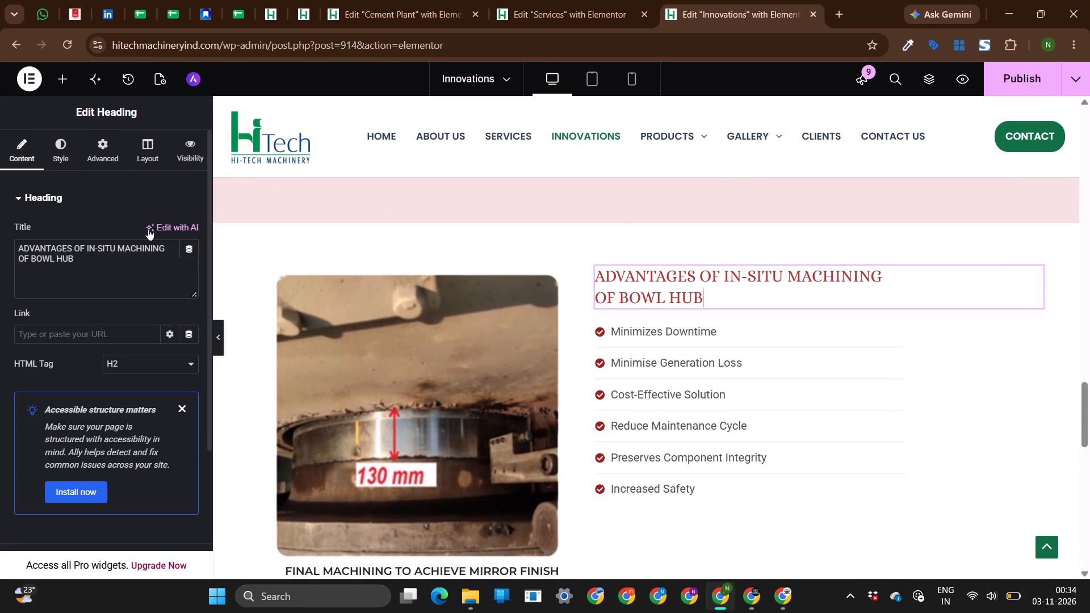
{"action": "left_click", "coordinate": [70, 142]}
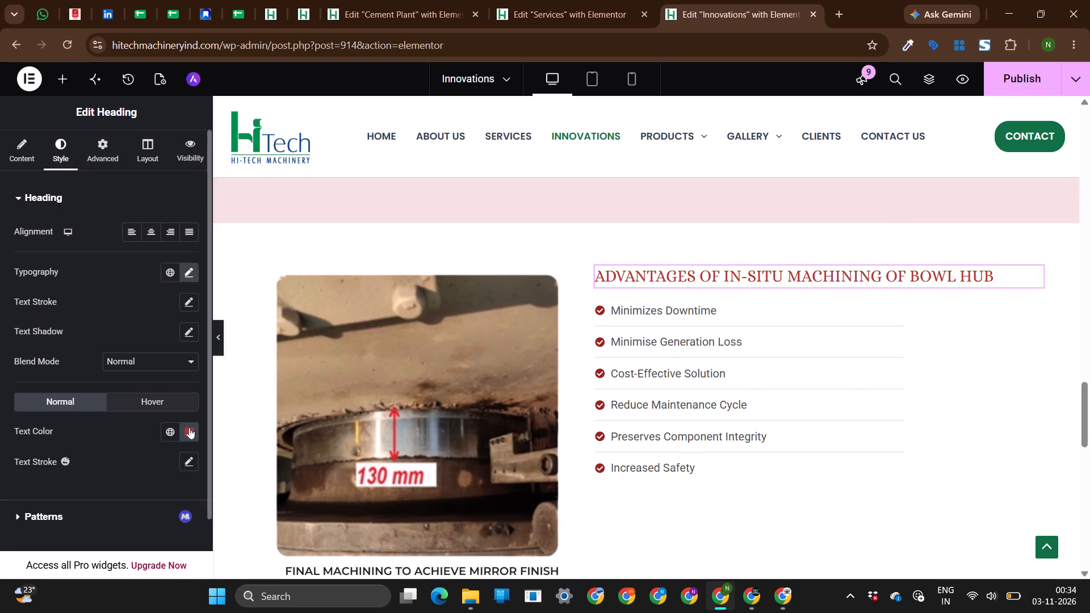
{"action": "left_click", "coordinate": [192, 435]}
{"action": "key", "text": "ctrl+v"}
{"action": "left_click", "coordinate": [0, 373]}
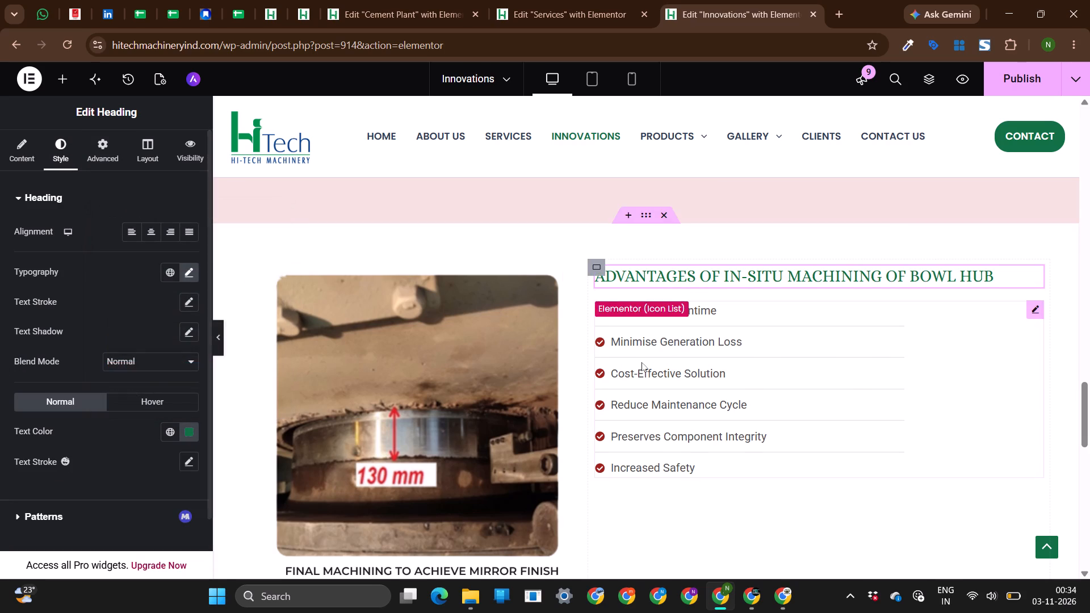
Set the icon colour of the advantages list, from Minimizes Downtime to Increased Safety, to #117145.
{"action": "scroll", "coordinate": [642, 362], "scroll_direction": "down", "scroll_amount": 2}
{"action": "left_click", "coordinate": [660, 280]}
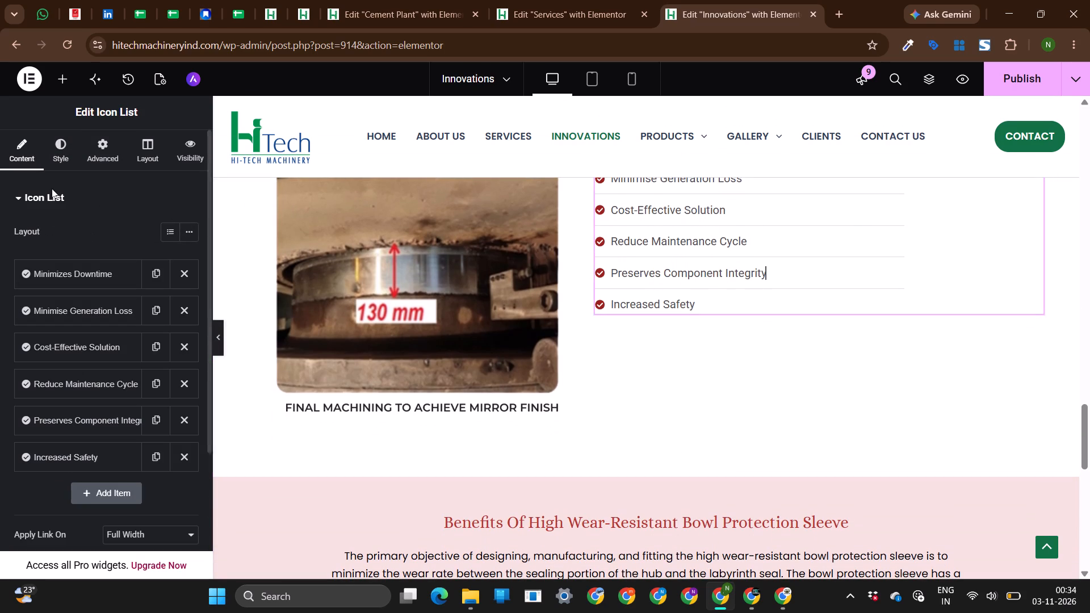
{"action": "left_click", "coordinate": [73, 125]}
{"action": "left_click", "coordinate": [63, 149]}
{"action": "scroll", "coordinate": [68, 479], "scroll_direction": "down", "scroll_amount": 1}
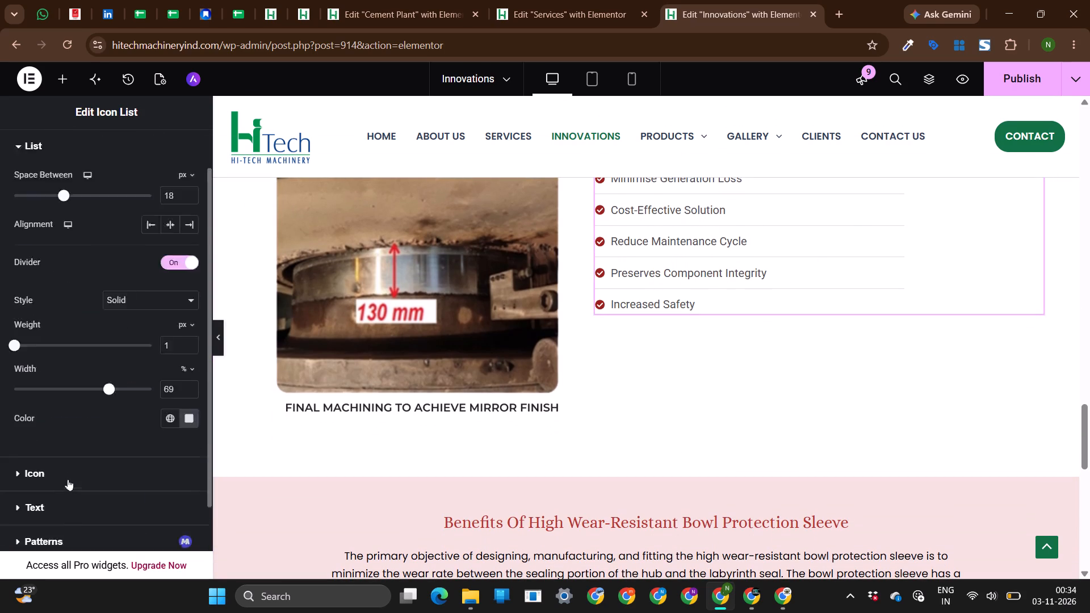
{"action": "scroll", "coordinate": [68, 479], "scroll_direction": "down", "scroll_amount": 1}
{"action": "left_click", "coordinate": [44, 373]}
{"action": "left_click", "coordinate": [196, 299]}
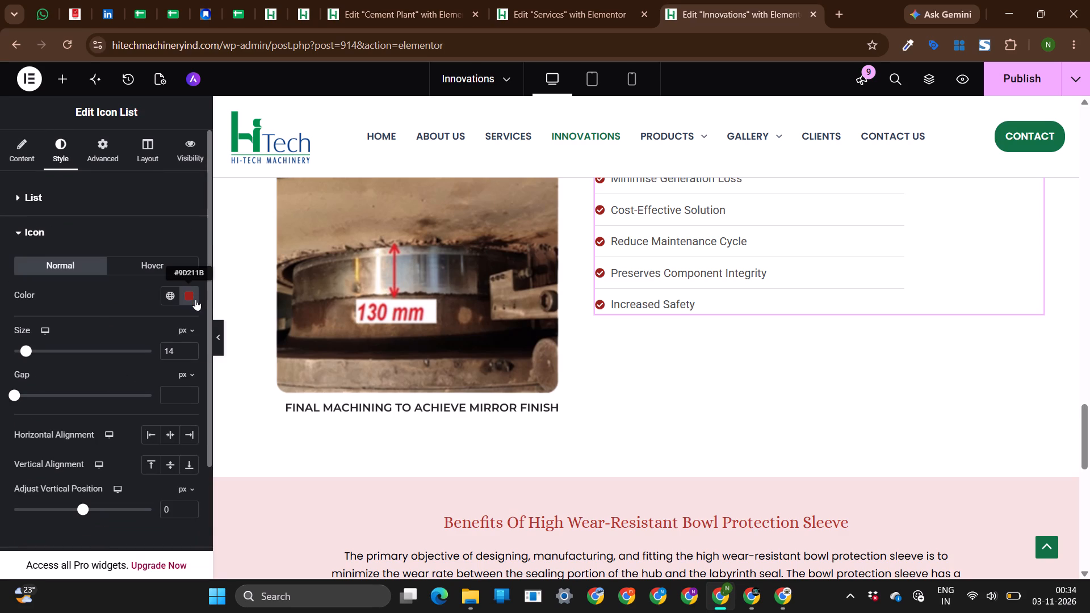
{"action": "key", "text": "ctrl+v"}
{"action": "left_click", "coordinate": [0, 363]}
Set the "Benefits Of High Wear-Resistant Bowl Protection Sleeve" heading's text colour to #117145.
{"action": "scroll", "coordinate": [469, 371], "scroll_direction": "down", "scroll_amount": 2}
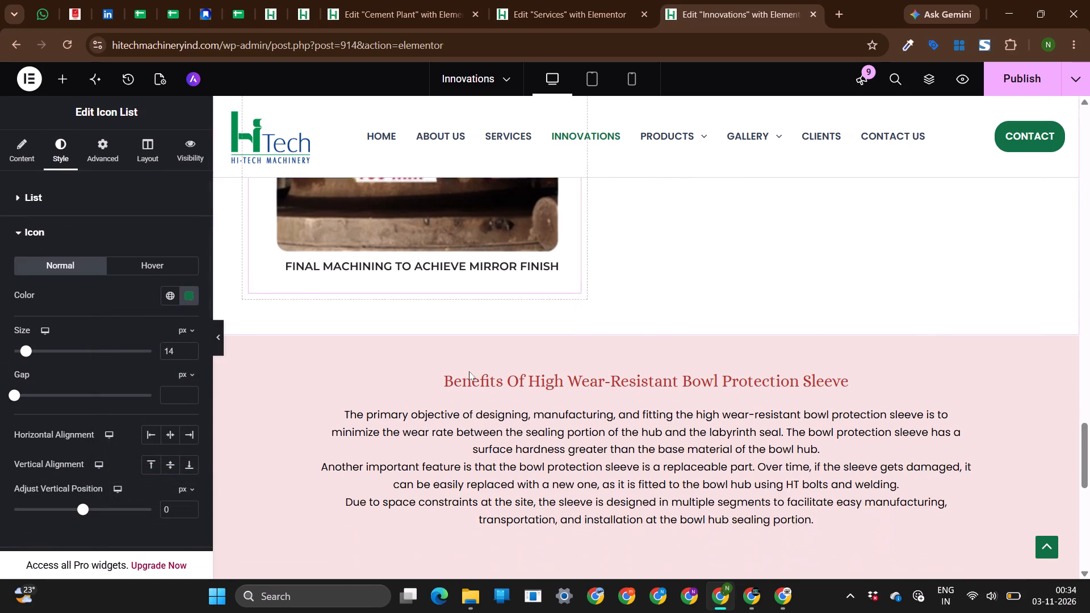
{"action": "left_click", "coordinate": [549, 352]}
{"action": "left_click", "coordinate": [534, 366]}
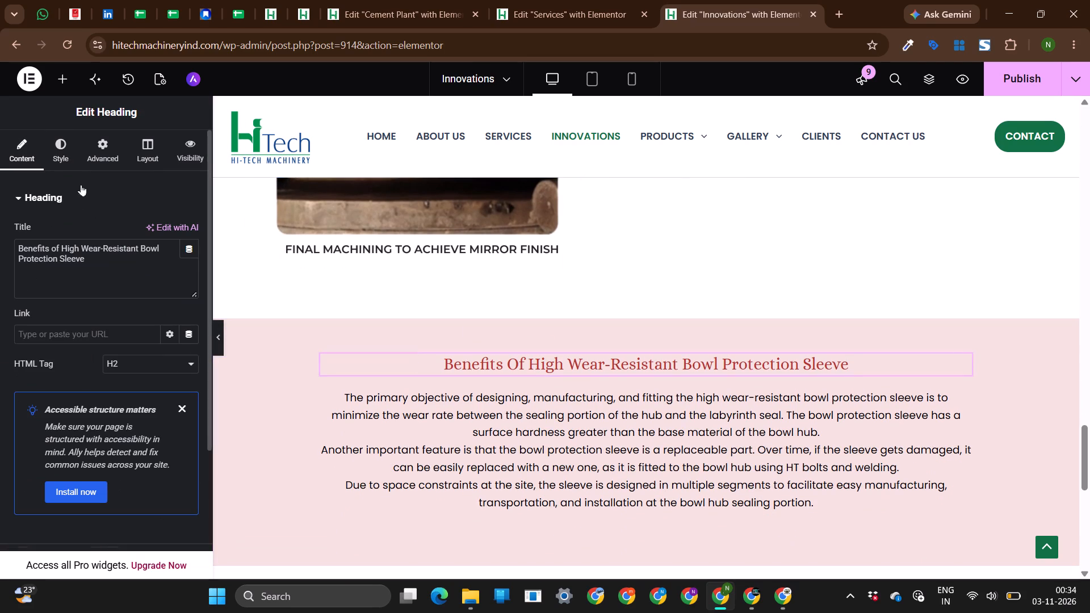
{"action": "left_click", "coordinate": [51, 154]}
{"action": "left_click", "coordinate": [192, 433]}
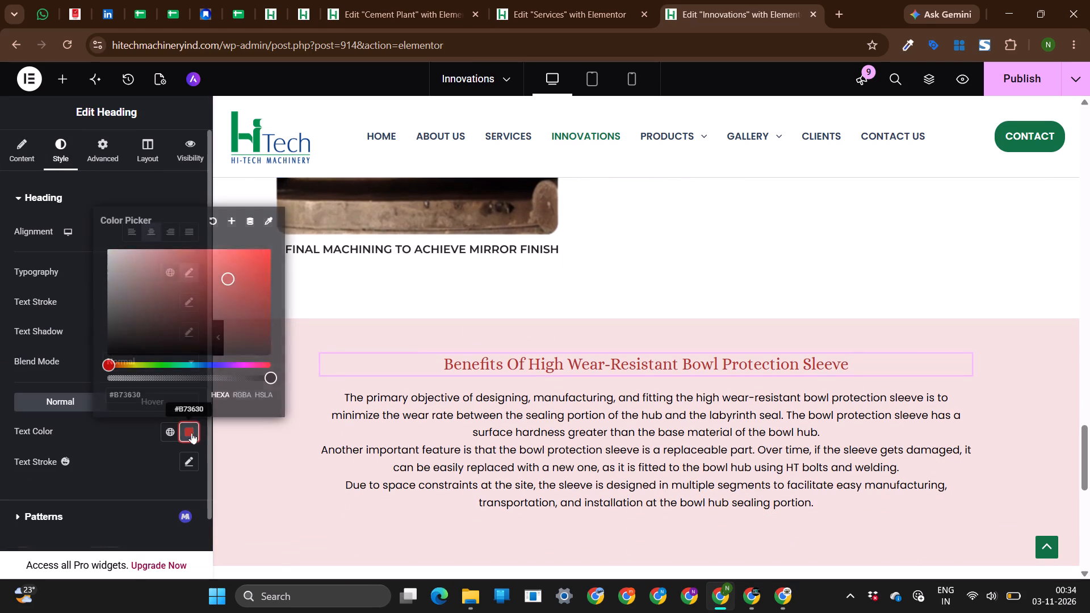
{"action": "key", "text": "ctrl+v"}
{"action": "left_click", "coordinate": [0, 404]}
Look over the Innovations page for sections that still use the old colours.
{"action": "scroll", "coordinate": [630, 396], "scroll_direction": "down", "scroll_amount": 2}
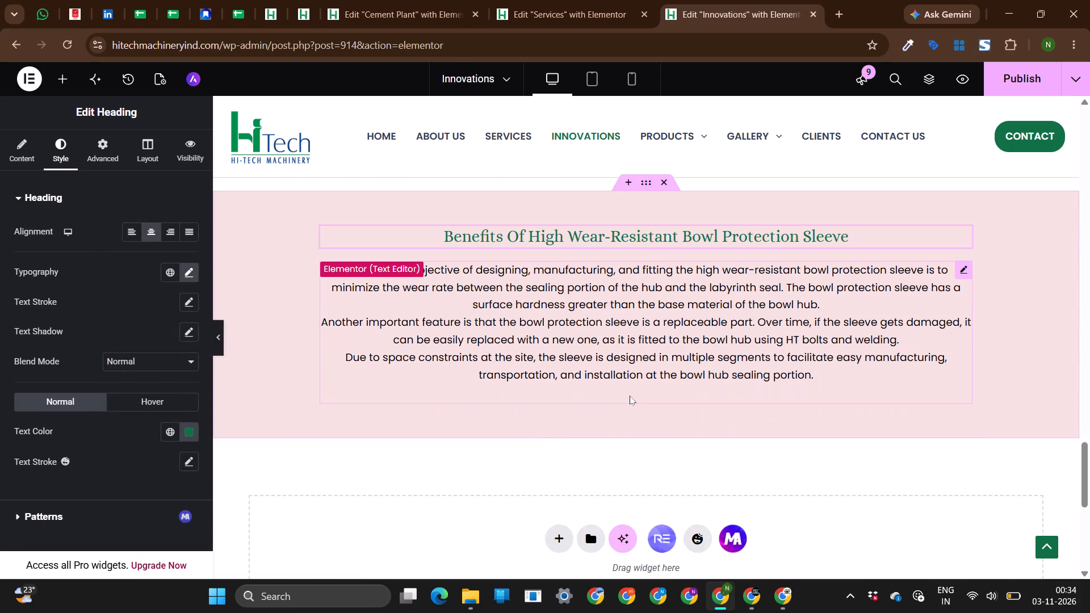
{"action": "scroll", "coordinate": [630, 396], "scroll_direction": "down", "scroll_amount": 2}
{"action": "scroll", "coordinate": [630, 396], "scroll_direction": "up", "scroll_amount": 13}
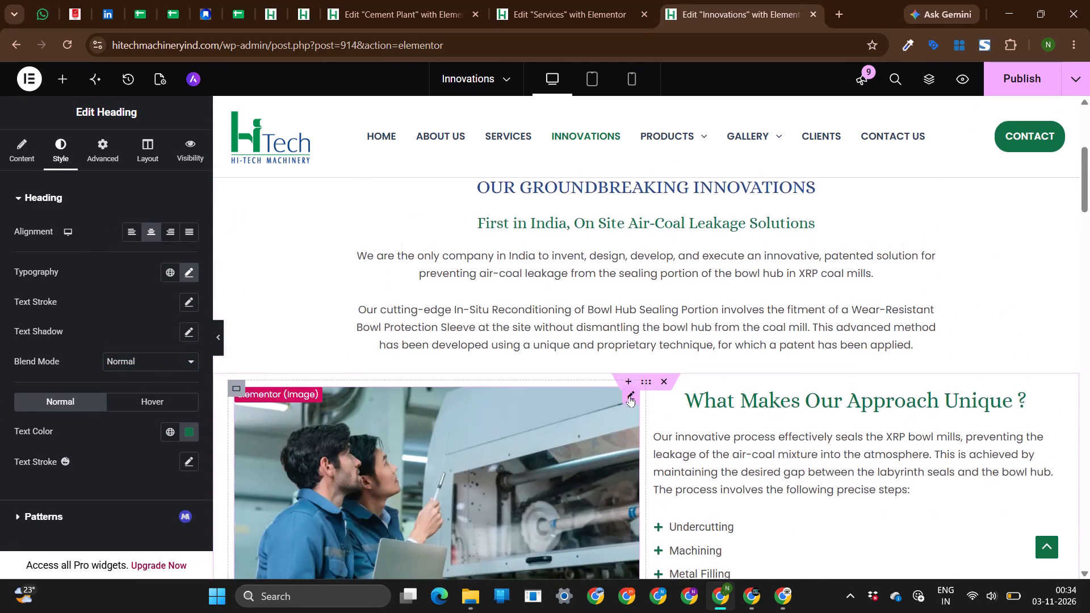
{"action": "scroll", "coordinate": [630, 396], "scroll_direction": "up", "scroll_amount": 1}
{"action": "scroll", "coordinate": [630, 396], "scroll_direction": "down", "scroll_amount": 3}
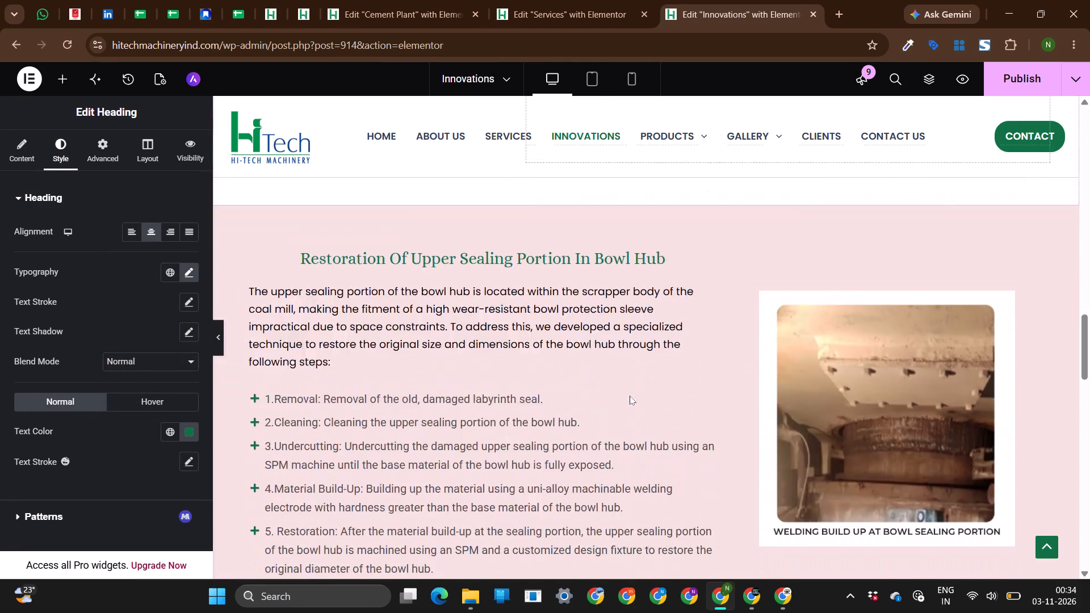
{"action": "scroll", "coordinate": [630, 396], "scroll_direction": "down", "scroll_amount": 4}
Copy the Addressing Key Issues container's background colour, #11714524.
{"action": "scroll", "coordinate": [630, 396], "scroll_direction": "up", "scroll_amount": 9}
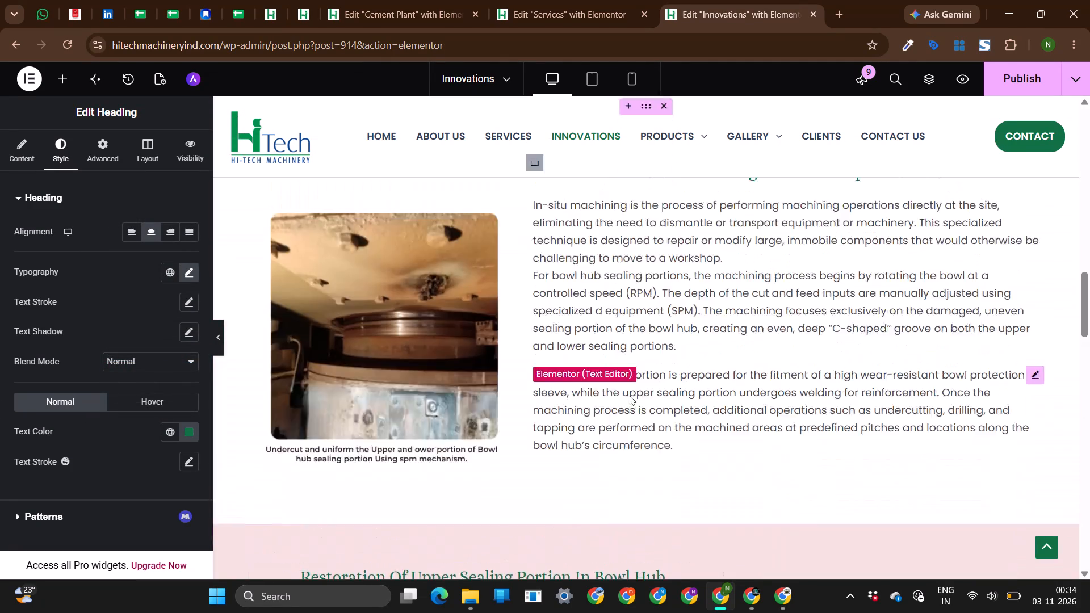
{"action": "scroll", "coordinate": [630, 396], "scroll_direction": "up", "scroll_amount": 4}
{"action": "left_click", "coordinate": [643, 321]}
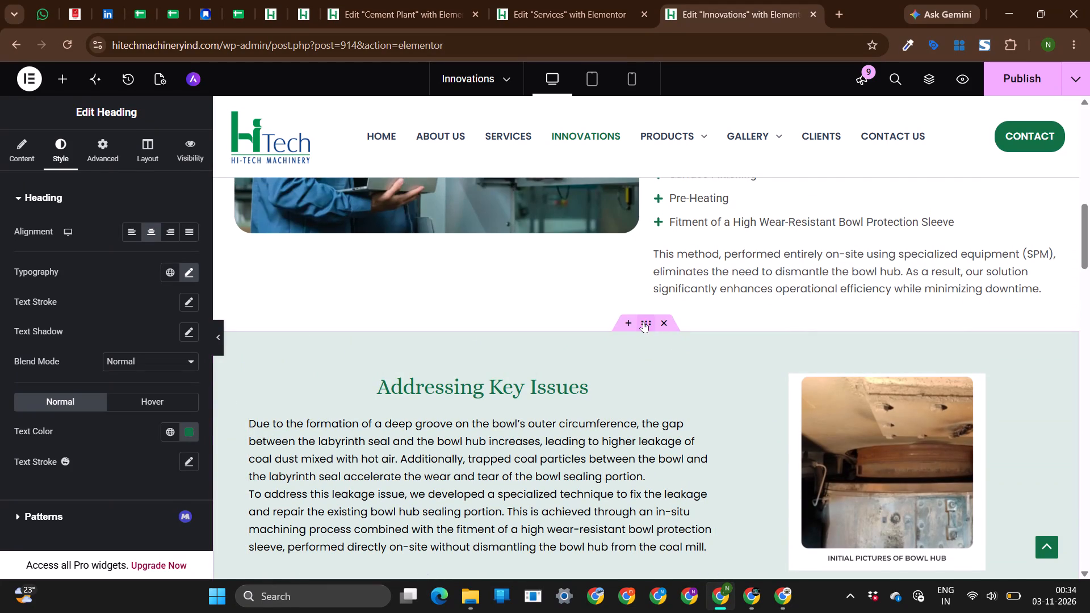
{"action": "left_click", "coordinate": [188, 294]}
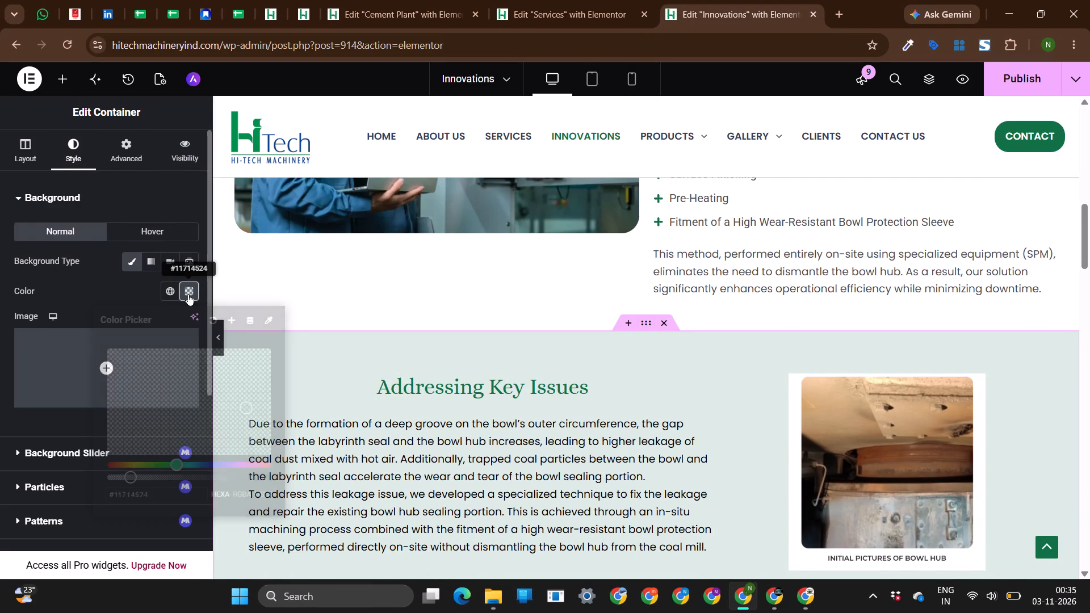
{"action": "key", "text": "ctrl+c"}
Set the background colour of the "Restoration Of Upper Sealing Portion In Bowl Hub" container to #11714524.
{"action": "scroll", "coordinate": [573, 413], "scroll_direction": "down", "scroll_amount": 4}
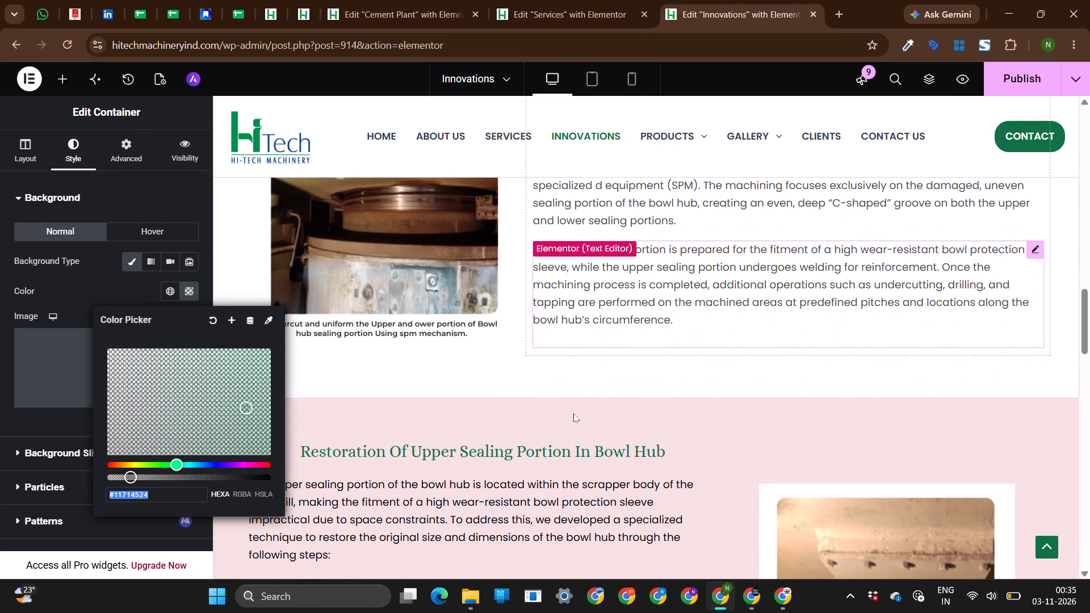
{"action": "left_click", "coordinate": [642, 397]}
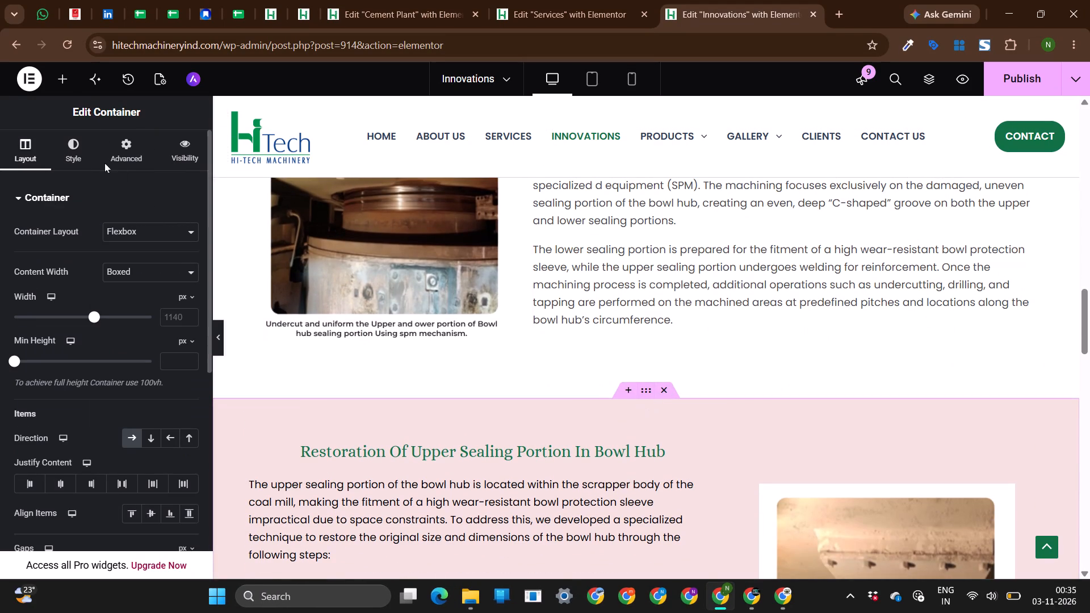
{"action": "left_click", "coordinate": [77, 159]}
{"action": "left_click", "coordinate": [187, 287]}
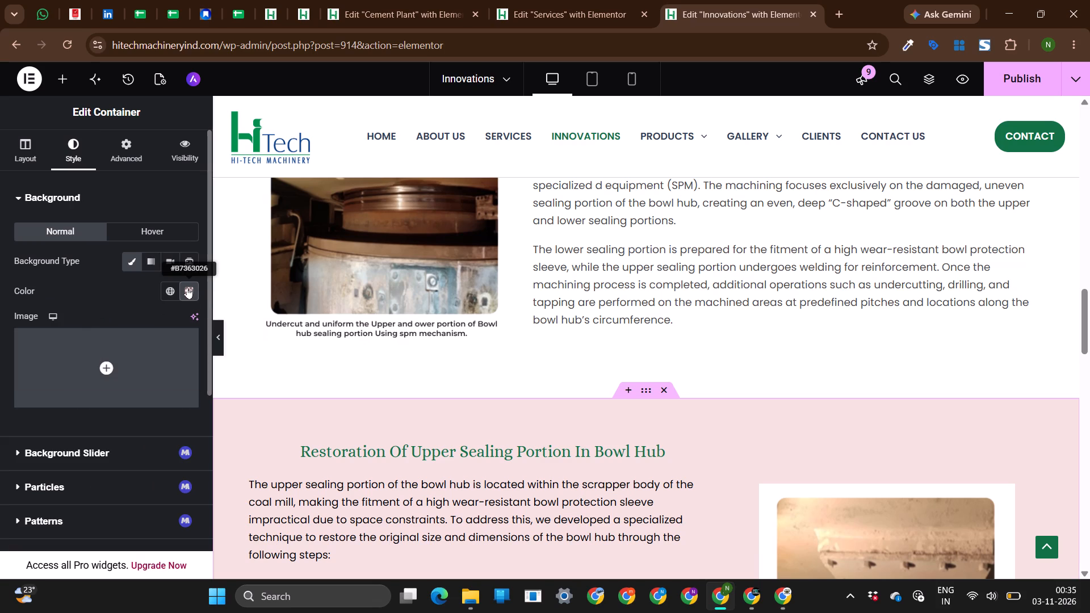
{"action": "key", "text": "ctrl+v"}
{"action": "left_click", "coordinate": [157, 487]}
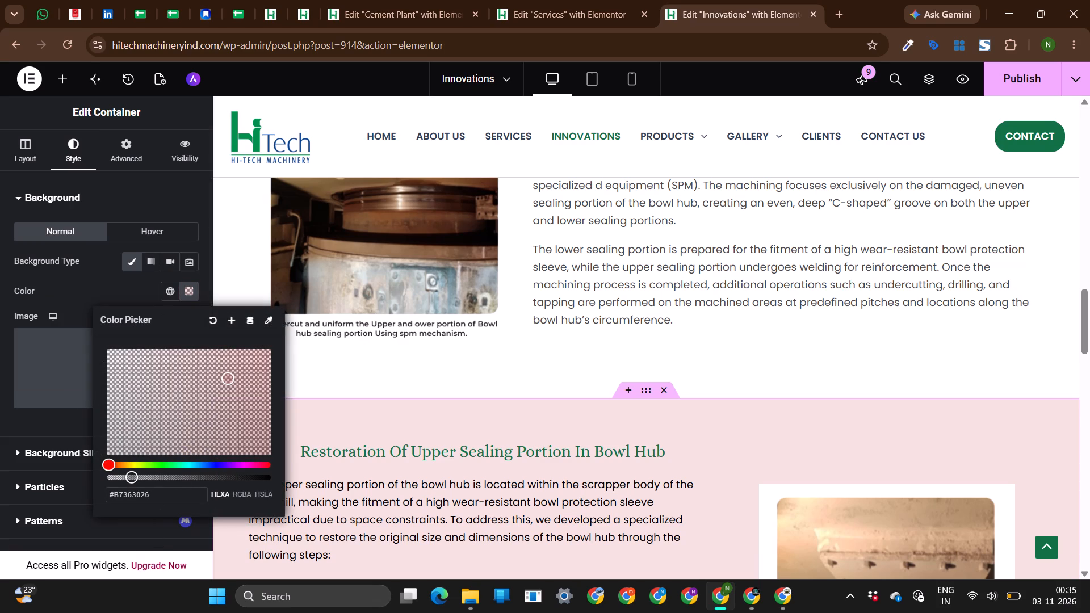
{"action": "key", "text": "ctrl+a"}
{"action": "key", "text": "ctrl+v"}
Set the background colour of the "Benefits Of High Wear-Resistant Bowl Protection Sleeve" container to #11714524.
{"action": "scroll", "coordinate": [561, 422], "scroll_direction": "down", "scroll_amount": 6}
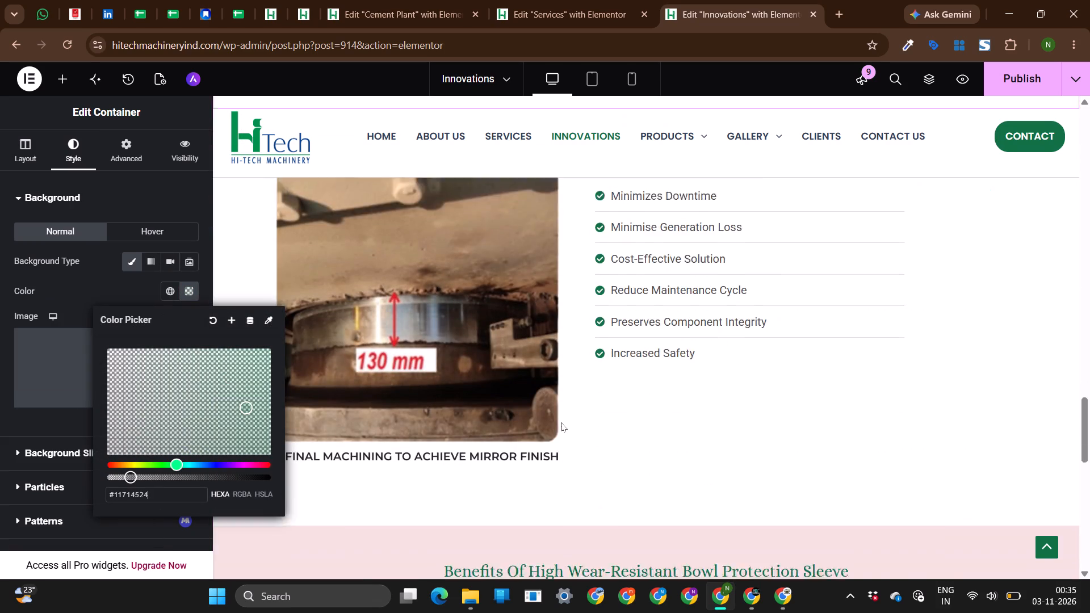
{"action": "scroll", "coordinate": [599, 499], "scroll_direction": "down", "scroll_amount": 1}
{"action": "left_click", "coordinate": [643, 429]}
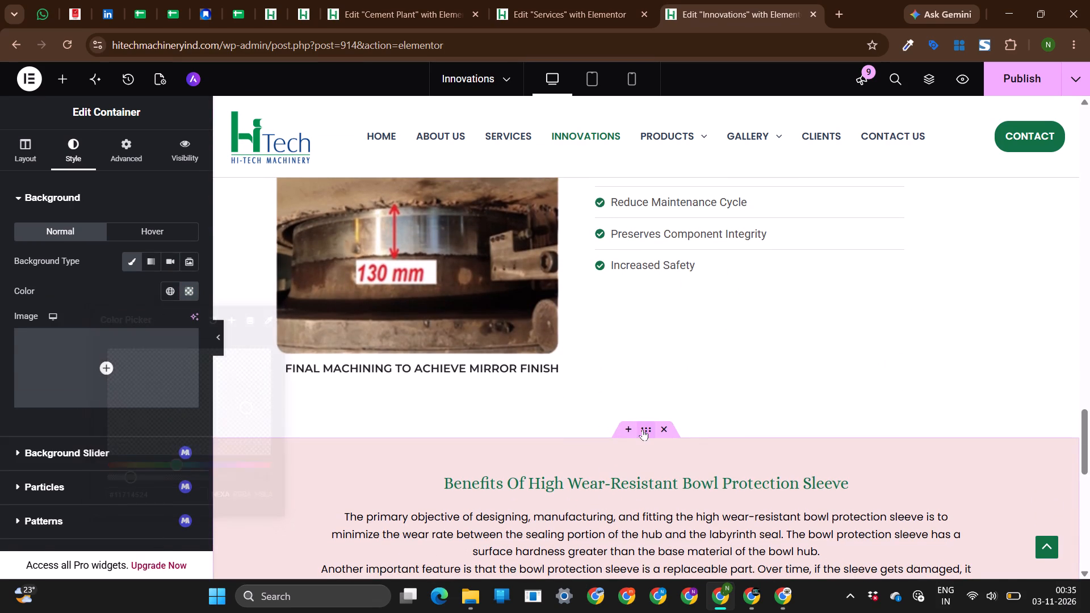
{"action": "left_click", "coordinate": [73, 157]}
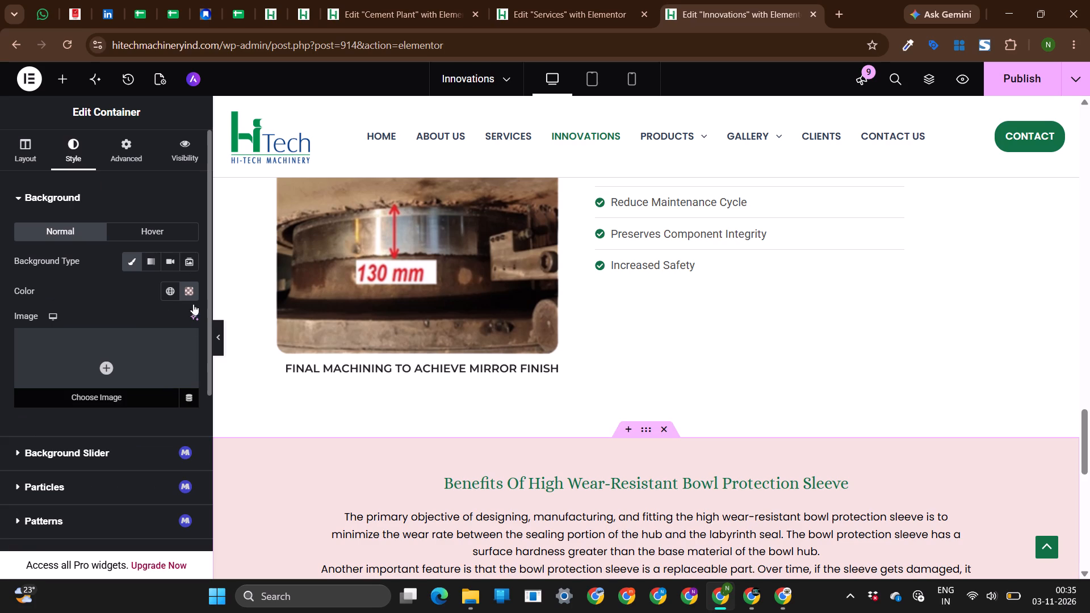
{"action": "left_click", "coordinate": [191, 287]}
{"action": "key", "text": "ctrl+v"}
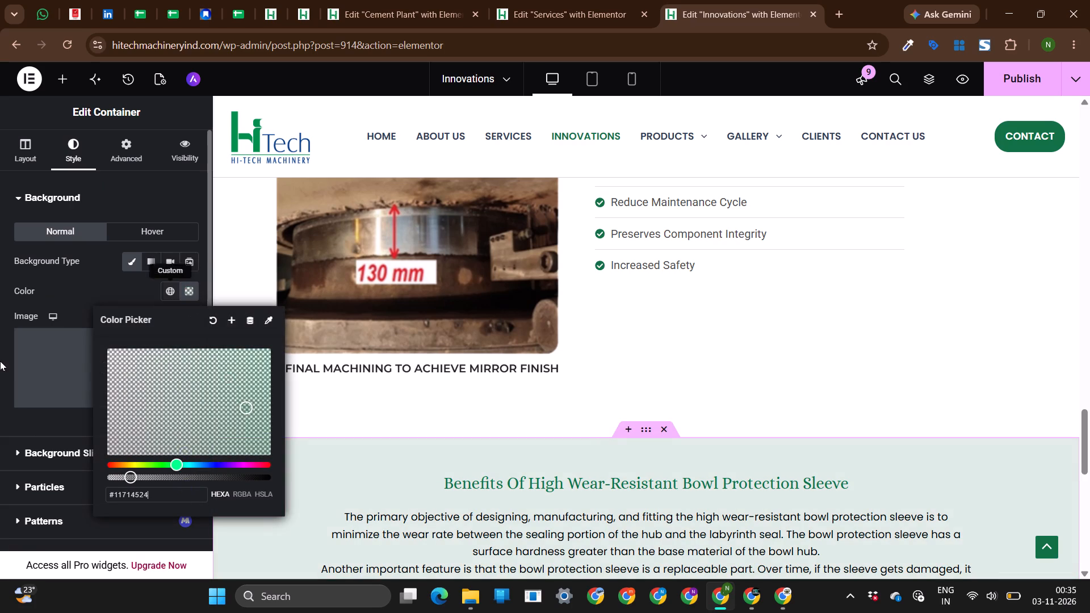
{"action": "left_click", "coordinate": [0, 362]}
Publish the updated Innovations page.
{"action": "scroll", "coordinate": [564, 426], "scroll_direction": "down", "scroll_amount": 4}
{"action": "left_click", "coordinate": [1045, 86]}
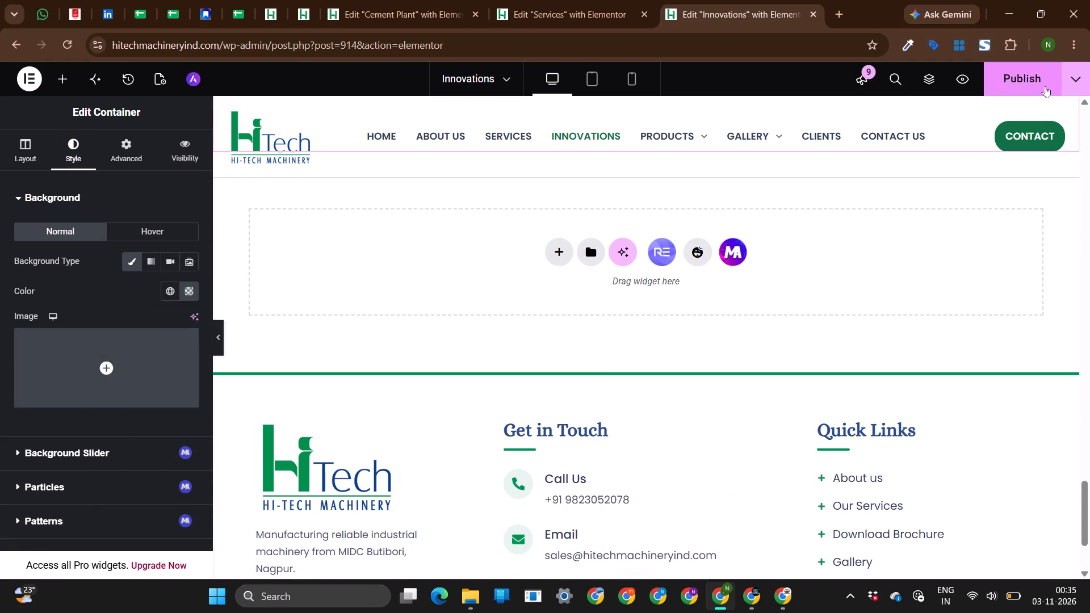
Review the recoloured Innovations page from its banner down to the benefits section.
{"action": "scroll", "coordinate": [749, 267], "scroll_direction": "up", "scroll_amount": 8}
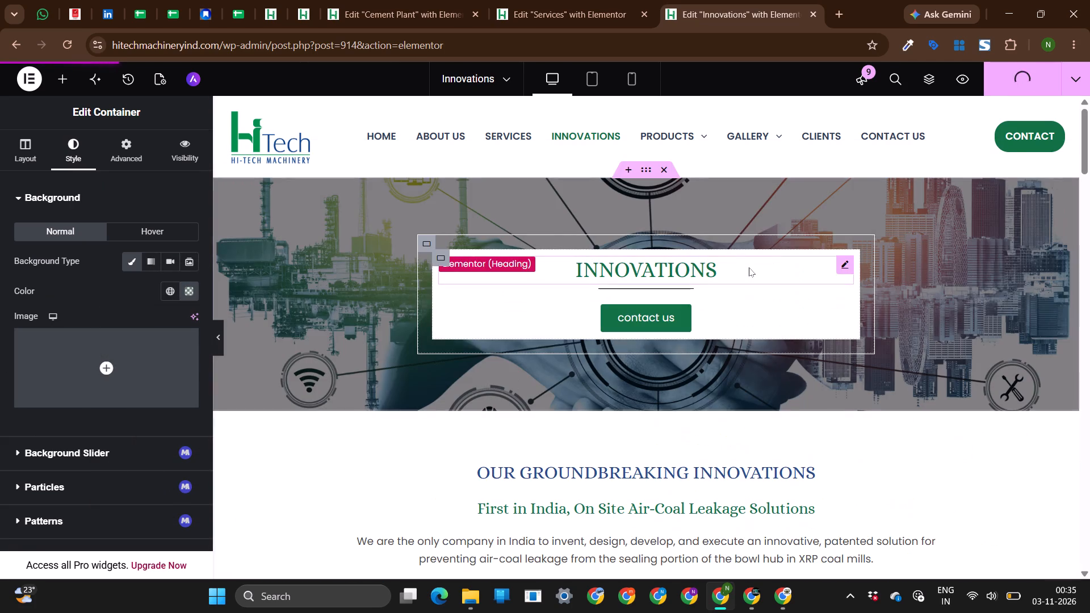
{"action": "scroll", "coordinate": [530, 226], "scroll_direction": "down", "scroll_amount": 3}
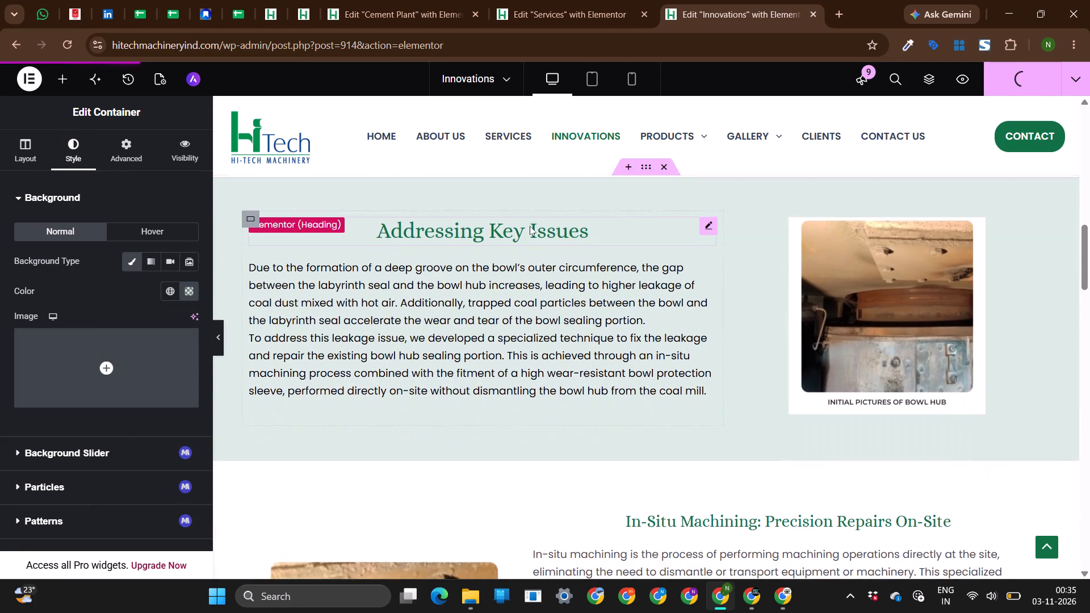
{"action": "scroll", "coordinate": [637, 356], "scroll_direction": "down", "scroll_amount": 8}
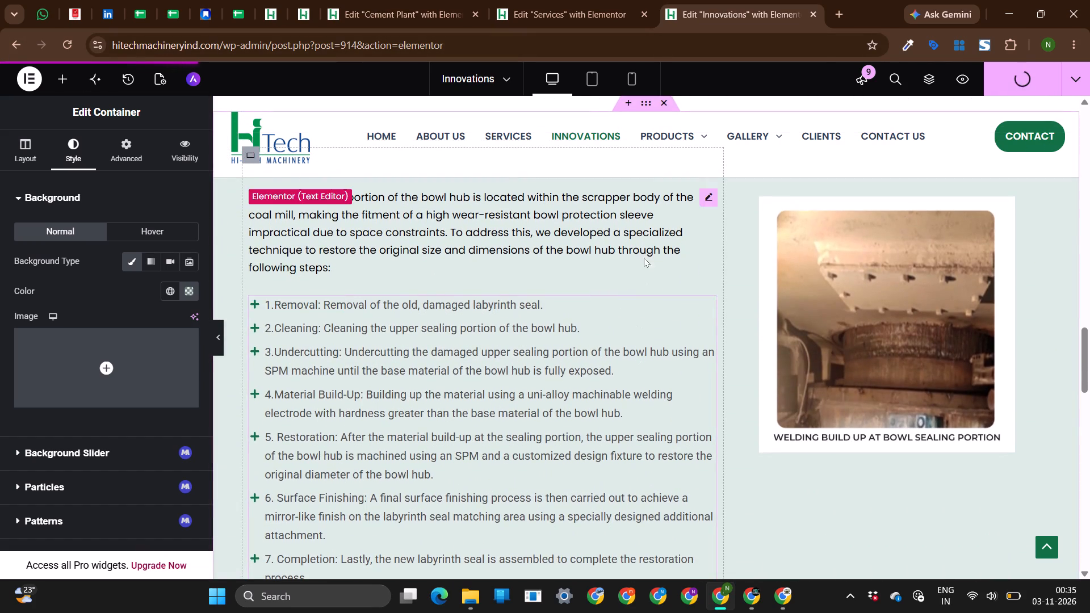
{"action": "scroll", "coordinate": [607, 306], "scroll_direction": "down", "scroll_amount": 6}
{"action": "scroll", "coordinate": [607, 306], "scroll_direction": "up", "scroll_amount": 4}
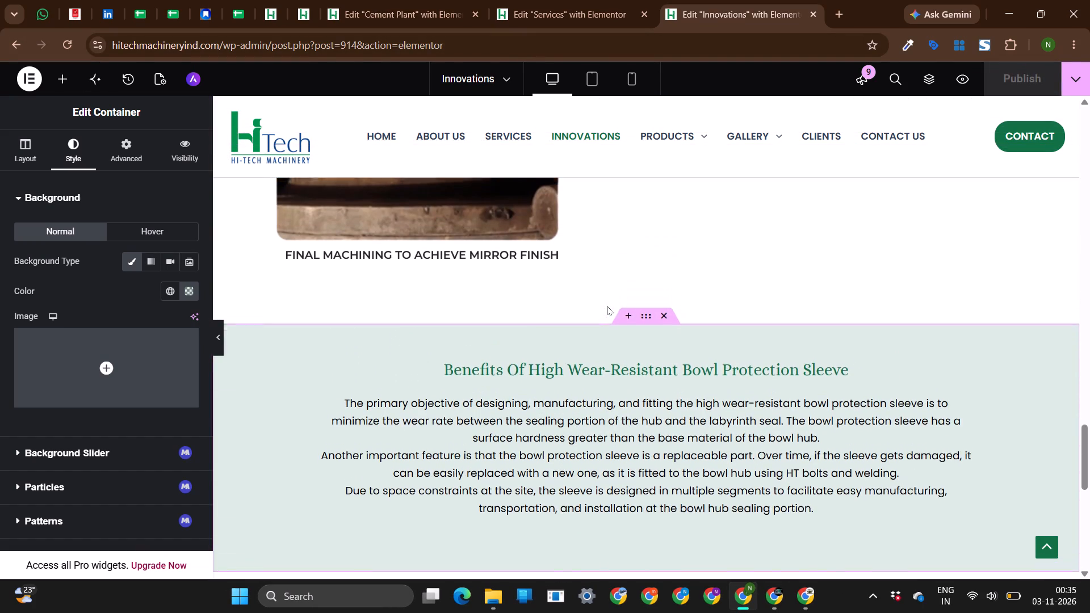
Replace the code of the Services page's "Our Services" HTML widget with the recoloured Services code copied from the Claude chat.
{"action": "left_click", "coordinate": [488, 1]}
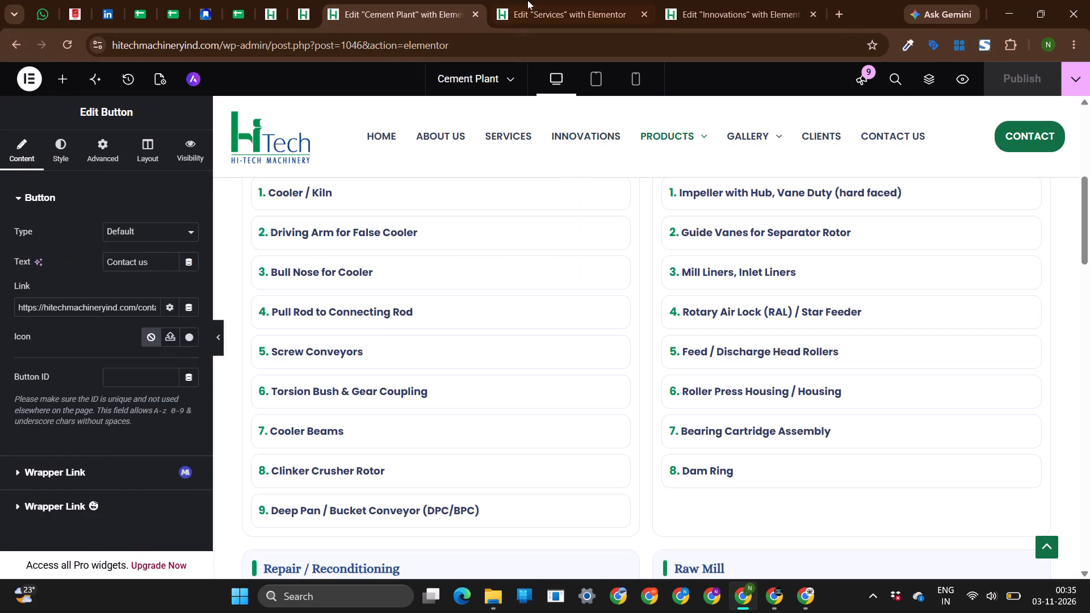
{"action": "left_click", "coordinate": [533, 1]}
{"action": "scroll", "coordinate": [630, 379], "scroll_direction": "down", "scroll_amount": 4}
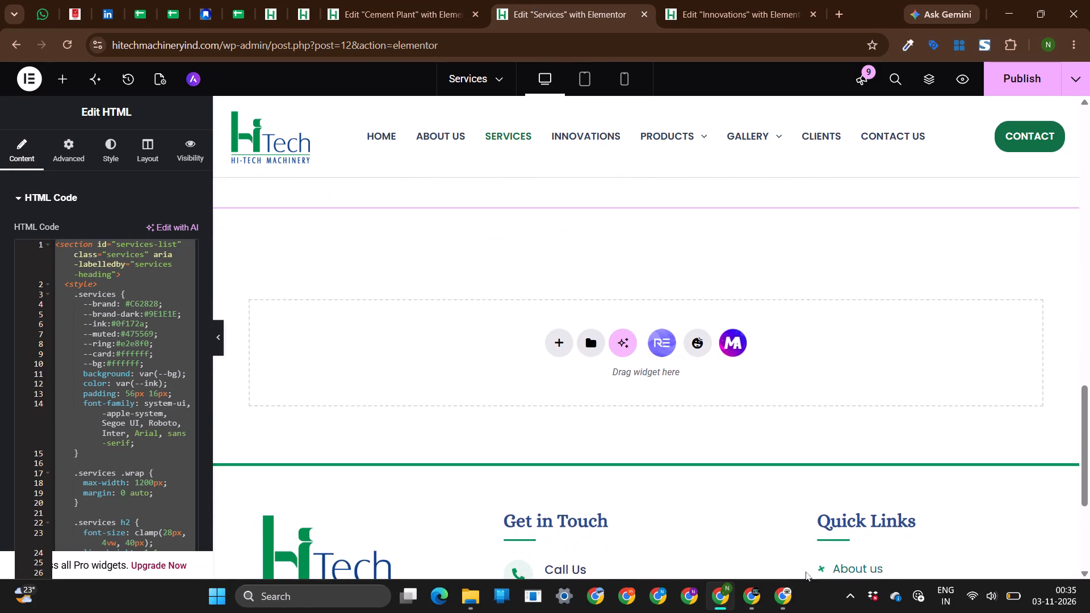
{"action": "left_click", "coordinate": [749, 601]}
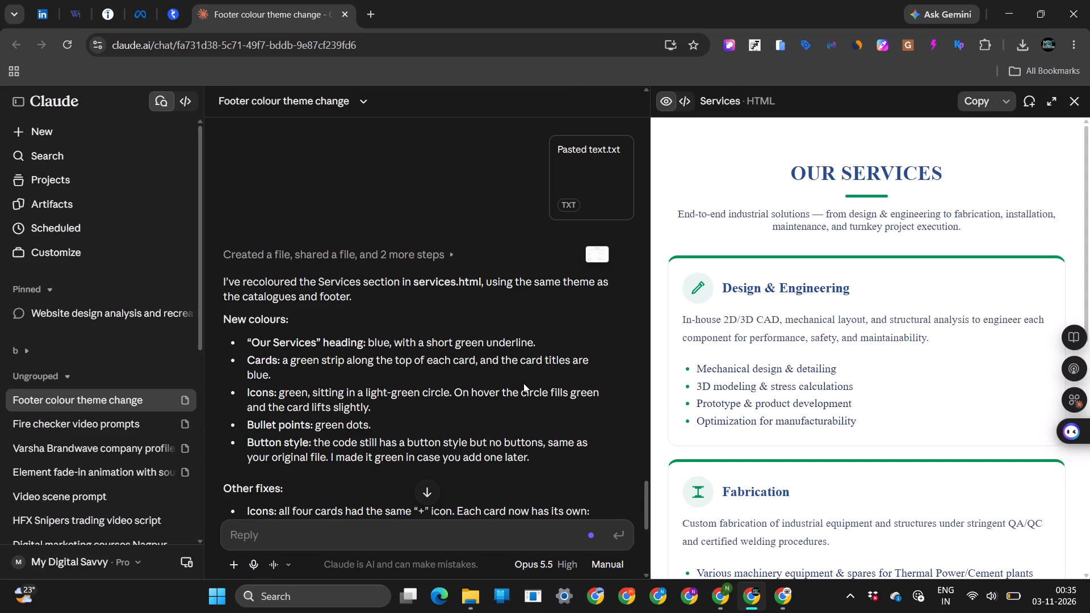
{"action": "left_click", "coordinate": [971, 107]}
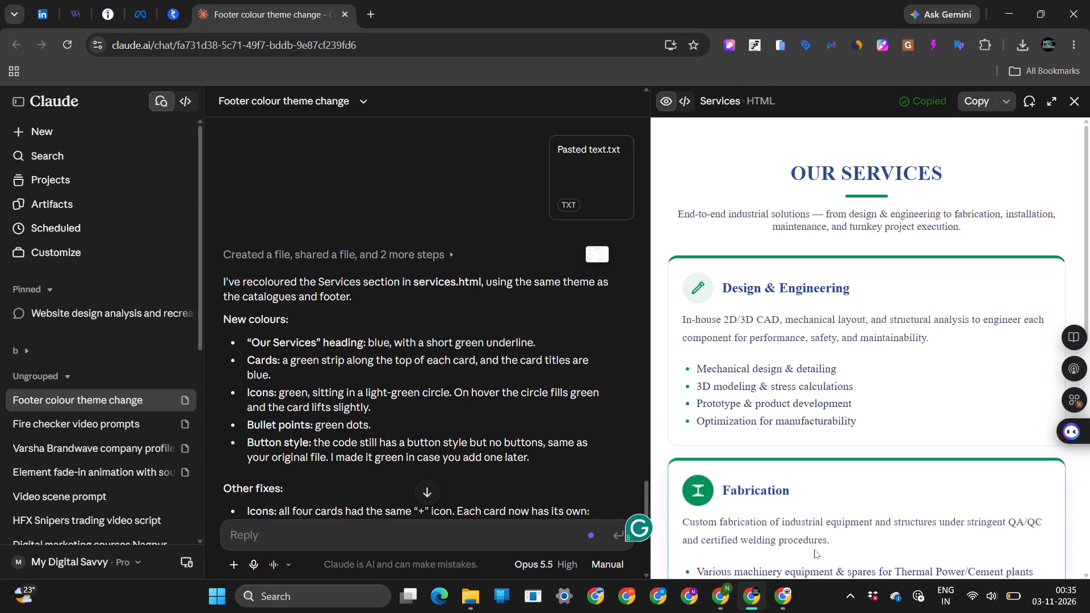
{"action": "left_click", "coordinate": [730, 593]}
{"action": "scroll", "coordinate": [506, 331], "scroll_direction": "up", "scroll_amount": 4}
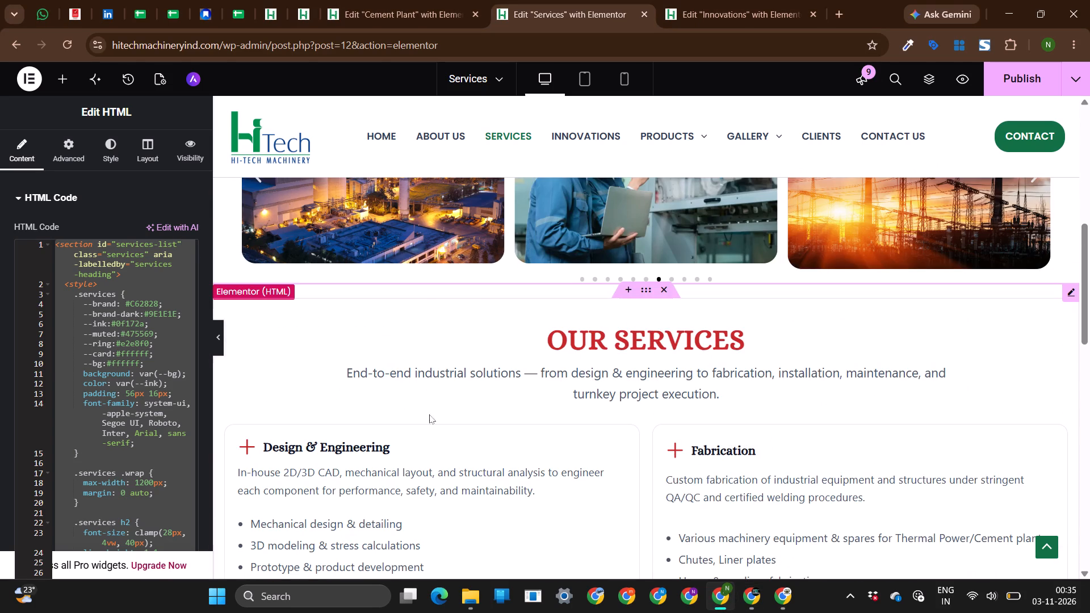
{"action": "left_click", "coordinate": [433, 417]}
{"action": "left_click", "coordinate": [639, 341]}
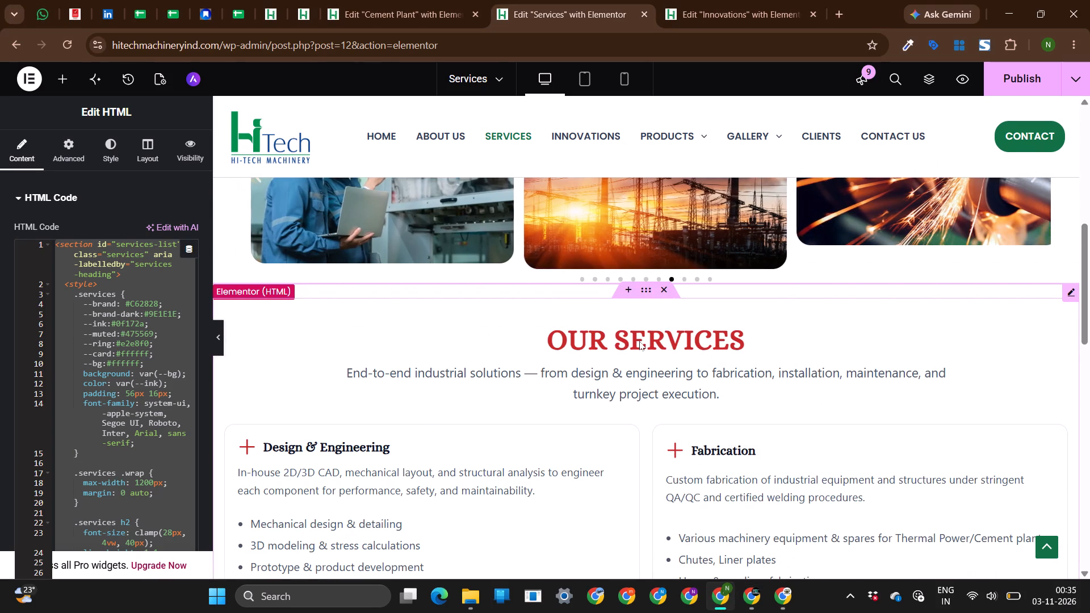
{"action": "left_click", "coordinate": [163, 430]}
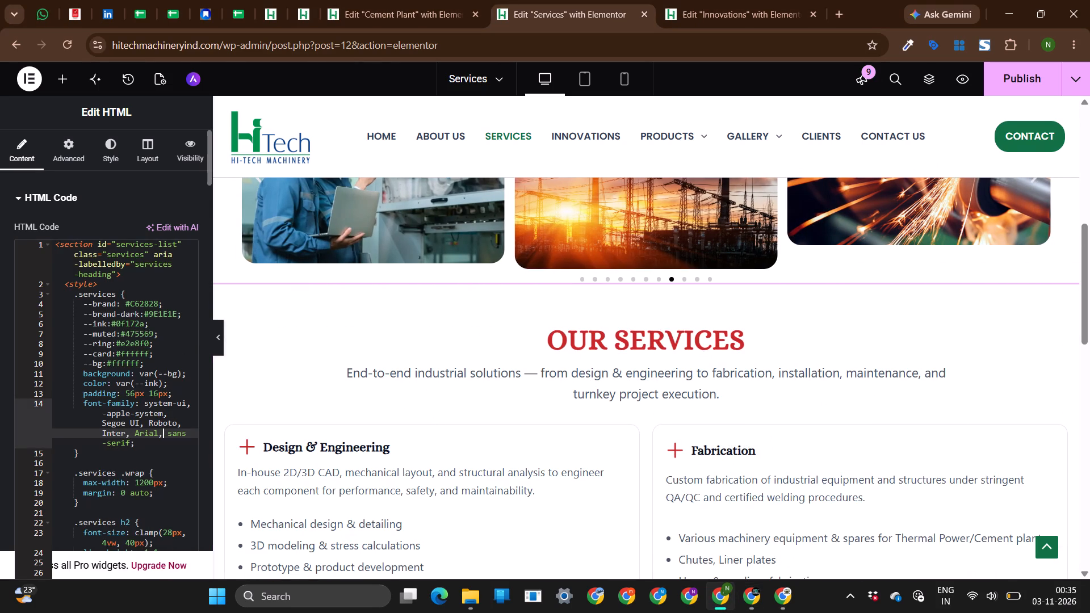
{"action": "key", "text": "ctrl+a"}
{"action": "key", "text": "ctrl+v"}
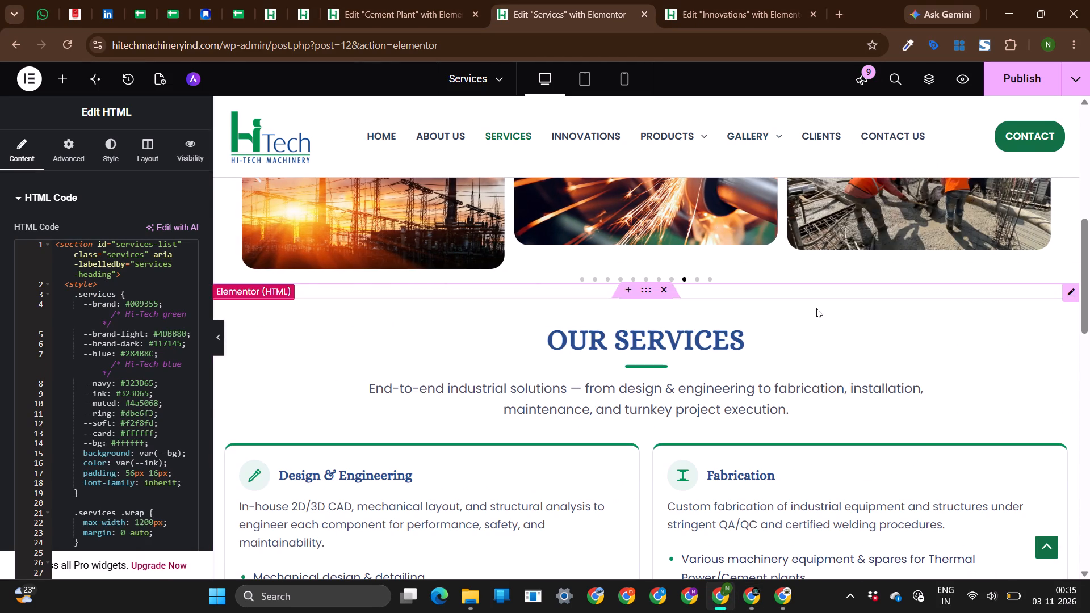
Publish the updated Services page.
{"action": "scroll", "coordinate": [816, 308], "scroll_direction": "down", "scroll_amount": 3}
{"action": "left_click", "coordinate": [1008, 83]}
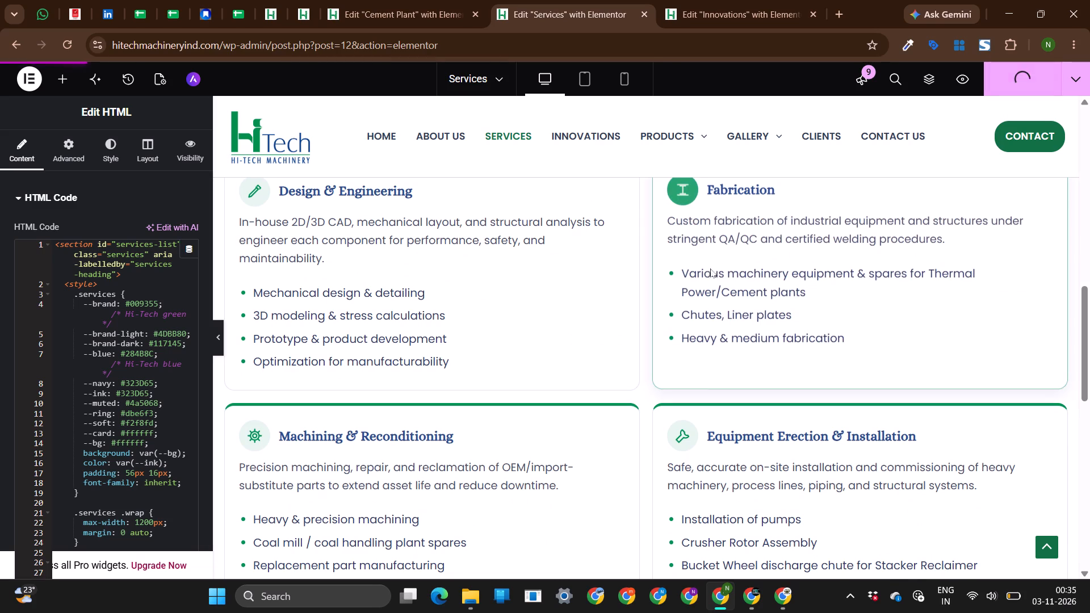
{"action": "scroll", "coordinate": [660, 299], "scroll_direction": "down", "scroll_amount": 3}
{"action": "scroll", "coordinate": [660, 299], "scroll_direction": "up", "scroll_amount": 9}
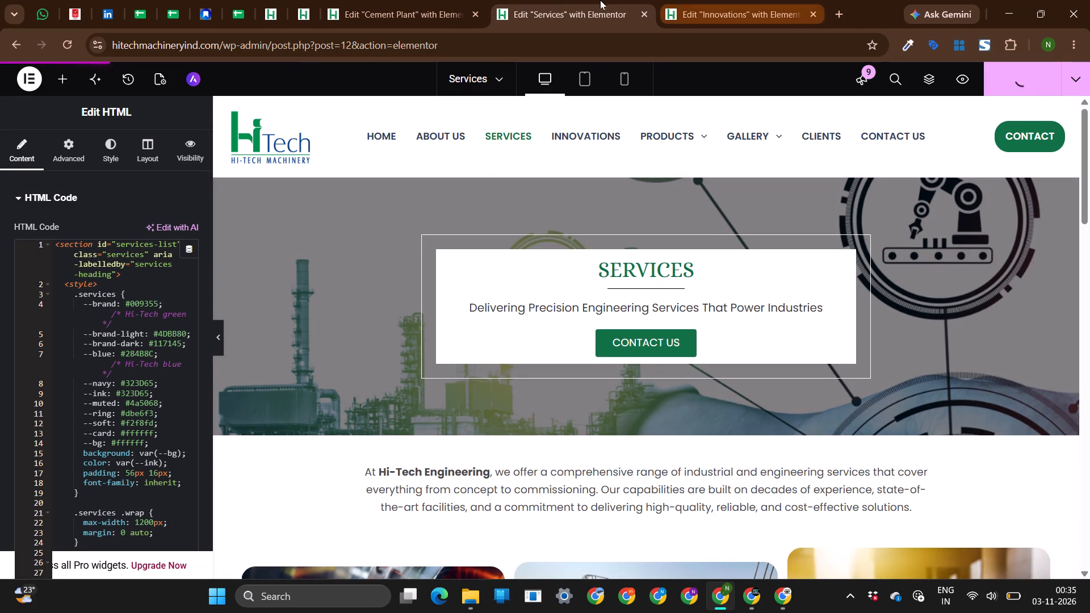
{"action": "left_click", "coordinate": [411, 14]}
{"action": "left_click", "coordinate": [542, 6]}
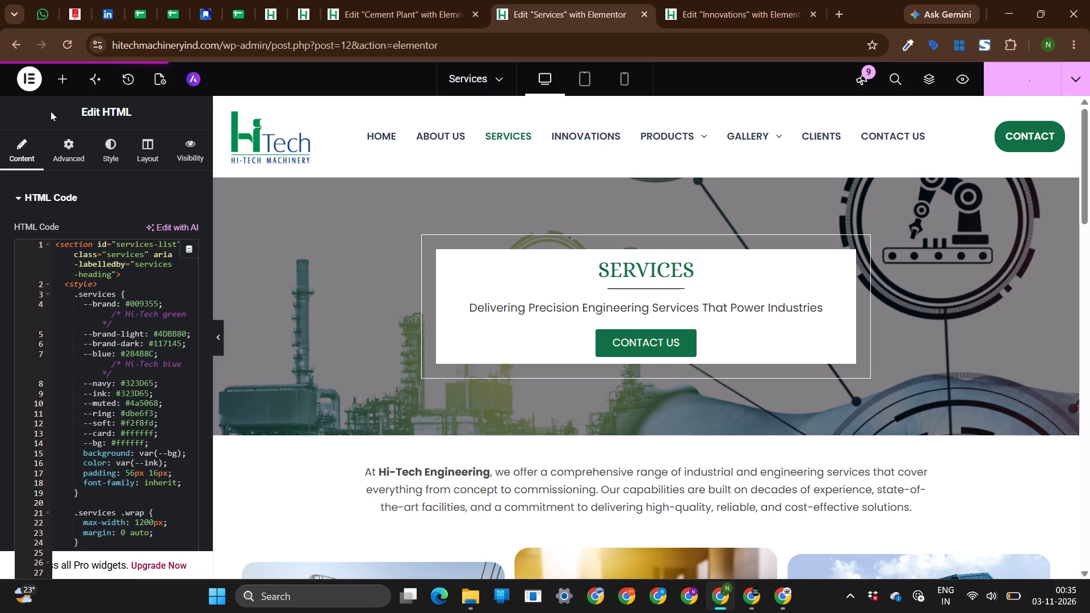
Leave the Cement Plant and Services editors and open the About Us page for editing with Elementor.
{"action": "left_click", "coordinate": [434, 3]}
{"action": "left_click", "coordinate": [14, 48]}
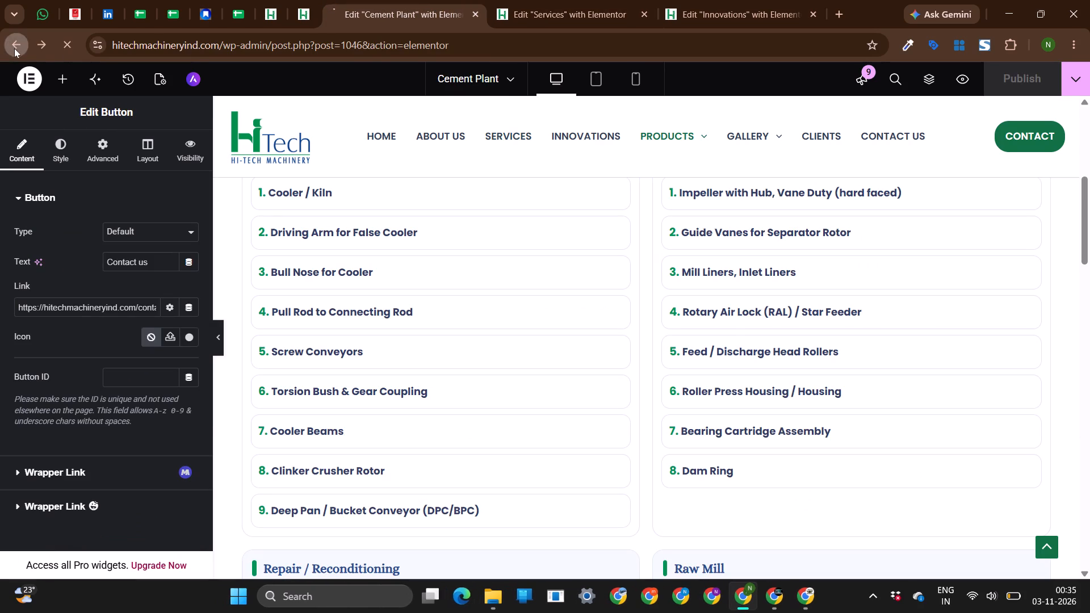
{"action": "left_click", "coordinate": [577, 0]}
{"action": "left_click", "coordinate": [14, 44]}
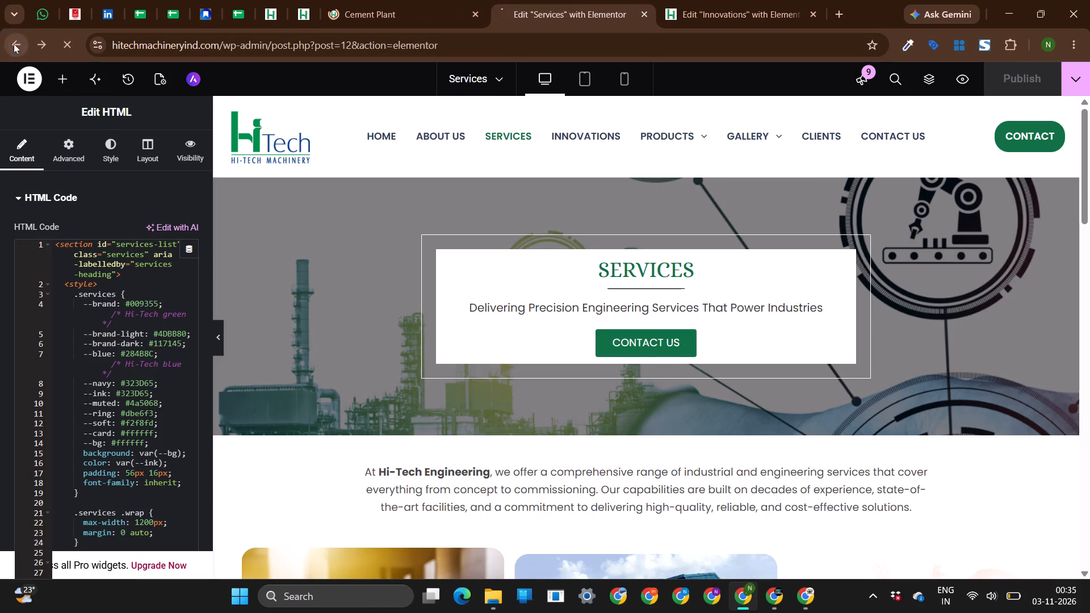
{"action": "left_click", "coordinate": [346, 0]}
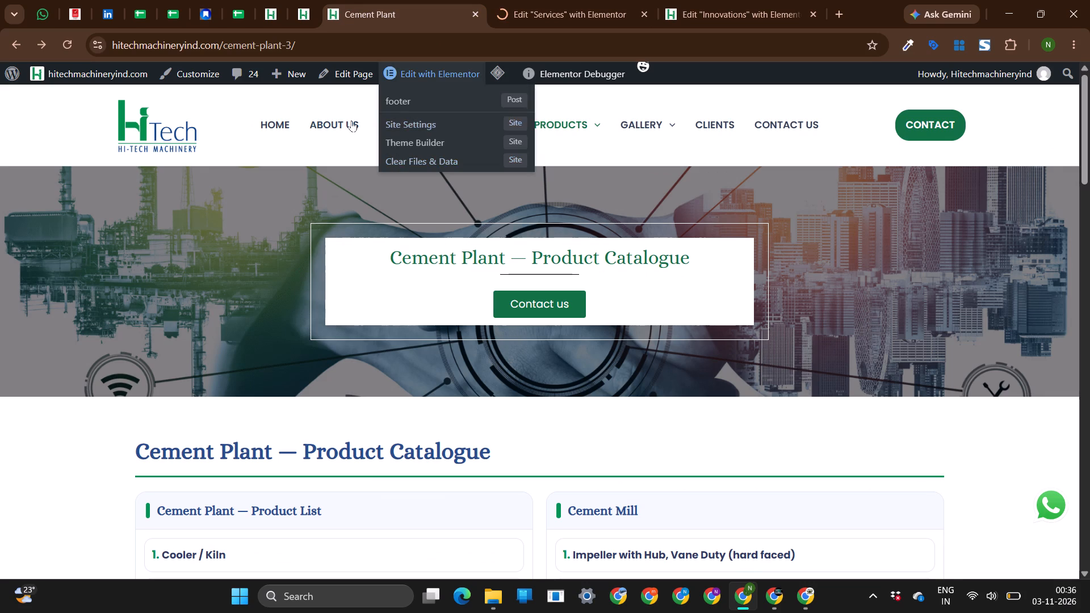
{"action": "left_click", "coordinate": [341, 126]}
{"action": "left_click", "coordinate": [546, 0]}
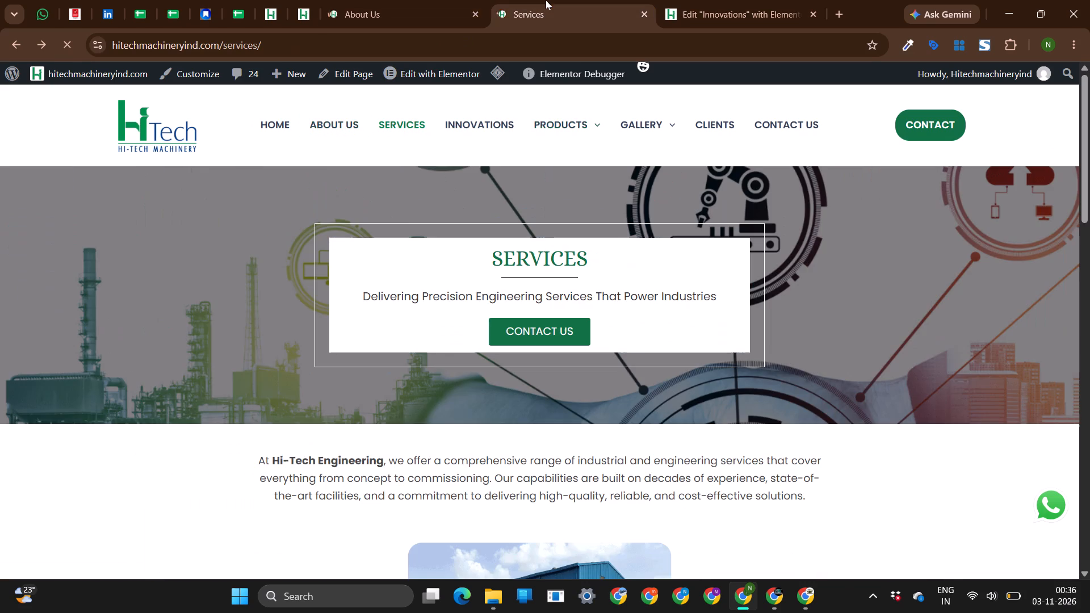
{"action": "left_click", "coordinate": [269, 125]}
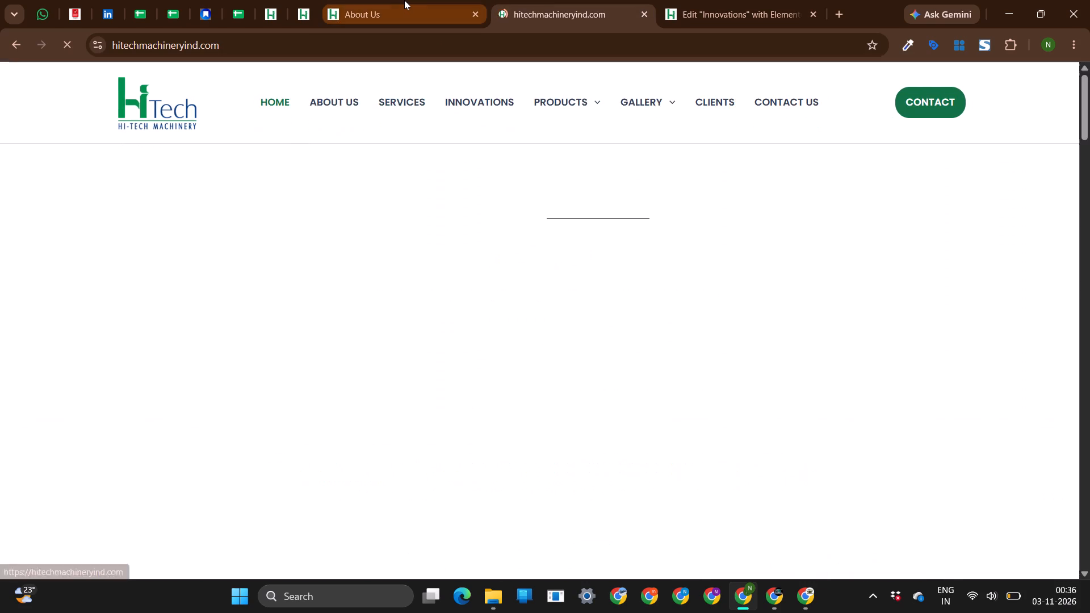
{"action": "left_click", "coordinate": [404, 0]}
{"action": "left_click", "coordinate": [504, 5]}
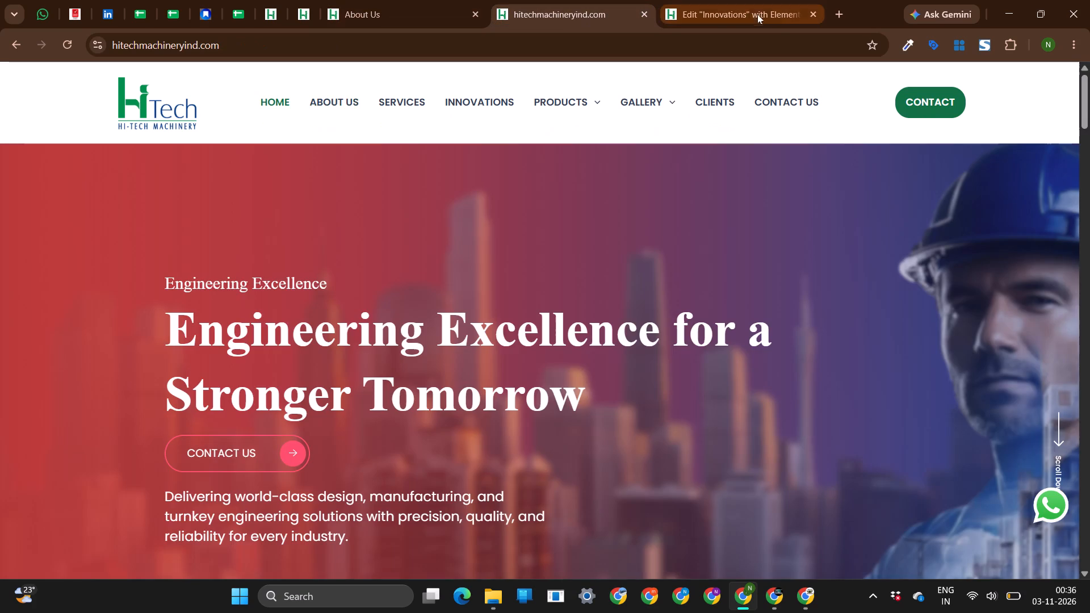
{"action": "left_click", "coordinate": [778, 20]}
{"action": "left_click", "coordinate": [426, 5]}
{"action": "scroll", "coordinate": [415, 274], "scroll_direction": "up", "scroll_amount": 3}
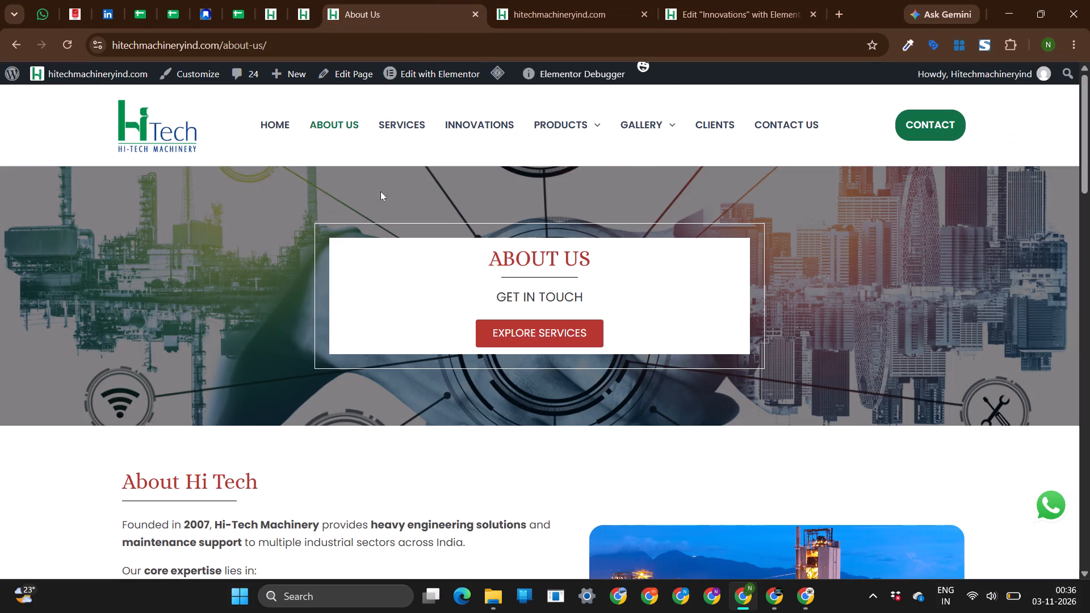
{"action": "left_click", "coordinate": [440, 74]}
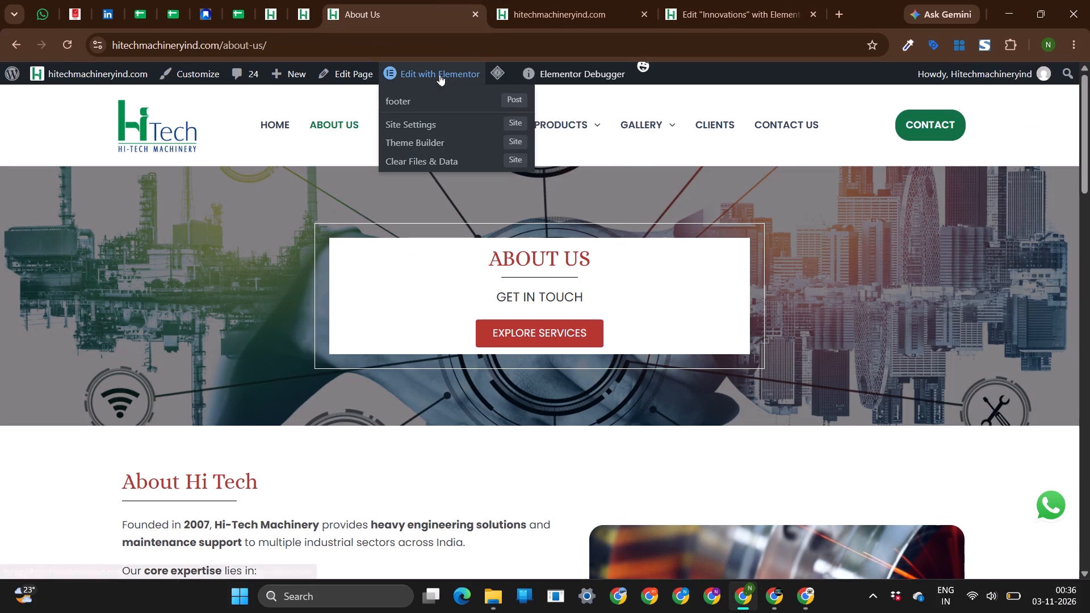
Open the home page for editing with Elementor and close its duplicate live-page tab.
{"action": "left_click", "coordinate": [595, 1]}
{"action": "scroll", "coordinate": [333, 84], "scroll_direction": "up", "scroll_amount": 3}
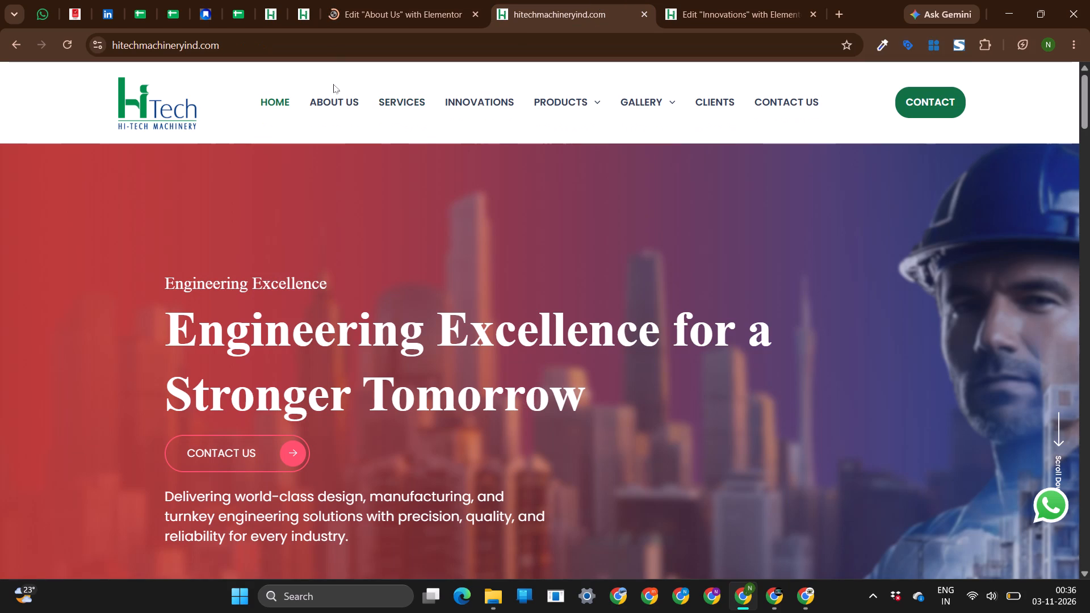
{"action": "left_click", "coordinate": [417, 1]}
{"action": "left_click", "coordinate": [558, 16]}
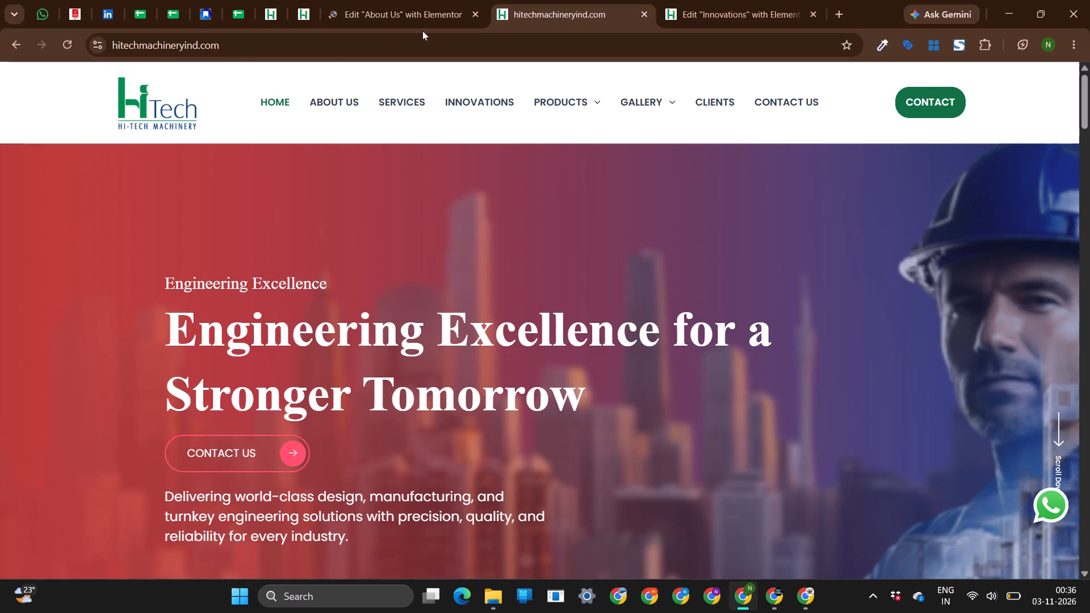
{"action": "left_click", "coordinate": [240, 43]}
{"action": "left_click", "coordinate": [265, 44]}
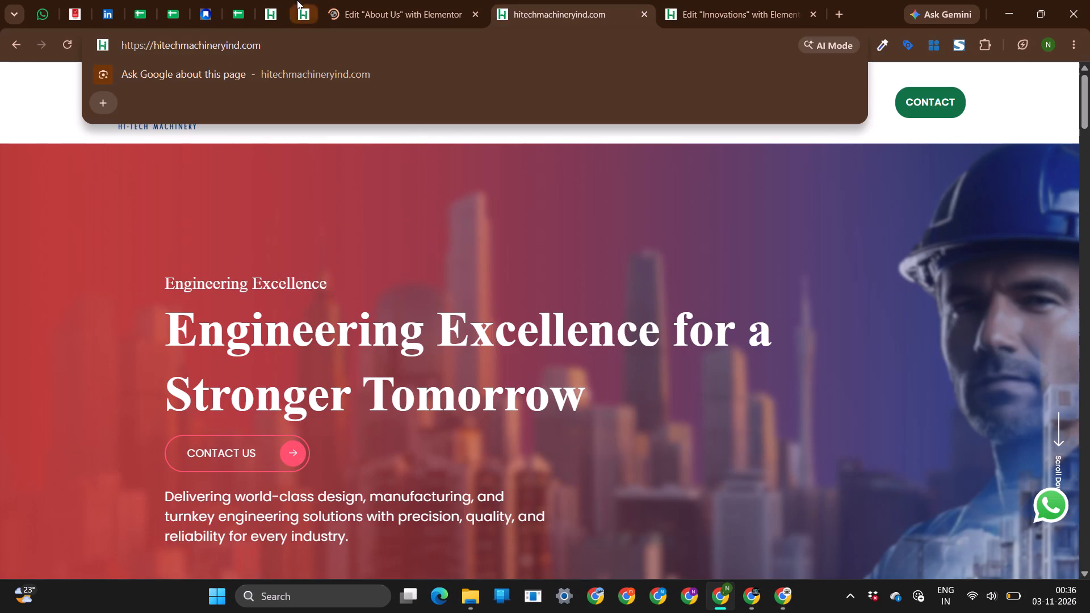
{"action": "left_click", "coordinate": [278, 1]}
{"action": "left_click", "coordinate": [411, 77]}
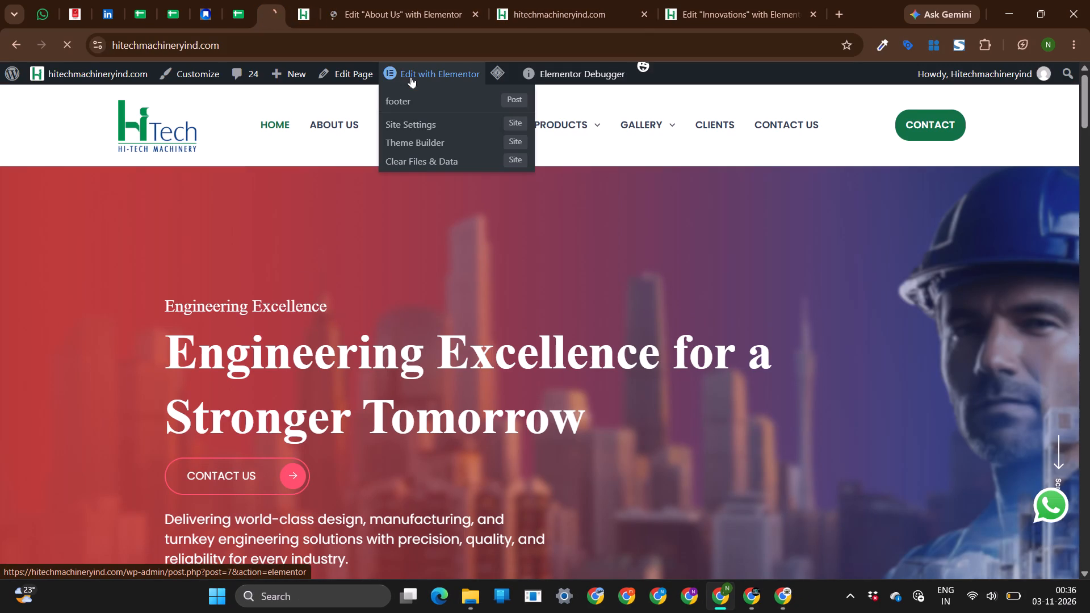
{"action": "left_click", "coordinate": [590, 1]}
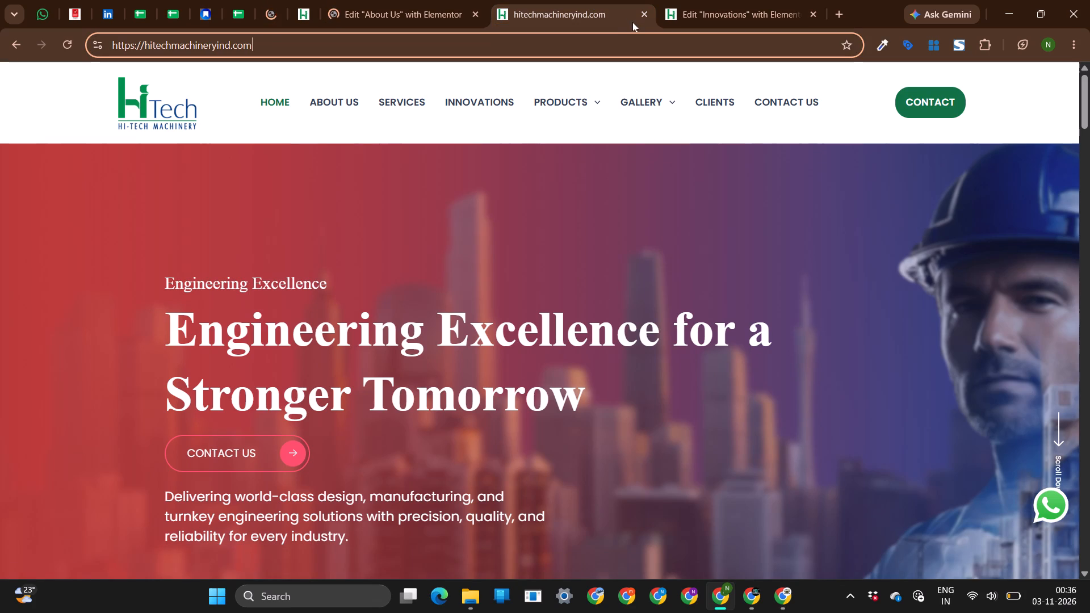
{"action": "left_click", "coordinate": [648, 15]}
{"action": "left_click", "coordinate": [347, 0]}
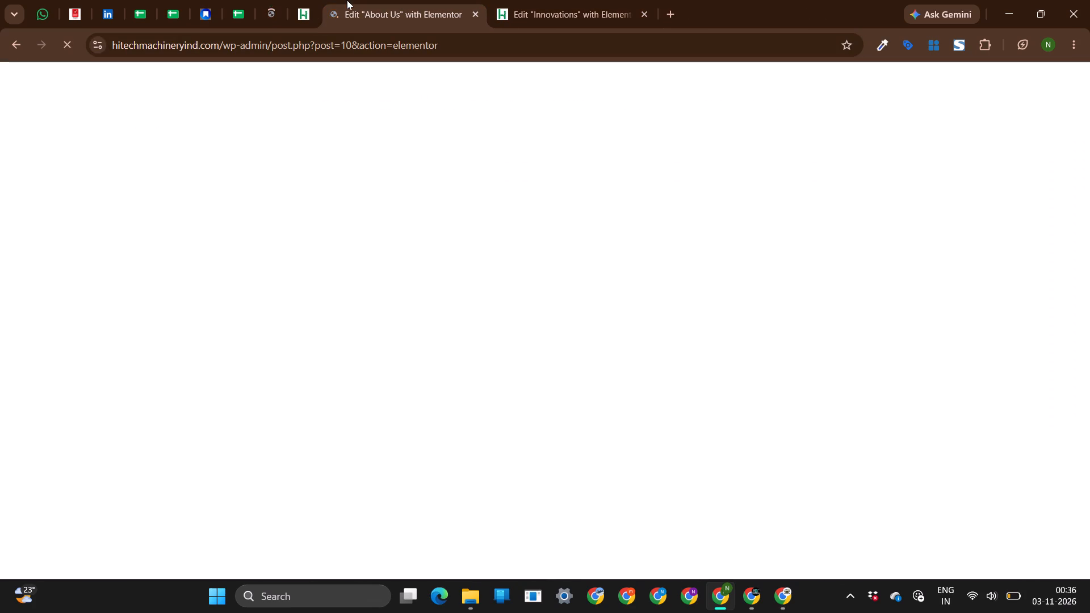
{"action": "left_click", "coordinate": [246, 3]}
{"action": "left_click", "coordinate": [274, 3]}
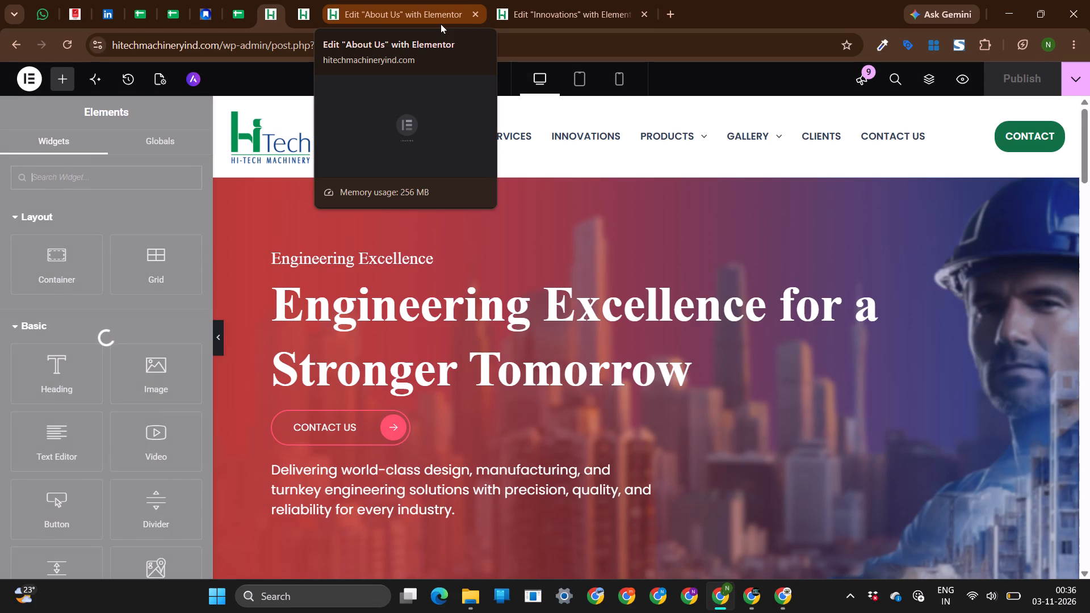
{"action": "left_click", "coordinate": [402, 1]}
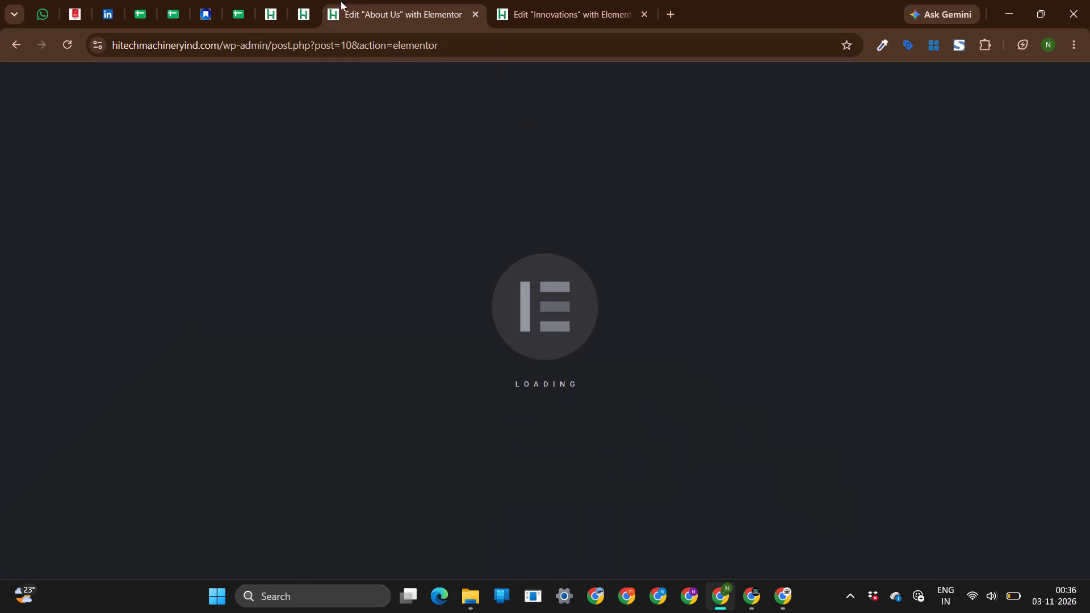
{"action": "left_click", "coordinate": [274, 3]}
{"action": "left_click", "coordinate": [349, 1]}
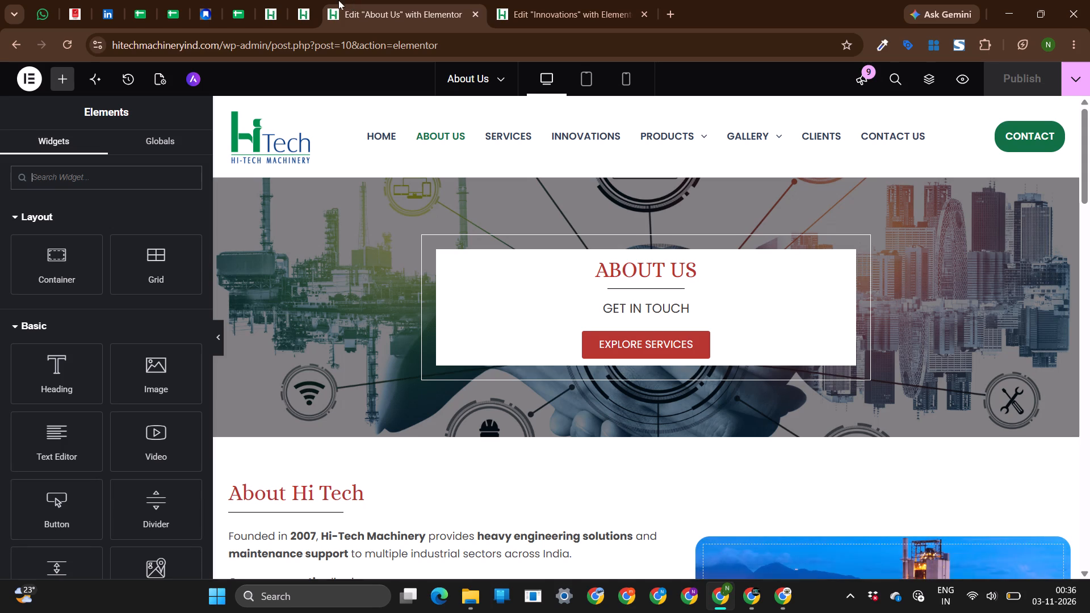
Apply the Innovations banner heading's style to the "About Us" banner heading.
{"action": "left_click", "coordinate": [572, 1]}
{"action": "scroll", "coordinate": [542, 152], "scroll_direction": "up", "scroll_amount": 11}
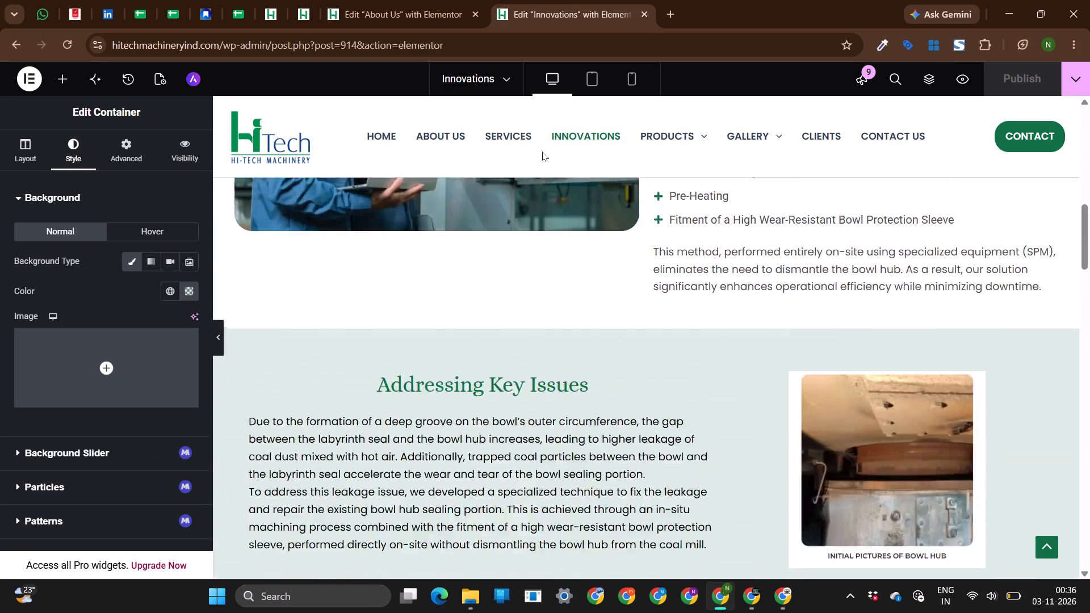
{"action": "scroll", "coordinate": [542, 152], "scroll_direction": "up", "scroll_amount": 6}
{"action": "left_click", "coordinate": [607, 268]}
{"action": "right_click", "coordinate": [607, 268]}
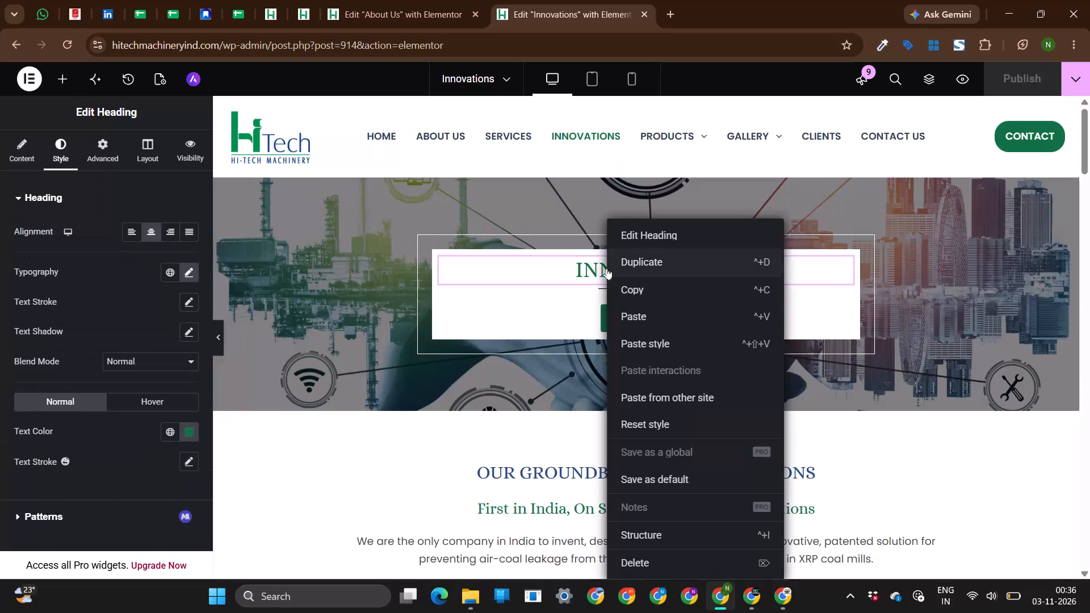
{"action": "left_click", "coordinate": [639, 295]}
{"action": "left_click", "coordinate": [410, 0]}
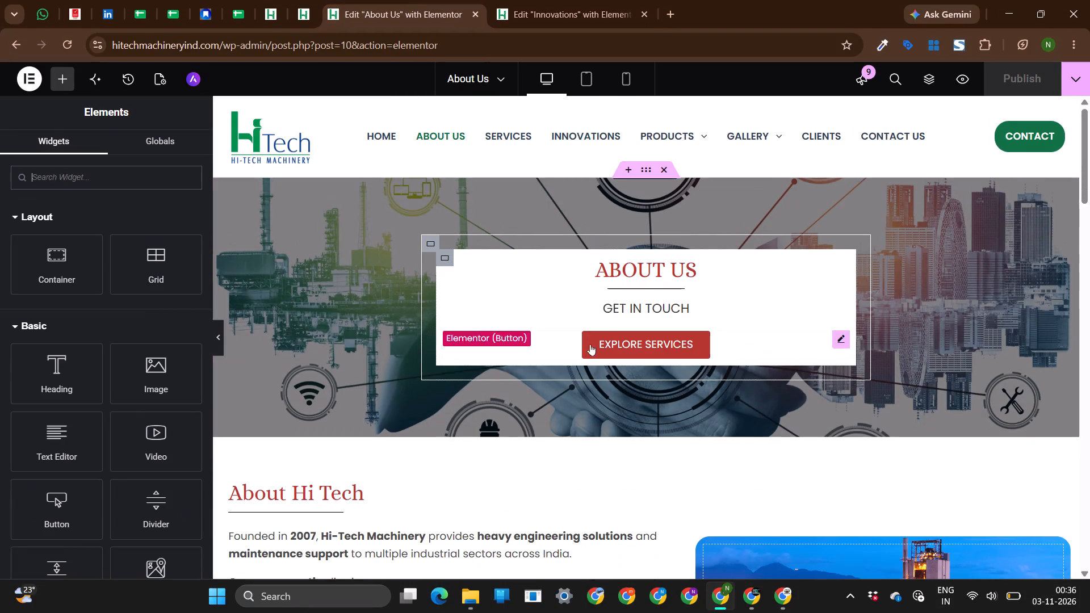
{"action": "left_click", "coordinate": [651, 268]}
{"action": "right_click", "coordinate": [651, 268]}
{"action": "left_click", "coordinate": [695, 346]}
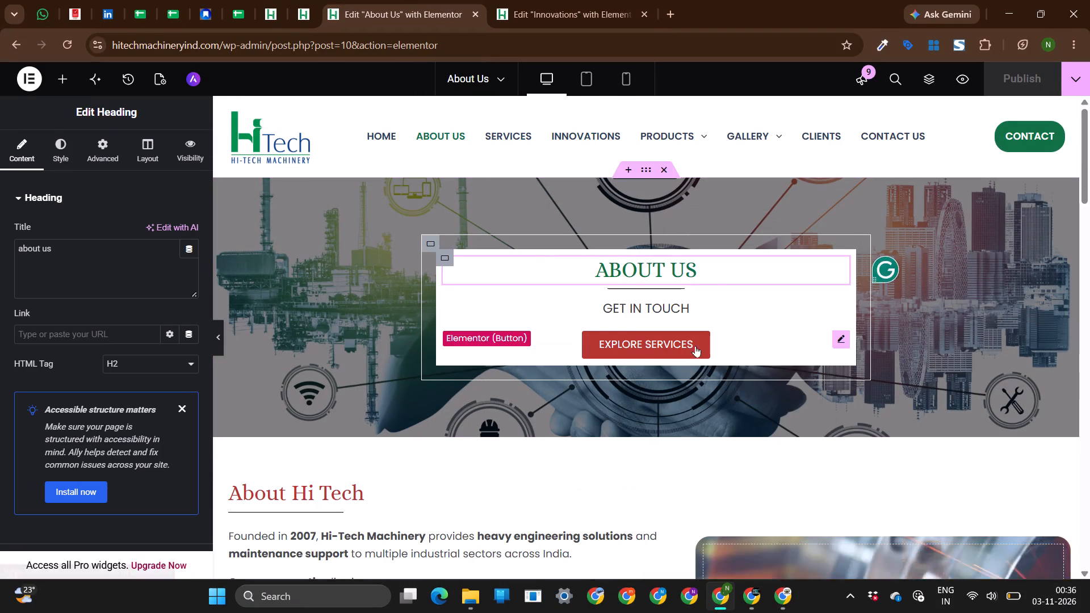
Apply the Innovations banner button's style to the "Explore Services" button in the About Us banner.
{"action": "left_click", "coordinate": [556, 0]}
{"action": "left_click", "coordinate": [585, 318]}
{"action": "right_click", "coordinate": [585, 318]}
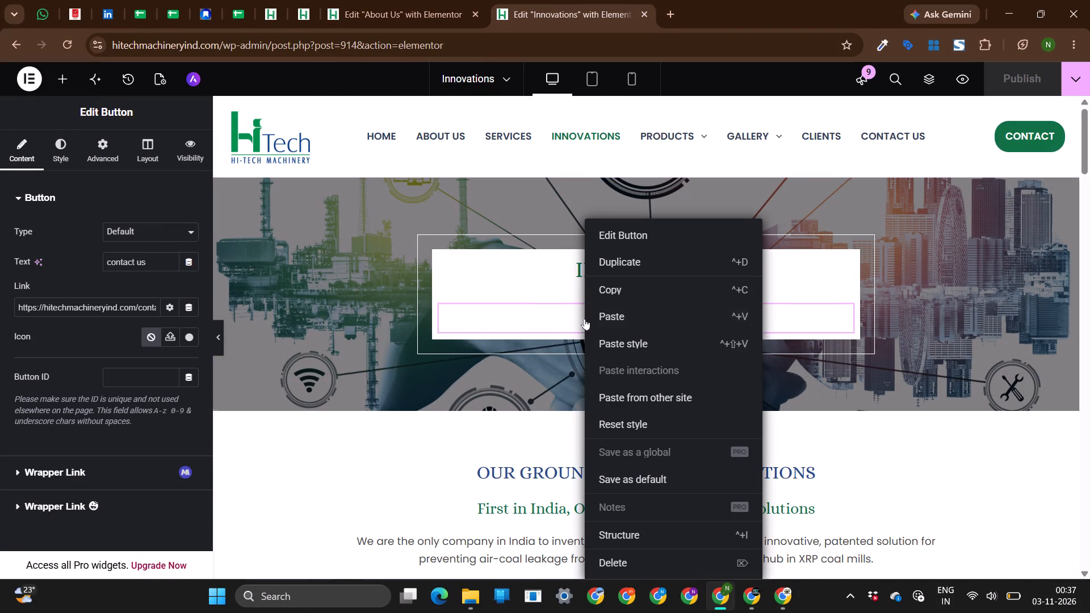
{"action": "left_click", "coordinate": [628, 282]}
{"action": "left_click", "coordinate": [398, 1]}
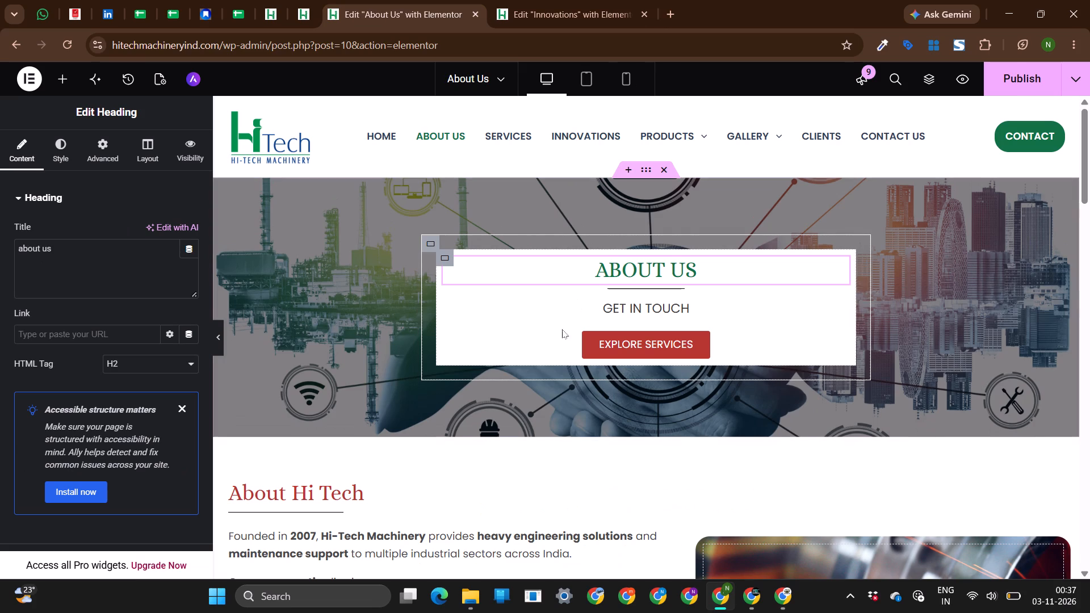
{"action": "left_click", "coordinate": [565, 350]}
{"action": "right_click", "coordinate": [565, 350]}
{"action": "left_click", "coordinate": [597, 350]}
{"action": "scroll", "coordinate": [597, 350], "scroll_direction": "down", "scroll_amount": 1}
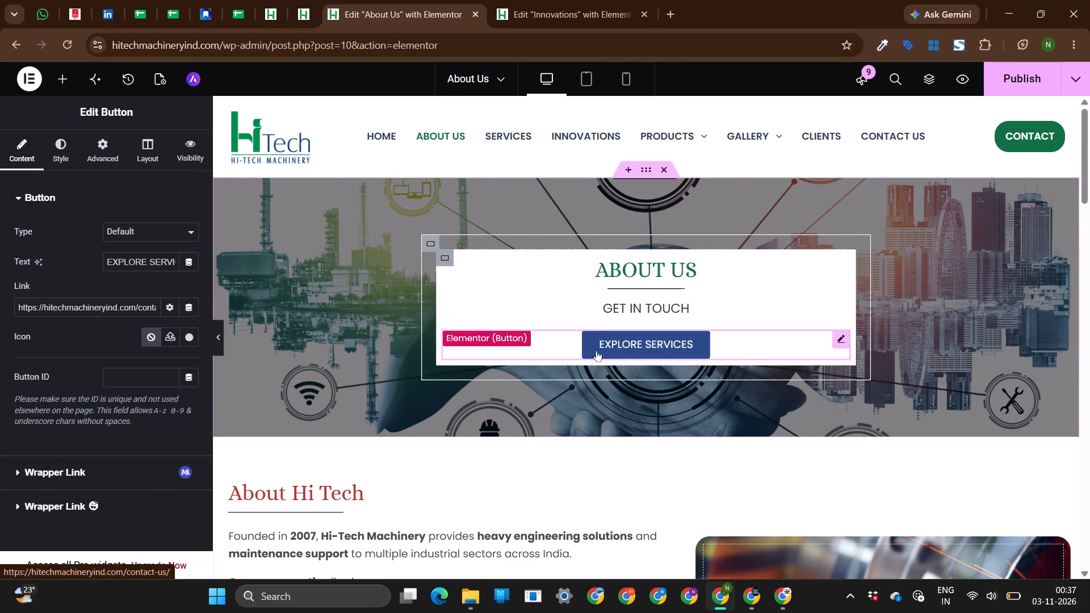
Apply the style of the "Our Groundbreaking Innovations" heading on the Innovations page to the "About Hi Tech" heading on About Us.
{"action": "scroll", "coordinate": [597, 350], "scroll_direction": "down", "scroll_amount": 2}
{"action": "left_click", "coordinate": [529, 12]}
{"action": "scroll", "coordinate": [572, 289], "scroll_direction": "down", "scroll_amount": 1}
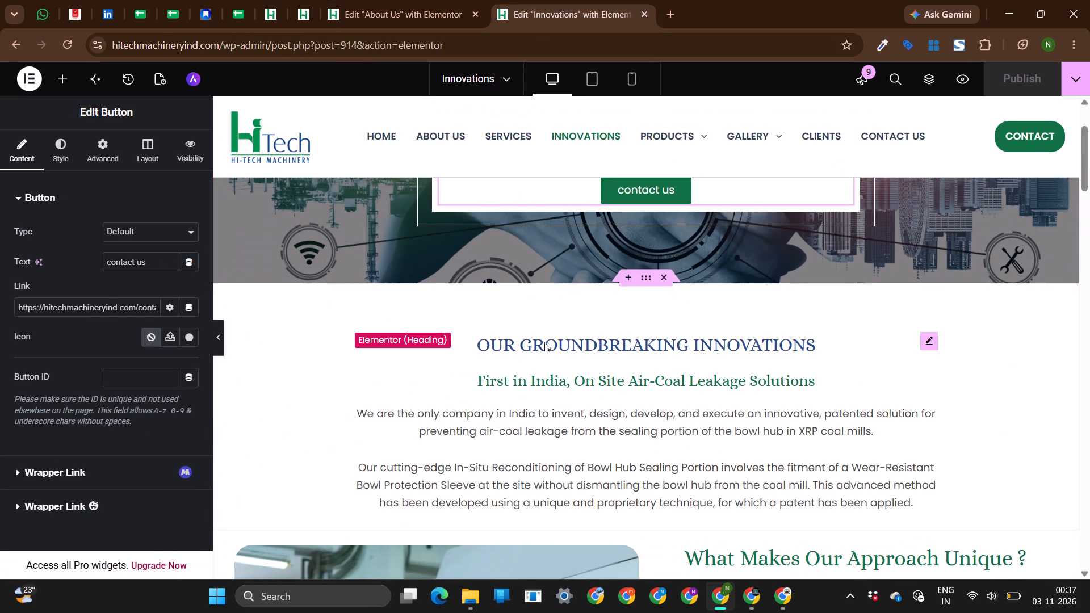
{"action": "left_click", "coordinate": [545, 344]}
{"action": "right_click", "coordinate": [545, 344]}
{"action": "left_click", "coordinate": [586, 294]}
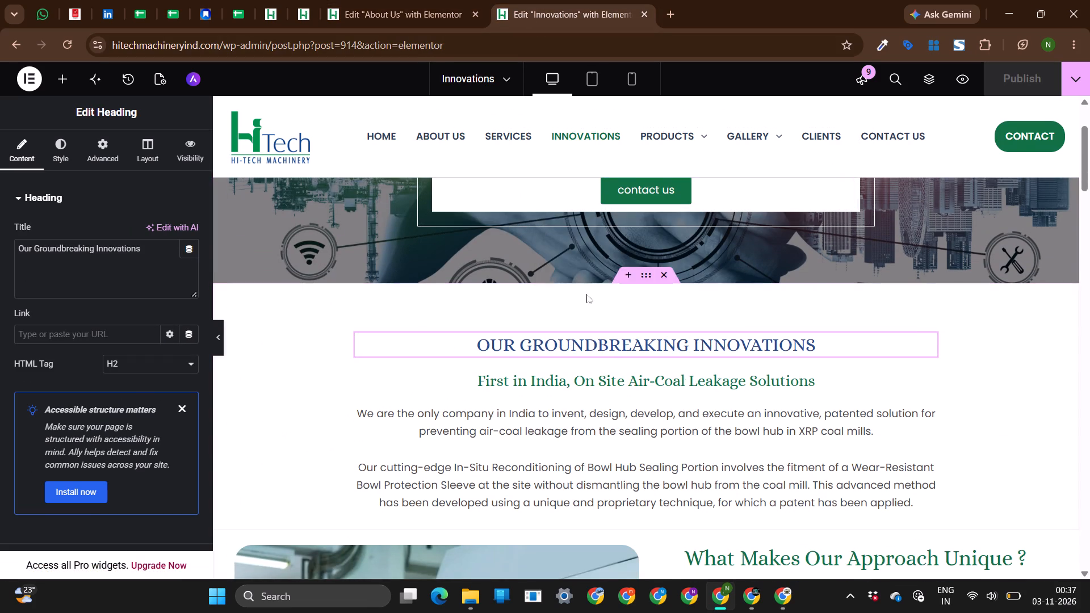
{"action": "left_click", "coordinate": [413, 0]}
{"action": "left_click", "coordinate": [308, 307]}
{"action": "right_click", "coordinate": [308, 307]}
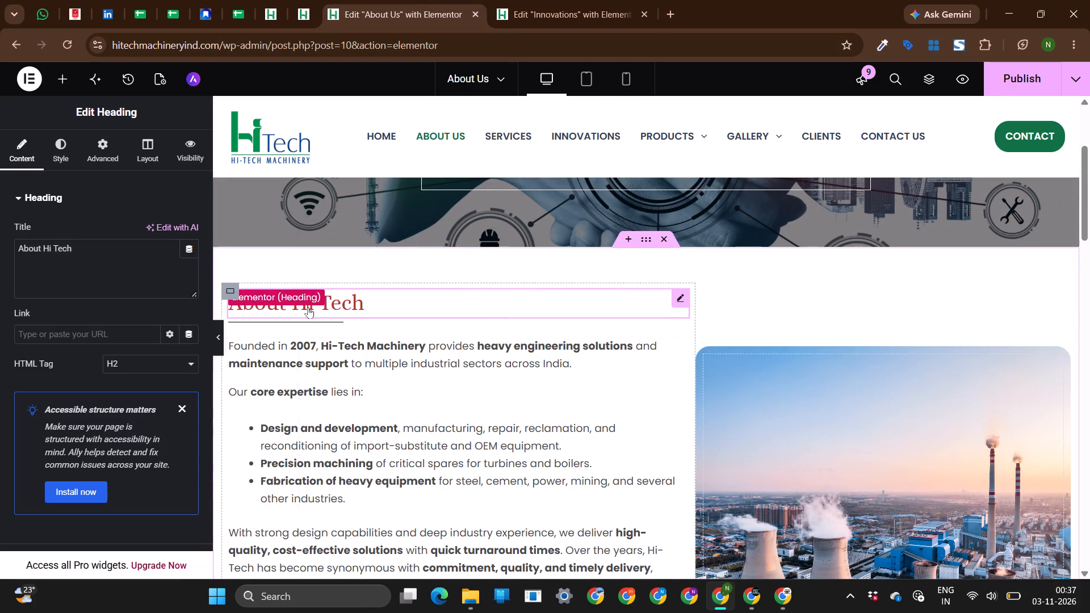
{"action": "left_click", "coordinate": [370, 352]}
Left-align the "About Hi Tech" heading and set its font size to 30 px.
{"action": "left_click", "coordinate": [61, 142]}
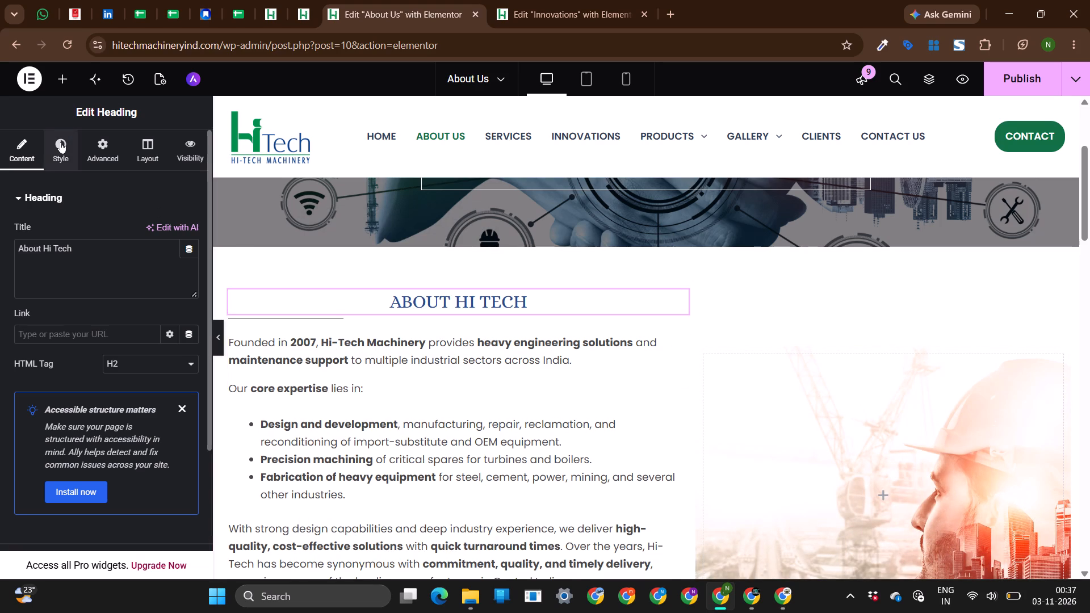
{"action": "left_click", "coordinate": [117, 234]}
{"action": "left_click", "coordinate": [135, 234]}
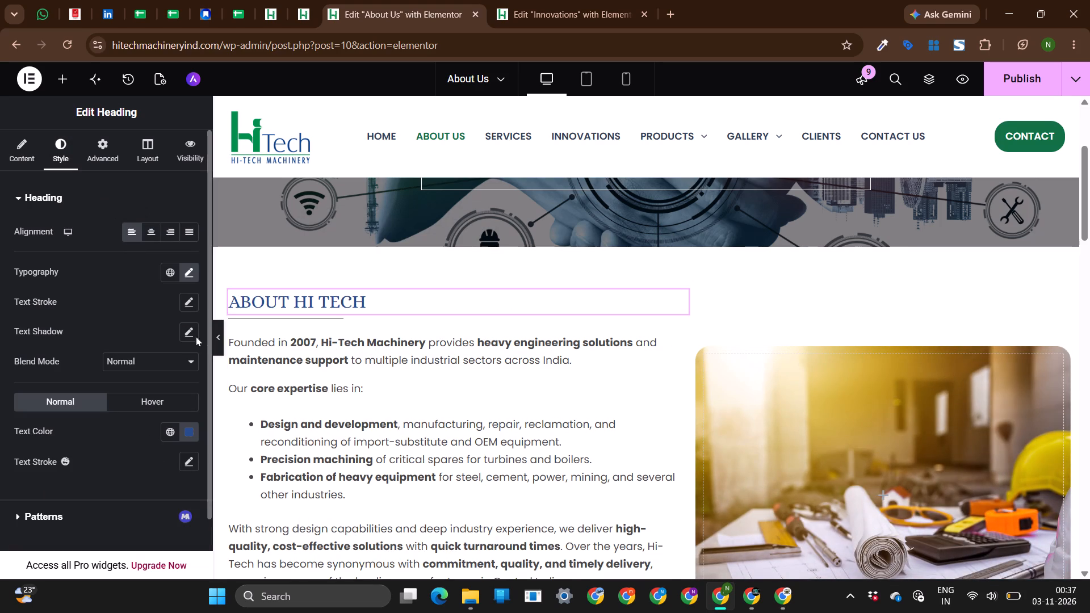
{"action": "left_click", "coordinate": [189, 273]}
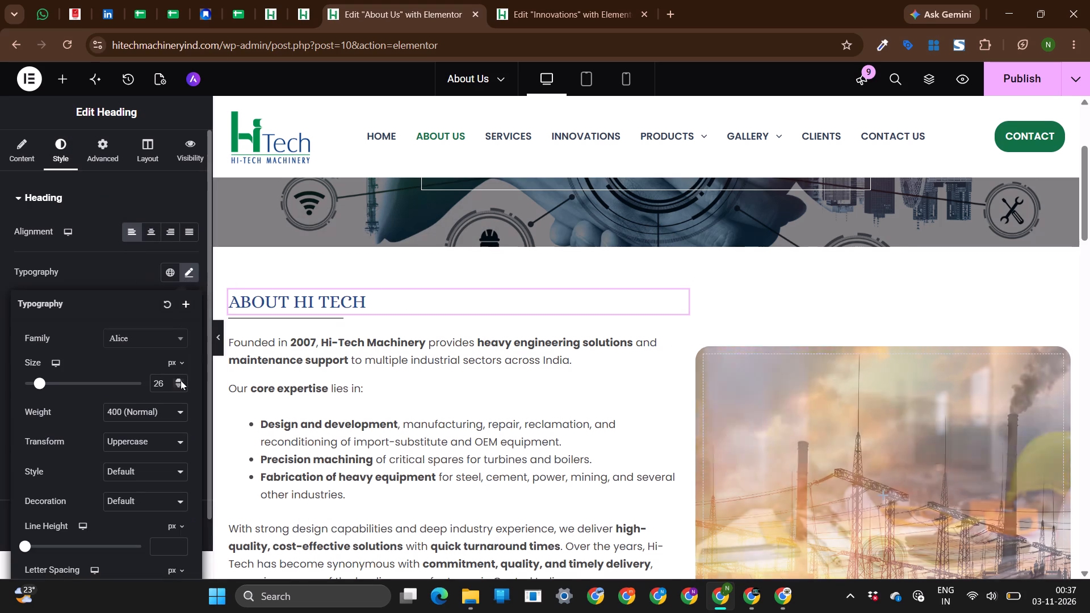
{"action": "double_click", "coordinate": [178, 380]}
{"action": "triple_click", "coordinate": [178, 380]}
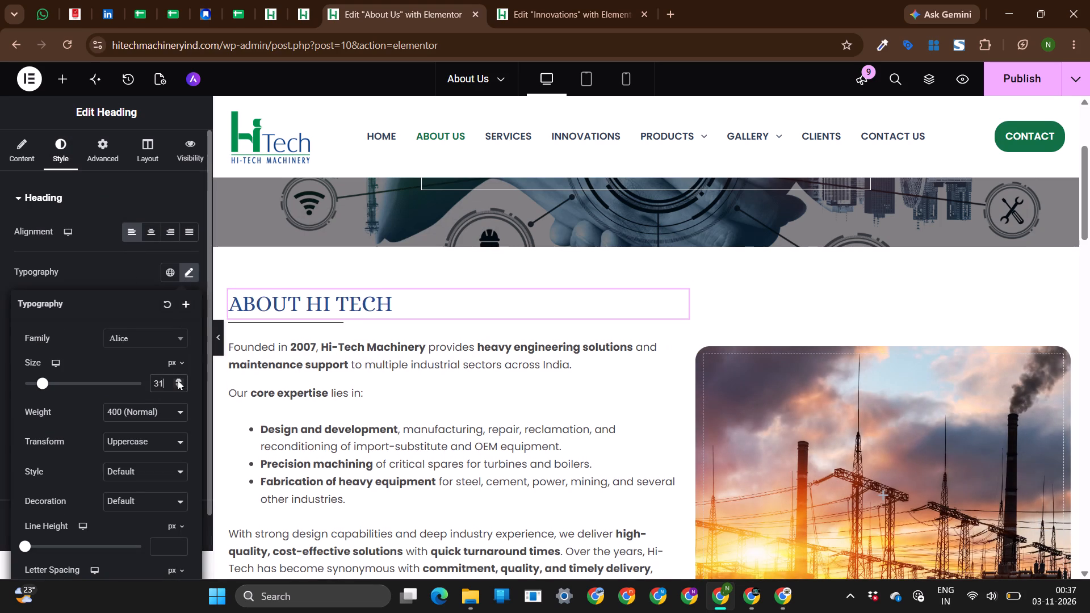
{"action": "left_click", "coordinate": [179, 386]}
Check the About Us page in the mobile preview and return to the desktop view.
{"action": "left_click", "coordinate": [624, 87]}
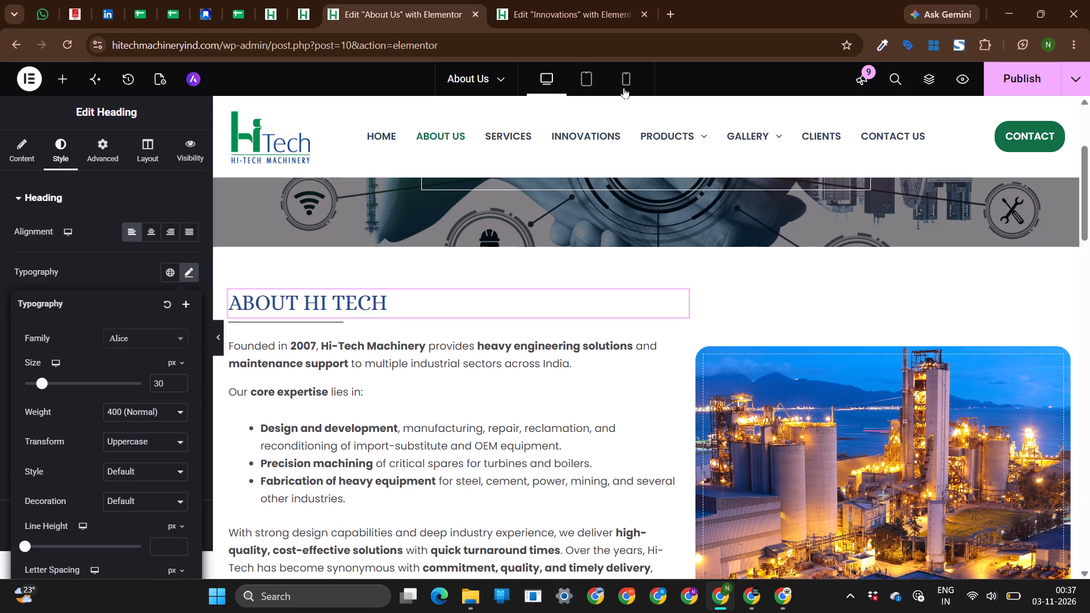
{"action": "scroll", "coordinate": [617, 381], "scroll_direction": "down", "scroll_amount": 5}
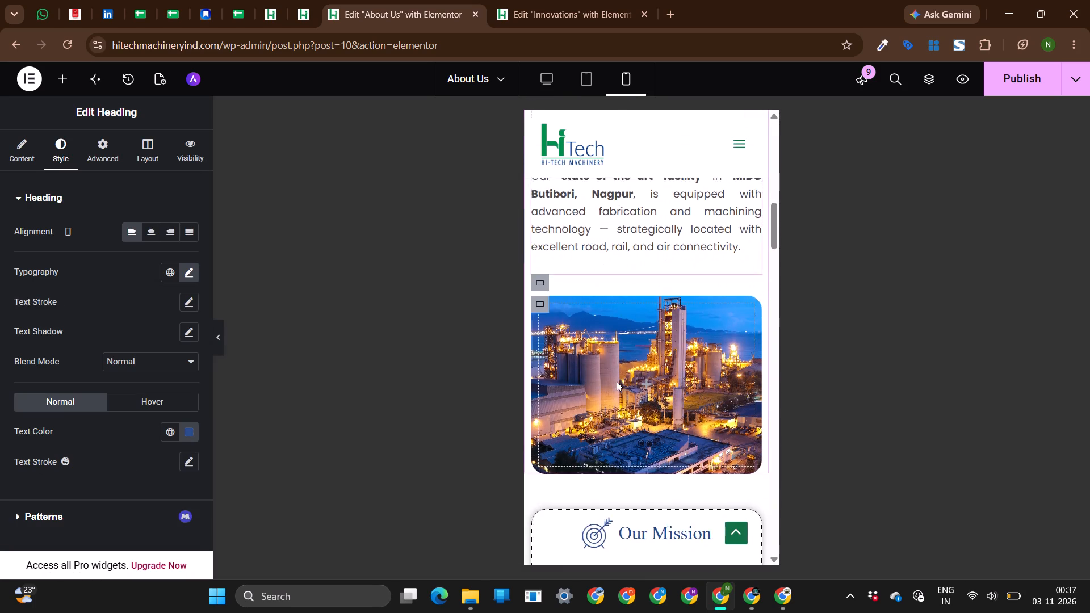
{"action": "scroll", "coordinate": [617, 381], "scroll_direction": "down", "scroll_amount": 2}
{"action": "left_click", "coordinate": [545, 72]}
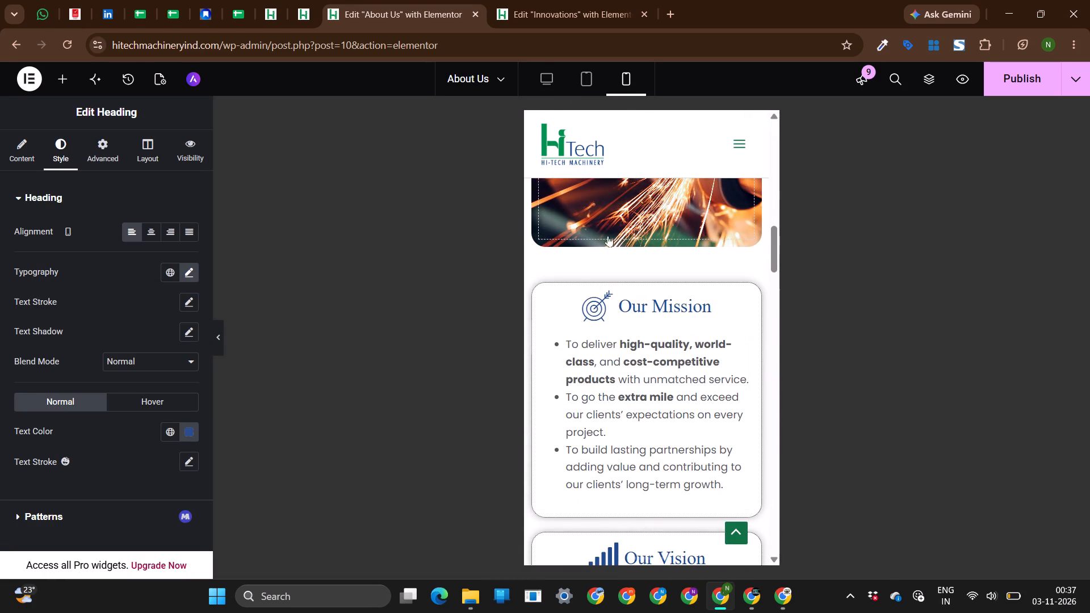
Apply the copied Innovations heading style to the "Our Core Values" heading on the About Us page.
{"action": "scroll", "coordinate": [649, 455], "scroll_direction": "down", "scroll_amount": 2}
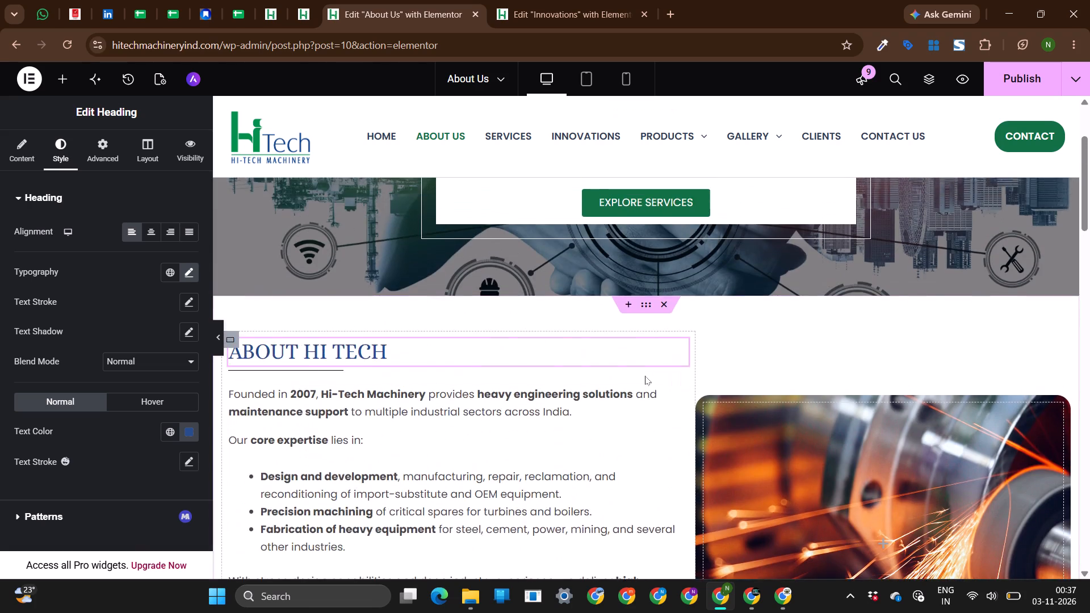
{"action": "scroll", "coordinate": [645, 376], "scroll_direction": "down", "scroll_amount": 6}
{"action": "left_click", "coordinate": [529, 331]}
{"action": "scroll", "coordinate": [529, 331], "scroll_direction": "up", "scroll_amount": 1}
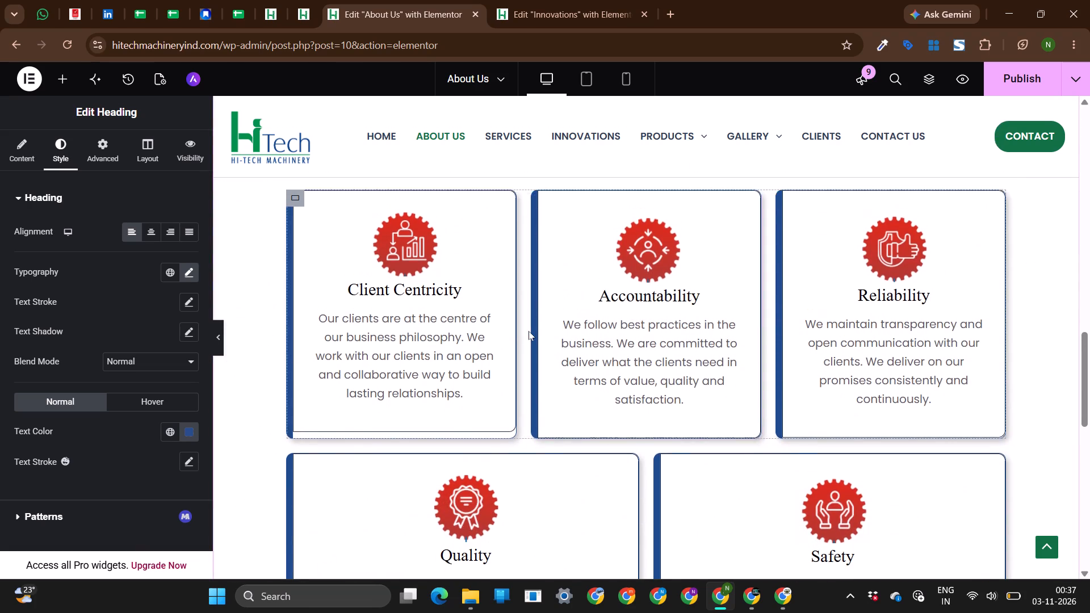
{"action": "scroll", "coordinate": [529, 331], "scroll_direction": "up", "scroll_amount": 2}
{"action": "left_click", "coordinate": [642, 195]}
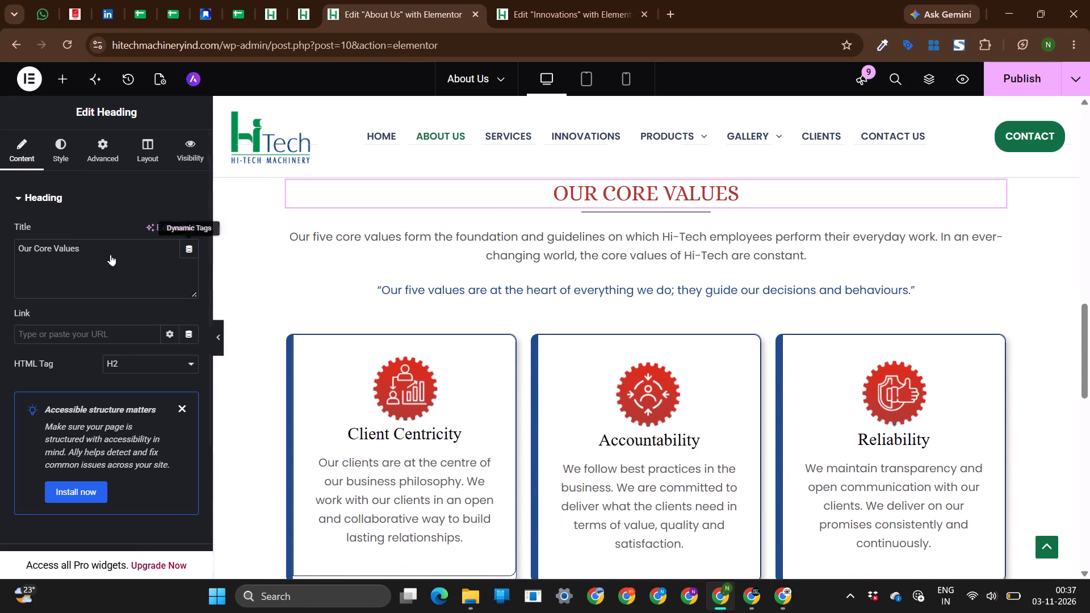
{"action": "right_click", "coordinate": [593, 202]}
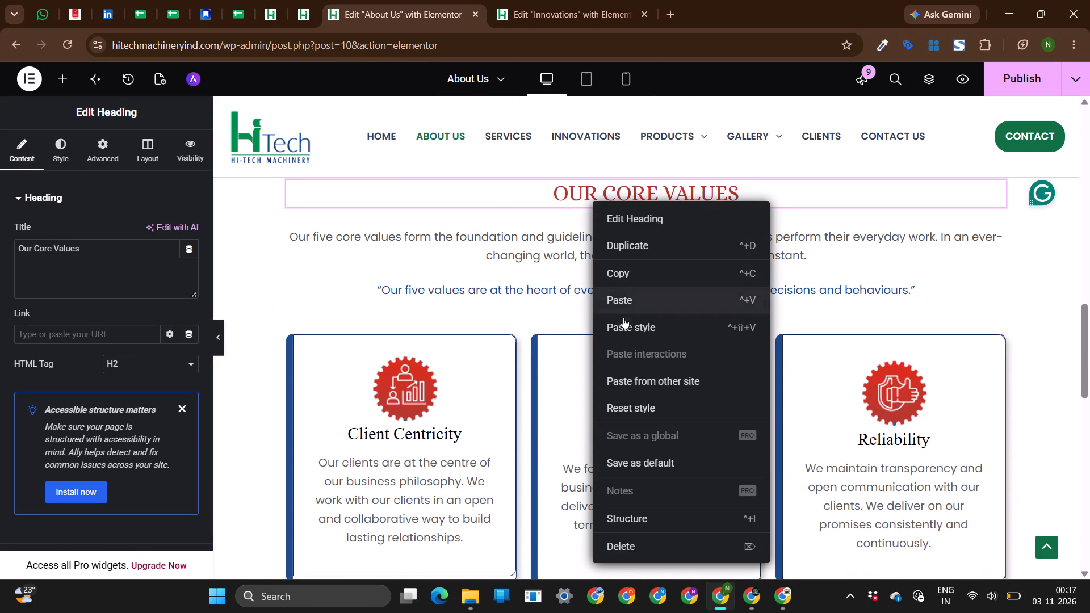
{"action": "left_click", "coordinate": [623, 328]}
Set the "Our Core Values" heading's font size to 31 px.
{"action": "left_click", "coordinate": [68, 158]}
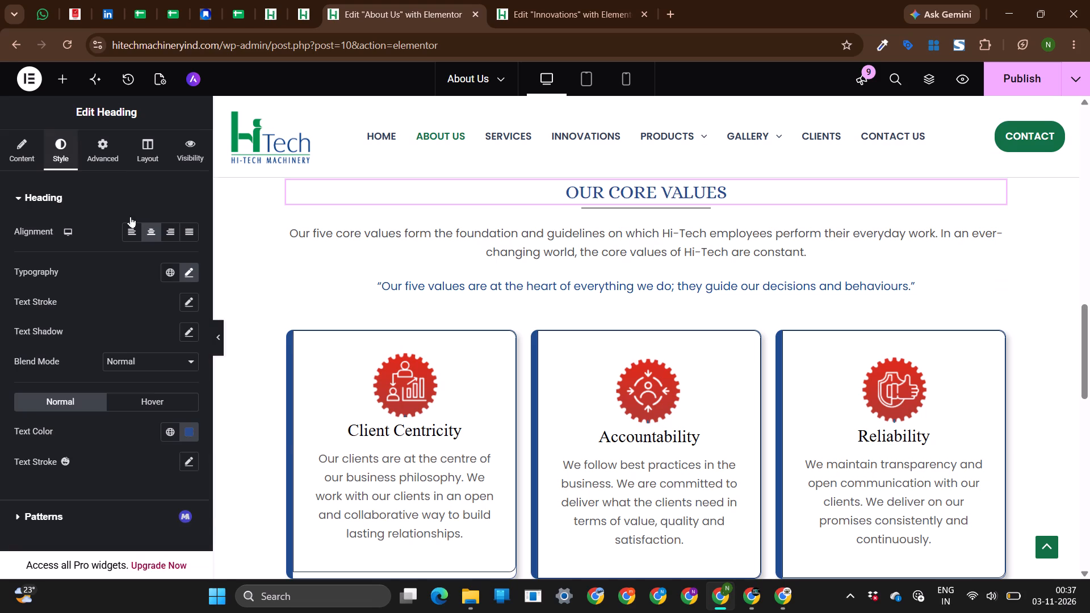
{"action": "left_click", "coordinate": [187, 268]}
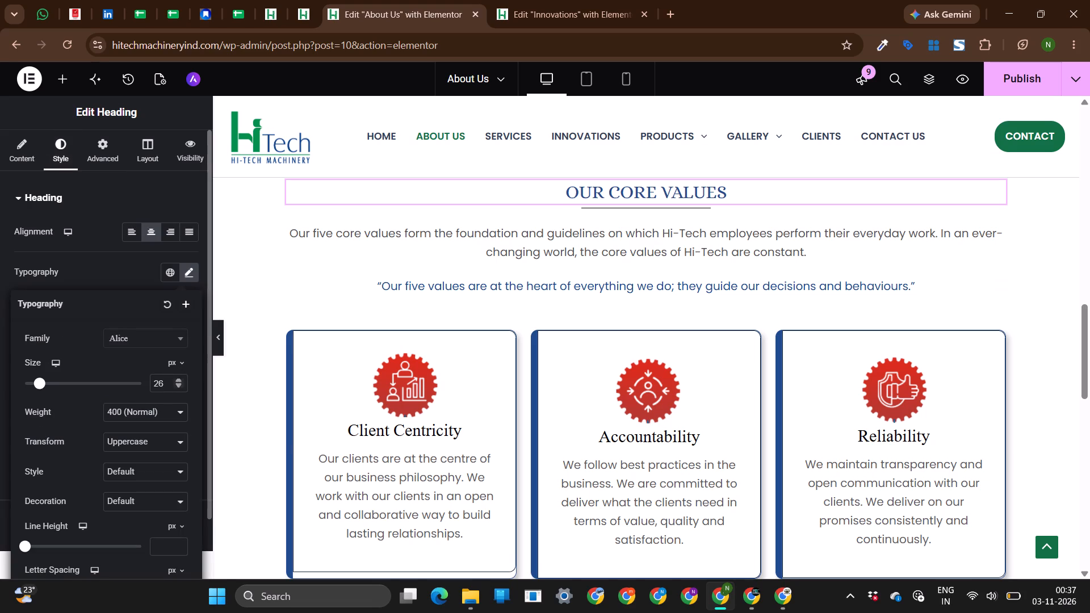
{"action": "triple_click", "coordinate": [178, 380]}
{"action": "double_click", "coordinate": [178, 380]}
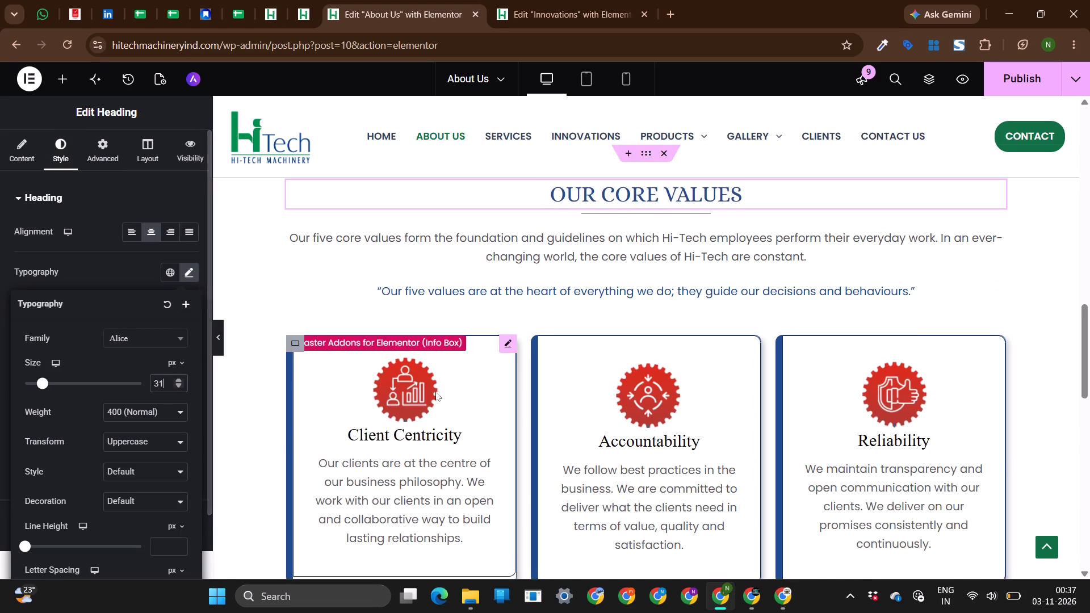
Check the core value cards down to the page's end and publish the About Us page.
{"action": "scroll", "coordinate": [435, 392], "scroll_direction": "down", "scroll_amount": 1}
{"action": "left_click", "coordinate": [424, 343]}
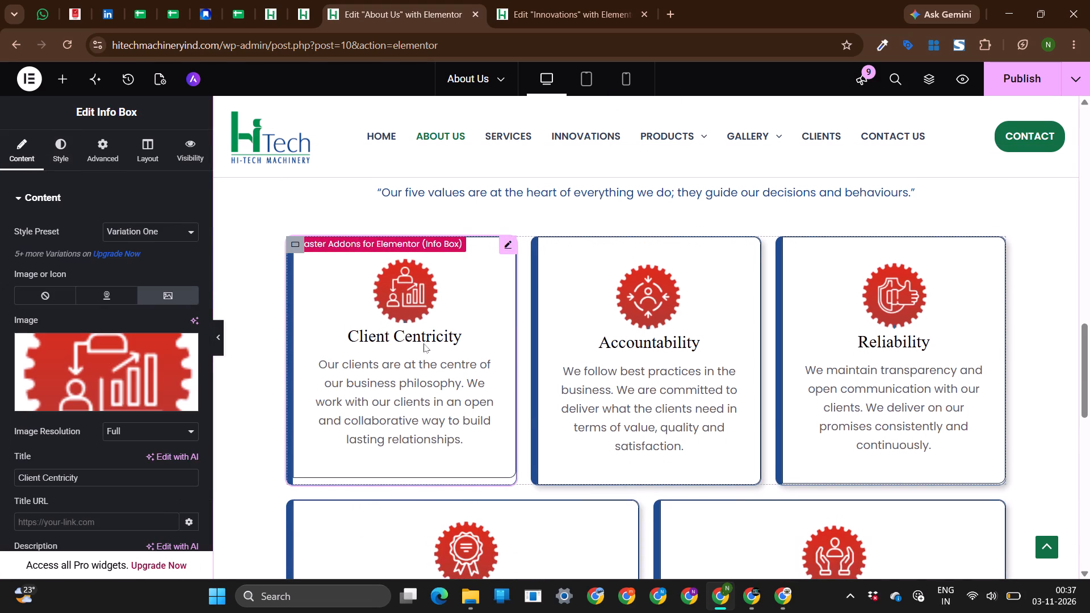
{"action": "scroll", "coordinate": [424, 343], "scroll_direction": "down", "scroll_amount": 3}
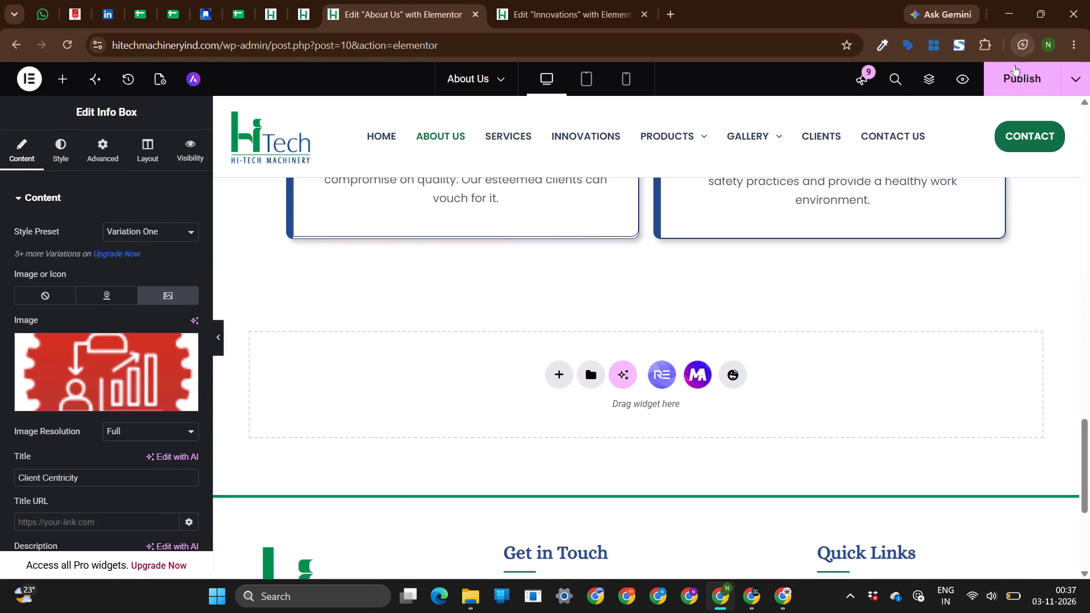
{"action": "left_click", "coordinate": [1012, 86]}
Review the published About Us page and compare it with the home page's slider and section headings.
{"action": "scroll", "coordinate": [615, 220], "scroll_direction": "up", "scroll_amount": 3}
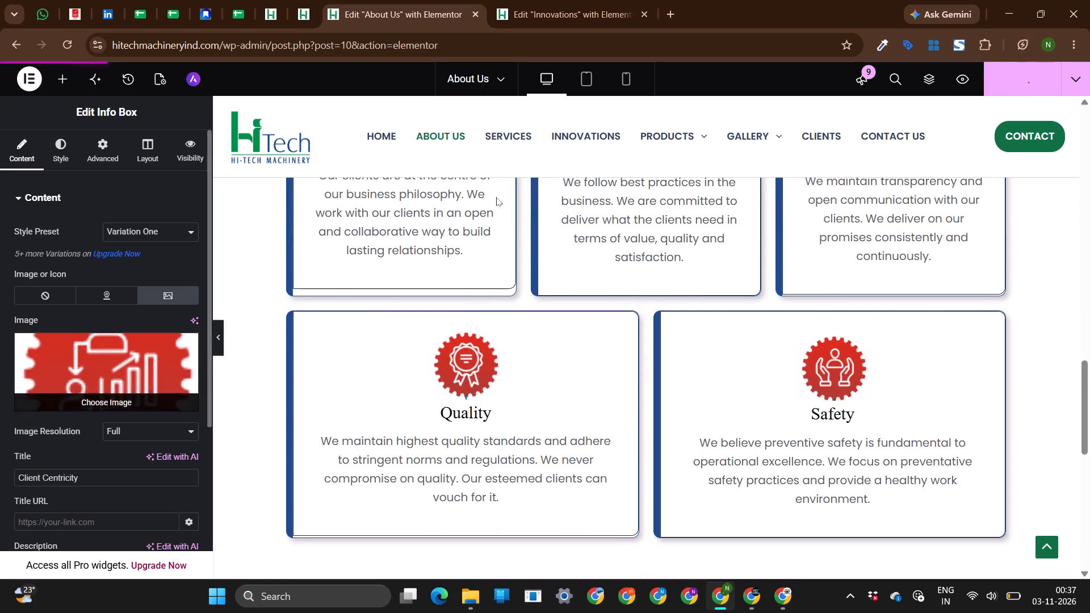
{"action": "scroll", "coordinate": [539, 200], "scroll_direction": "up", "scroll_amount": 4}
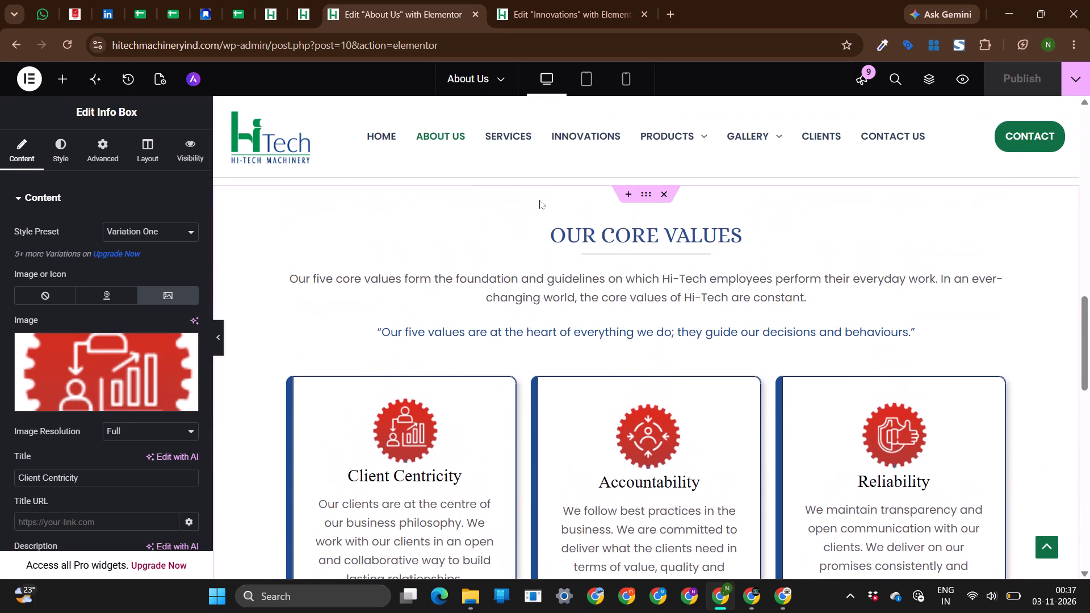
{"action": "scroll", "coordinate": [552, 268], "scroll_direction": "up", "scroll_amount": 6}
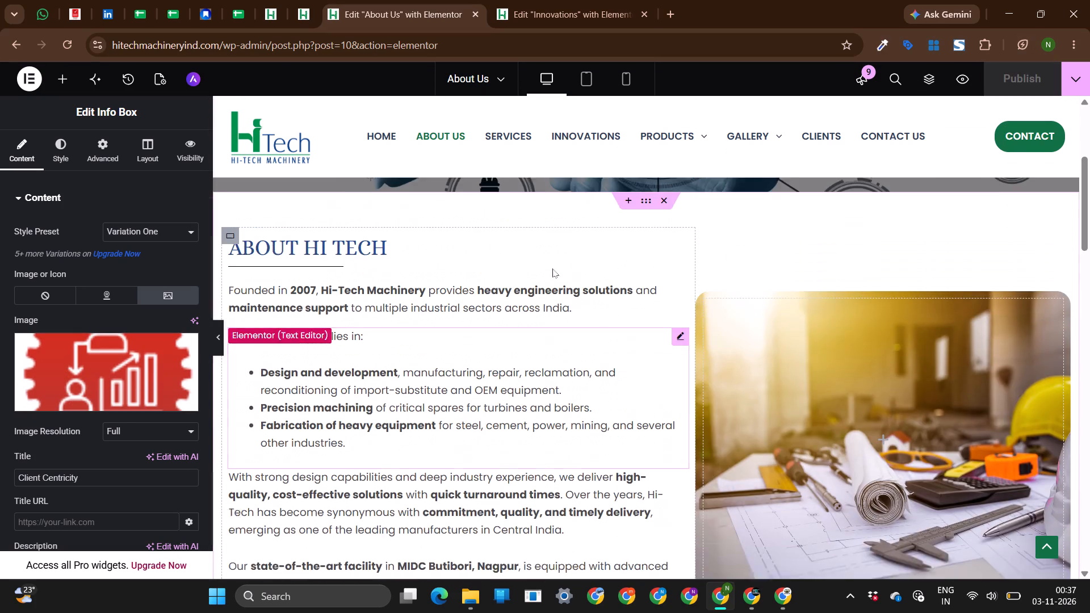
{"action": "scroll", "coordinate": [552, 268], "scroll_direction": "up", "scroll_amount": 2}
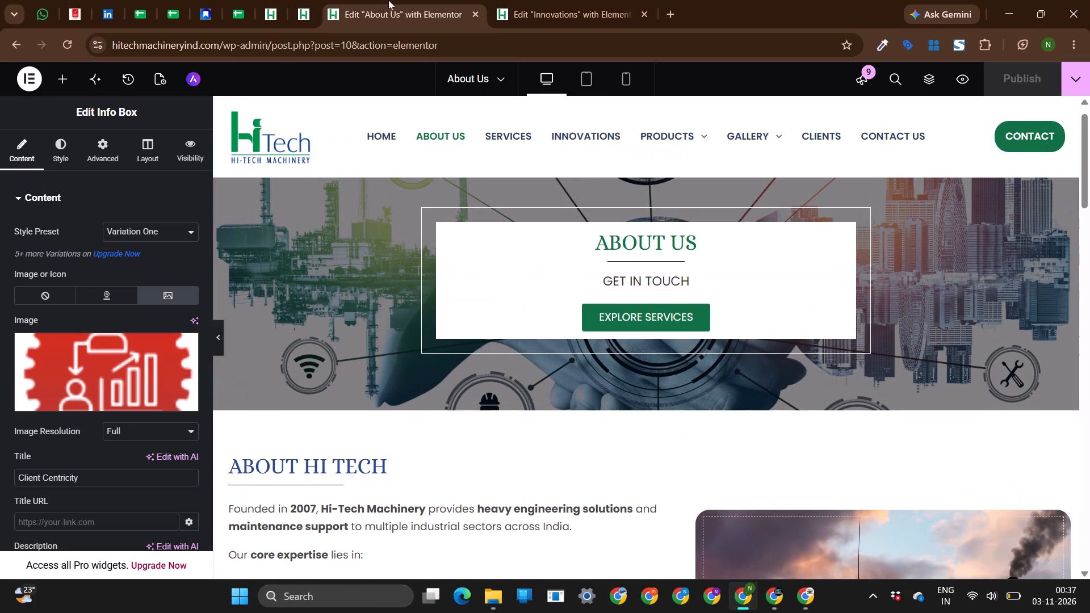
{"action": "left_click", "coordinate": [564, 5]}
{"action": "left_click", "coordinate": [370, 15]}
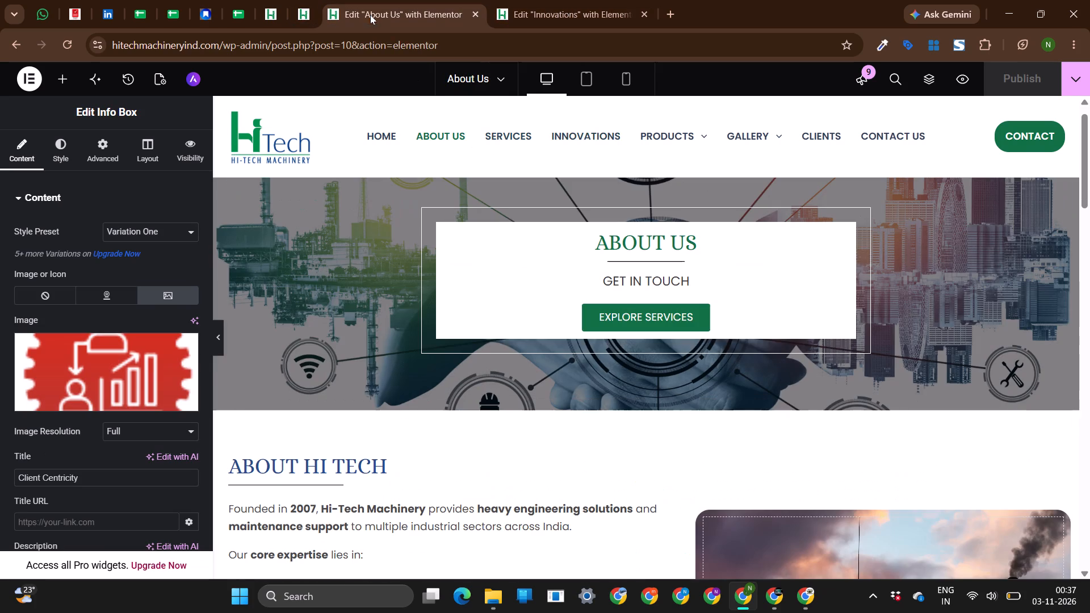
{"action": "left_click", "coordinate": [267, 4]}
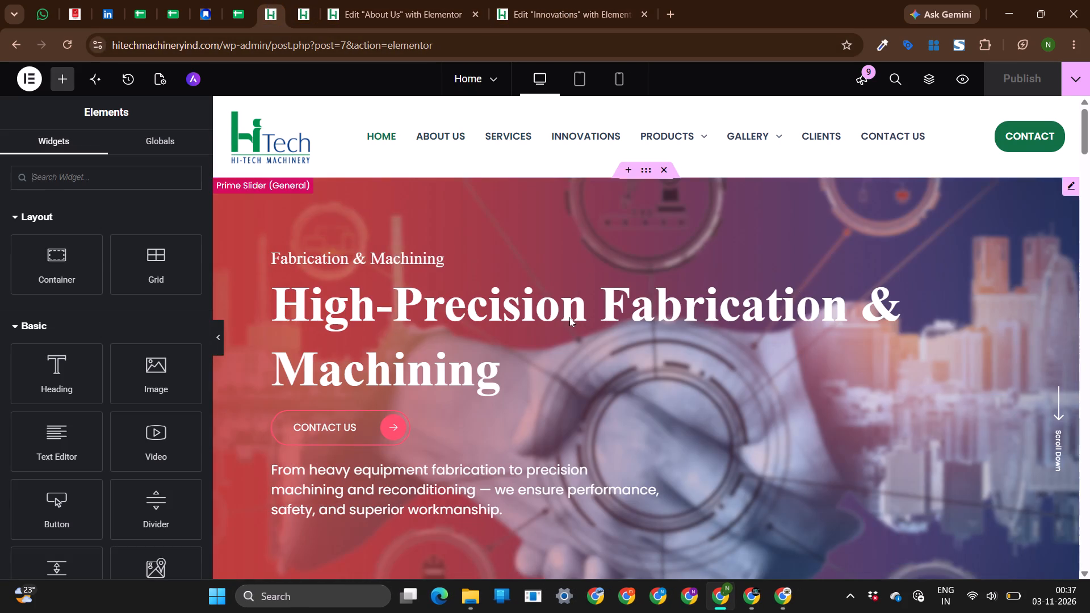
{"action": "left_click", "coordinate": [635, 273]}
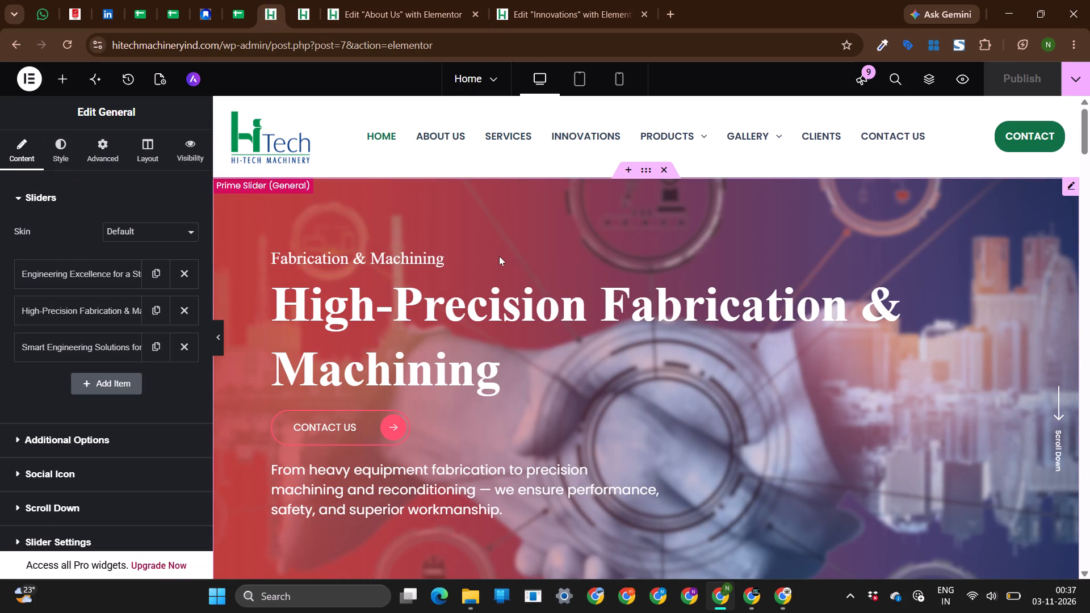
{"action": "scroll", "coordinate": [499, 256], "scroll_direction": "down", "scroll_amount": 8}
{"action": "scroll", "coordinate": [499, 256], "scroll_direction": "up", "scroll_amount": 1}
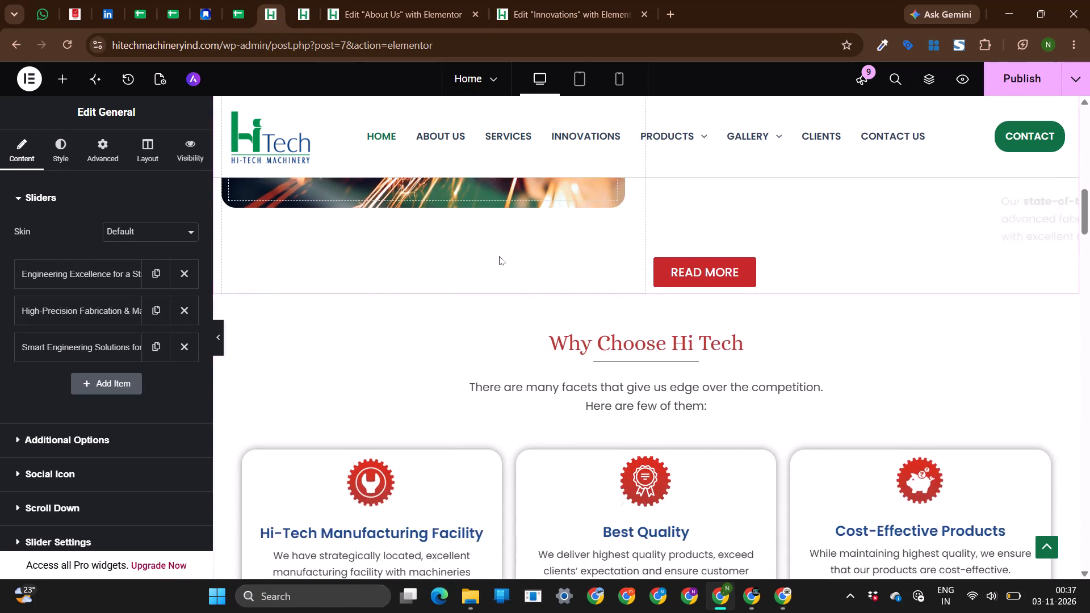
{"action": "scroll", "coordinate": [499, 256], "scroll_direction": "up", "scroll_amount": 1}
{"action": "scroll", "coordinate": [499, 256], "scroll_direction": "down", "scroll_amount": 1}
{"action": "left_click", "coordinate": [395, 3]}
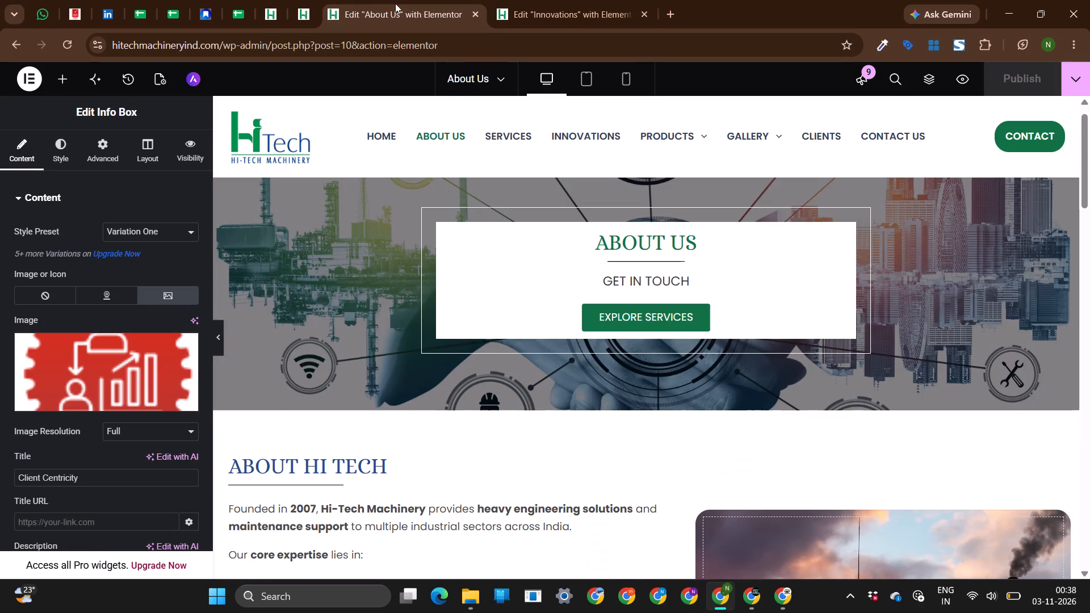
Change the About Us section heading's text to "About Hi-Tech", adding the hyphen.
{"action": "left_click", "coordinate": [325, 446]}
{"action": "left_click", "coordinate": [311, 463]}
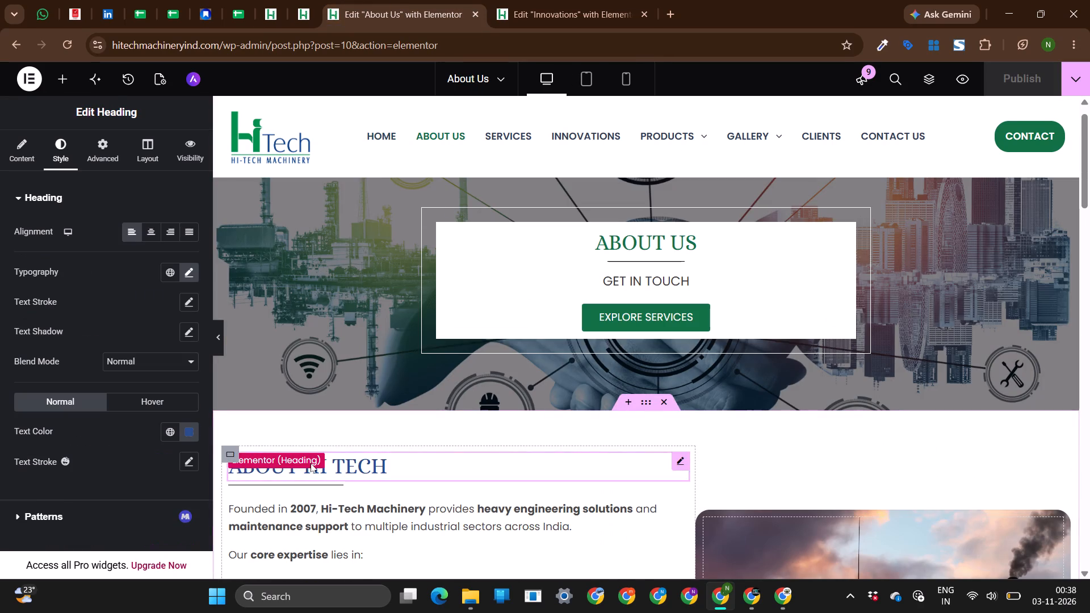
{"action": "left_click", "coordinate": [10, 164]}
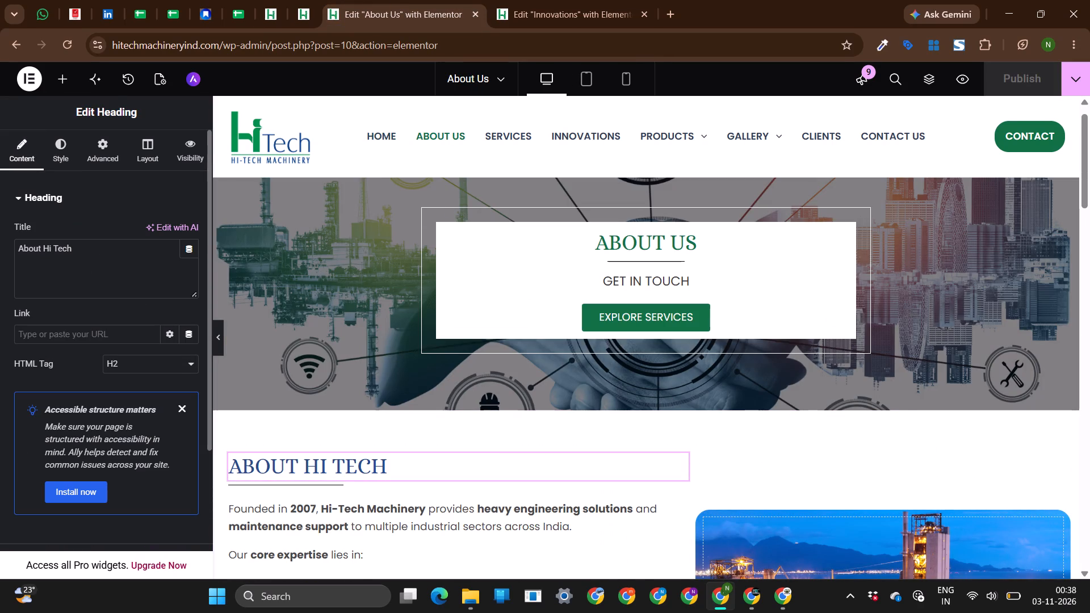
{"action": "left_click", "coordinate": [55, 250]}
{"action": "key", "text": "BackSpace"}
{"action": "key", "text": "minus"}
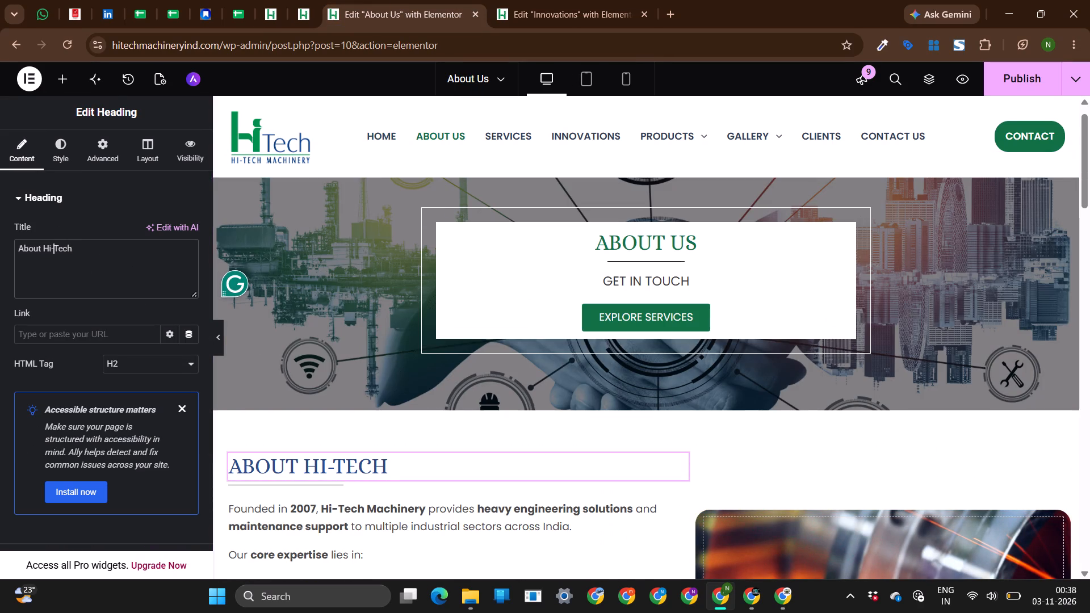
{"action": "key", "text": "space"}
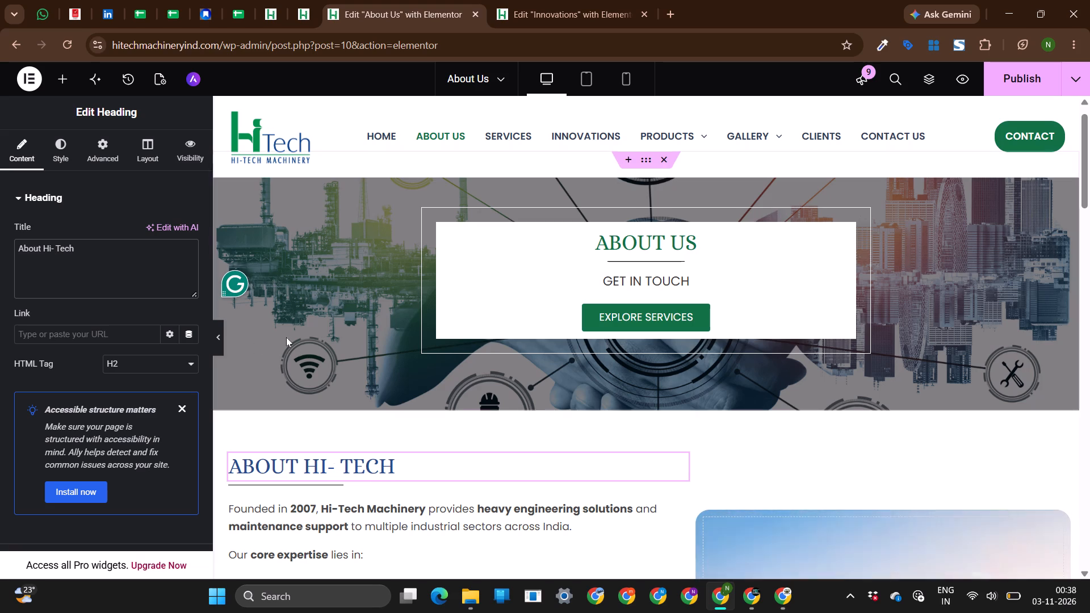
{"action": "key", "text": "BackSpace"}
Copy the About Us page's "About Hi-Tech" heading and paste it below the Home page's "About Hi Tech" heading.
{"action": "left_click", "coordinate": [421, 469]}
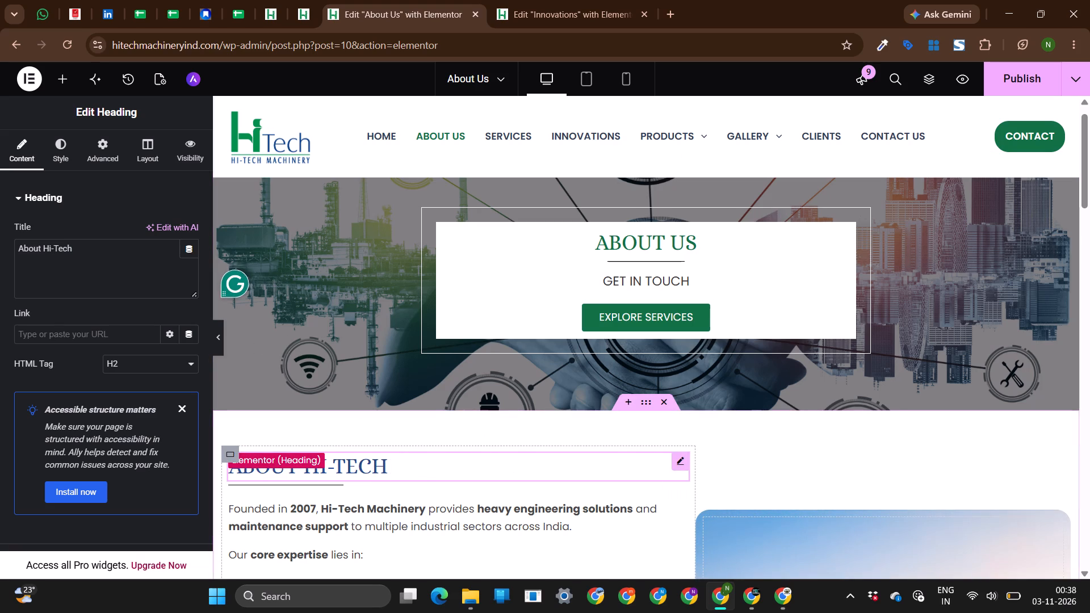
{"action": "right_click", "coordinate": [421, 469]}
{"action": "left_click", "coordinate": [458, 288]}
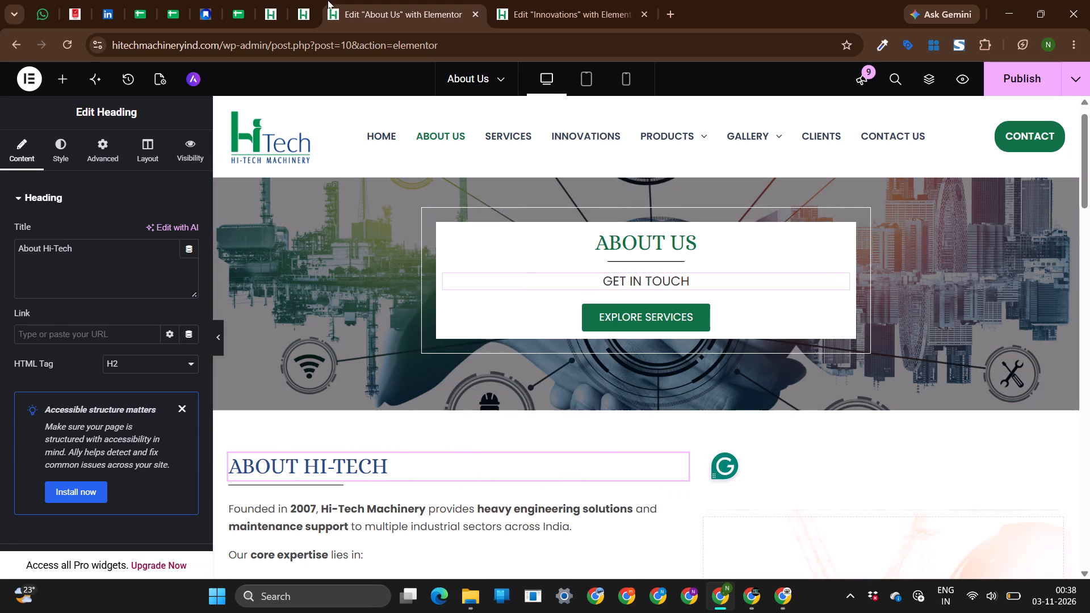
{"action": "left_click", "coordinate": [310, 1]}
{"action": "left_click", "coordinate": [253, 2]}
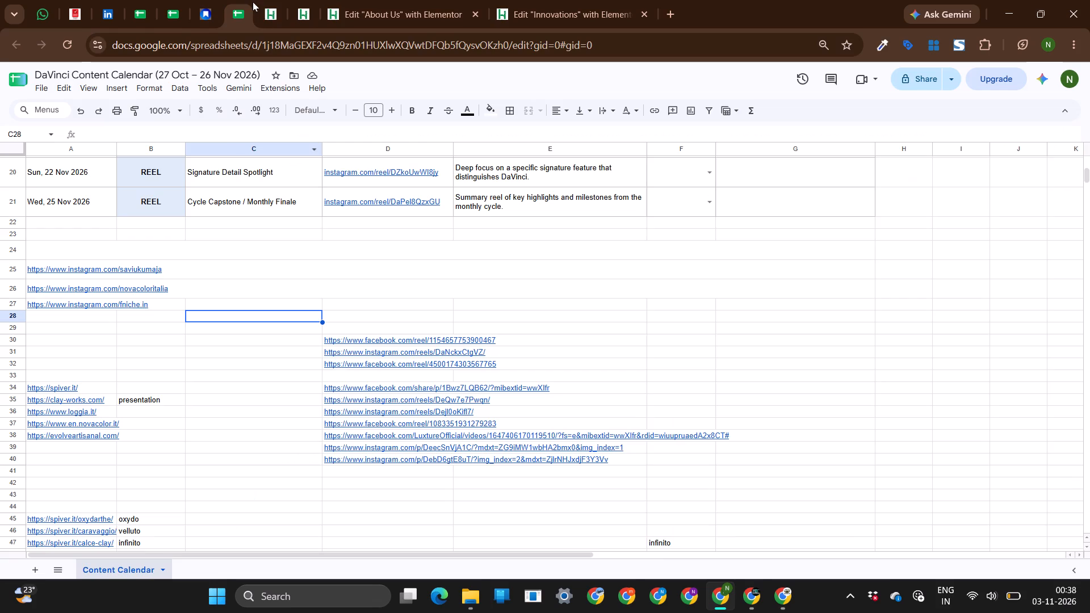
{"action": "left_click", "coordinate": [260, 7]}
{"action": "left_click", "coordinate": [737, 480]}
{"action": "right_click", "coordinate": [737, 480]}
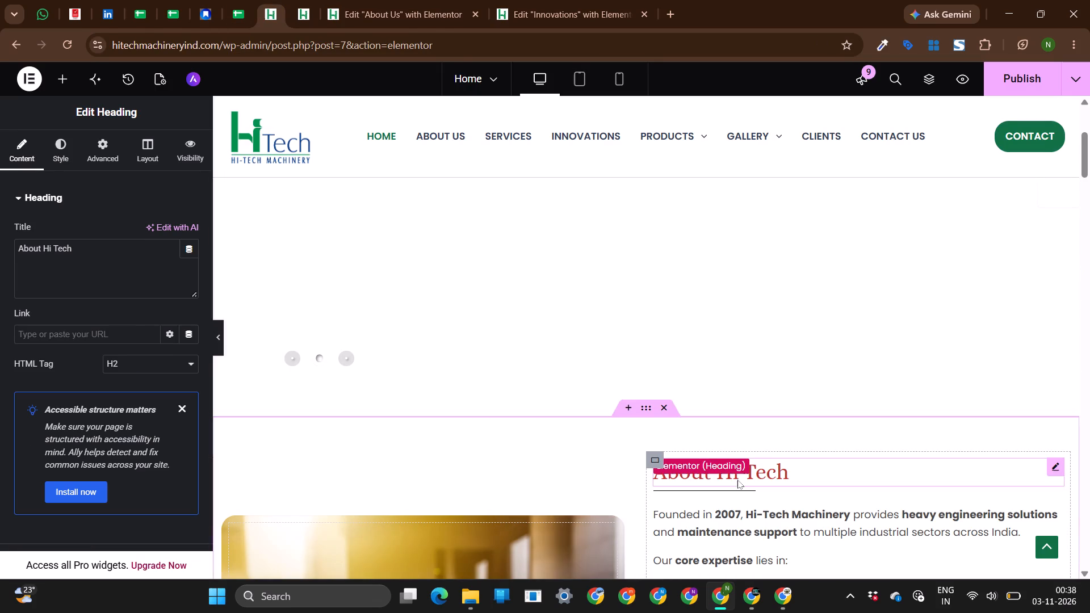
{"action": "left_click", "coordinate": [768, 308]}
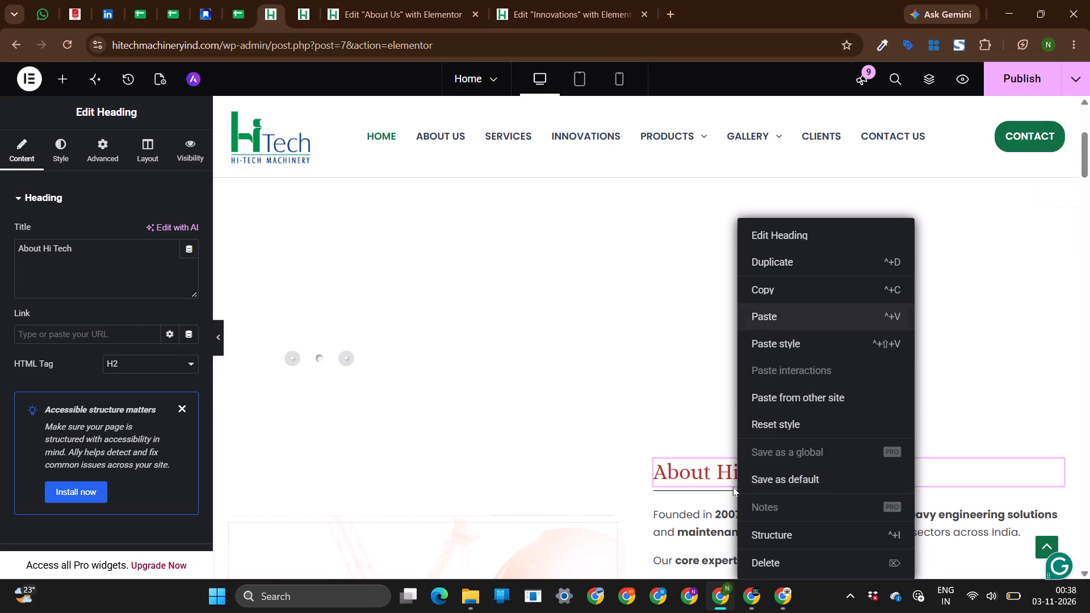
Delete the old red "About Hi Tech" heading from the Home page's about section.
{"action": "left_click", "coordinate": [744, 465]}
{"action": "left_click", "coordinate": [804, 473]}
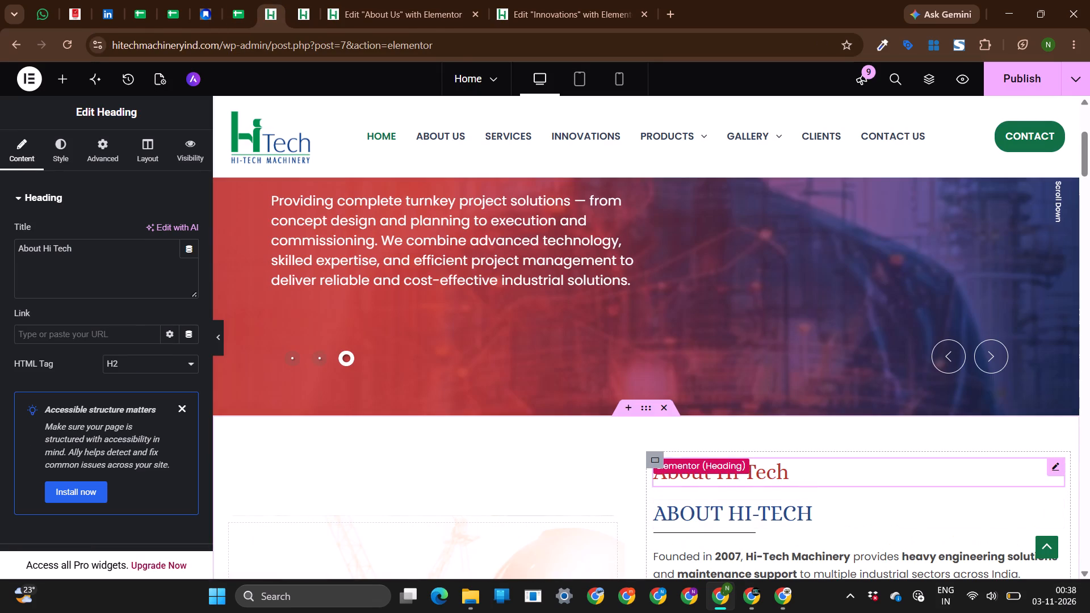
{"action": "key", "text": "Delete"}
{"action": "right_click", "coordinate": [804, 473]}
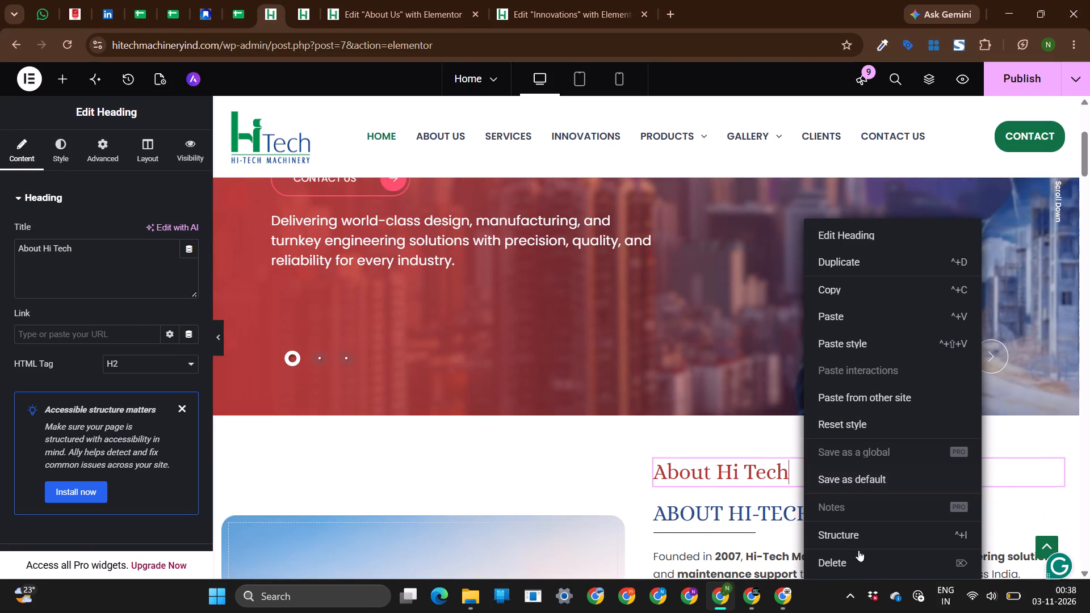
{"action": "left_click", "coordinate": [835, 566]}
Copy the About Us banner's "Explore Services" button and apply its style to the Home page's "Read More" button.
{"action": "scroll", "coordinate": [751, 467], "scroll_direction": "down", "scroll_amount": 3}
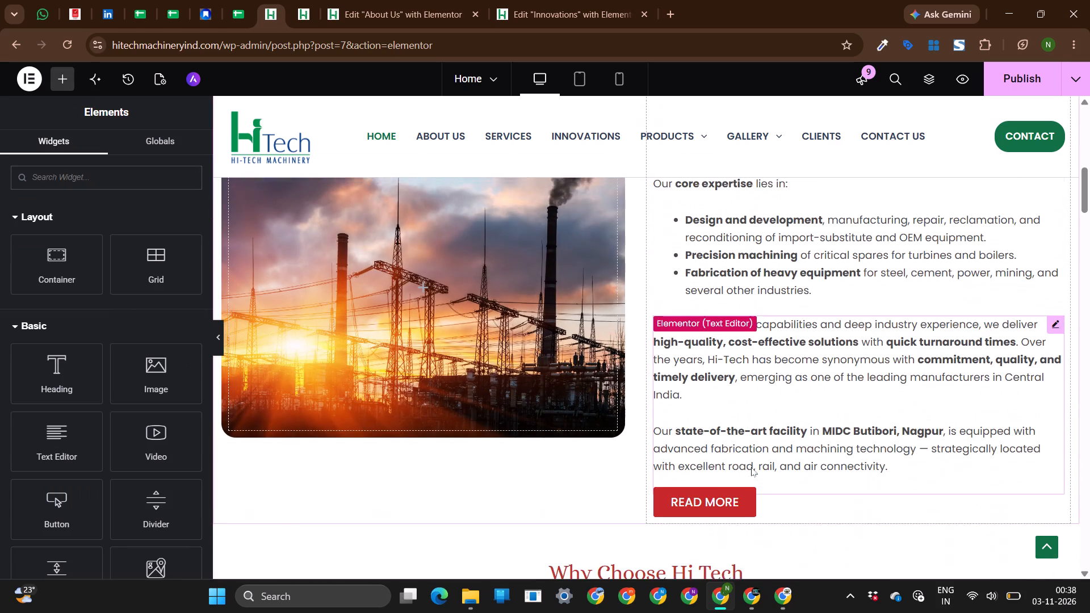
{"action": "left_click", "coordinate": [422, 2]}
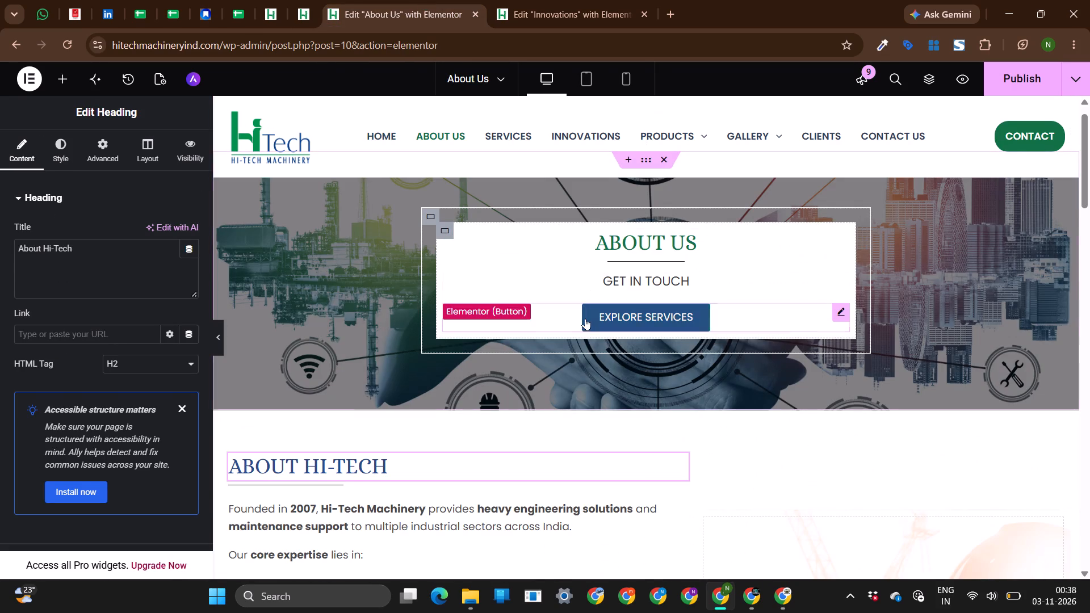
{"action": "left_click", "coordinate": [585, 320]}
{"action": "right_click", "coordinate": [585, 320]}
{"action": "left_click", "coordinate": [624, 290]}
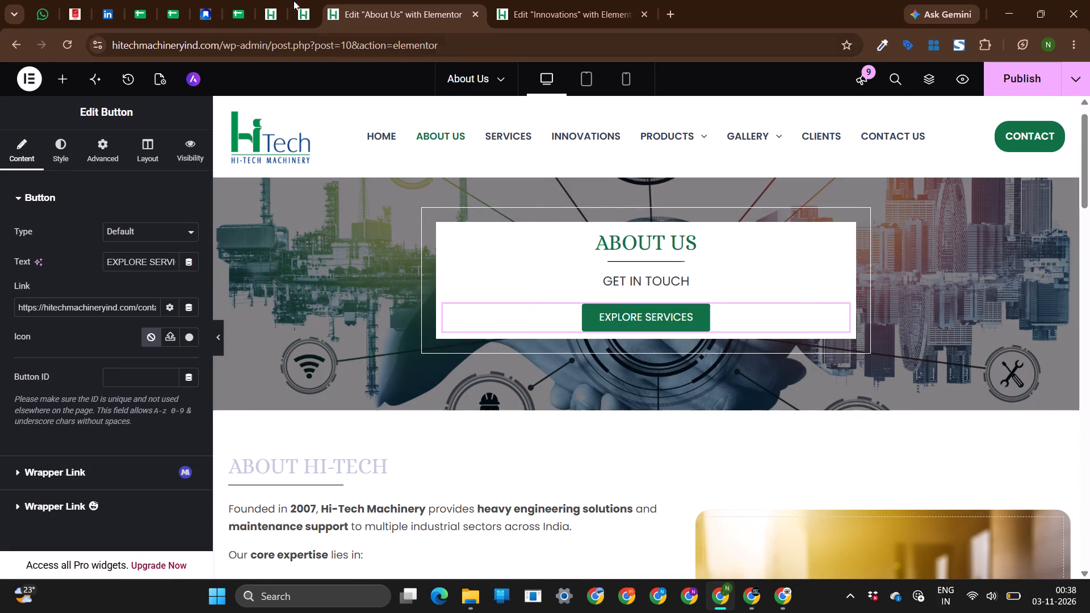
{"action": "left_click", "coordinate": [248, 3]}
{"action": "left_click", "coordinate": [263, 7]}
{"action": "left_click", "coordinate": [665, 482]}
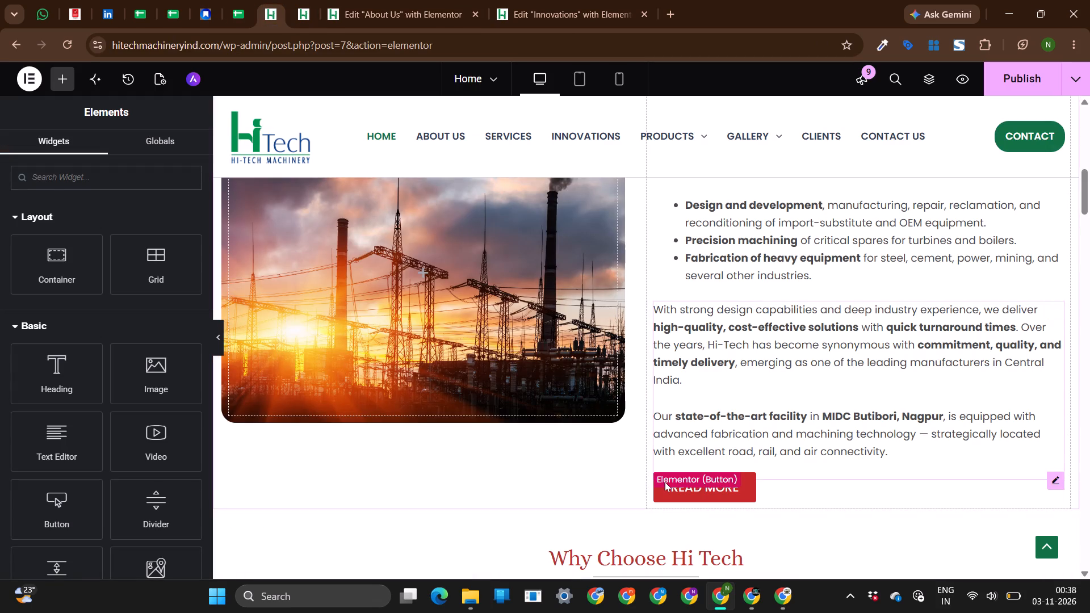
{"action": "right_click", "coordinate": [665, 482]}
{"action": "left_click", "coordinate": [701, 340]}
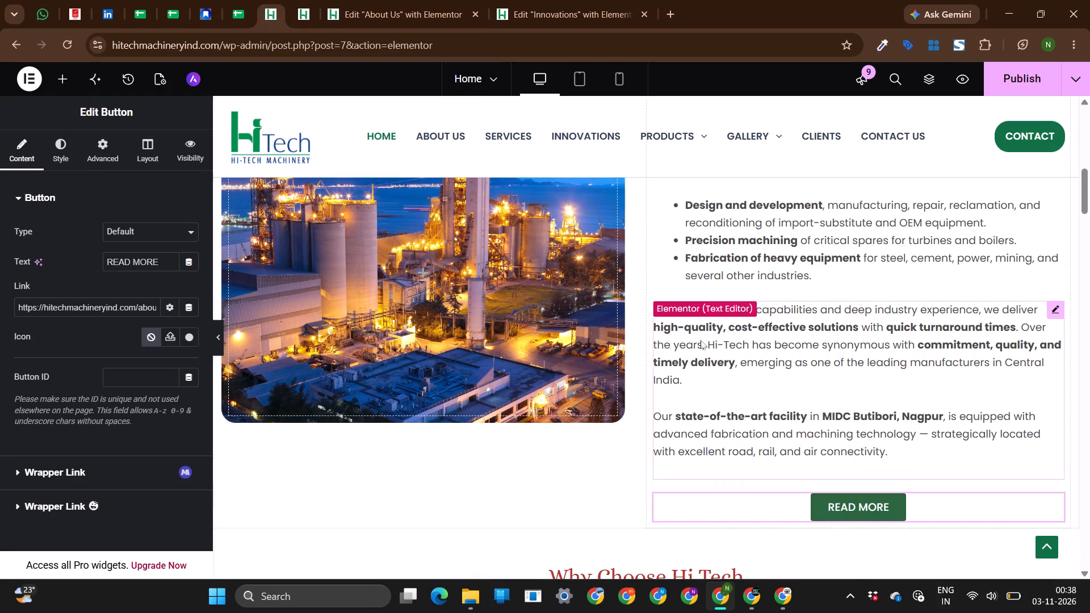
Left-align the Home page's "Read More" button.
{"action": "left_click", "coordinate": [57, 149]}
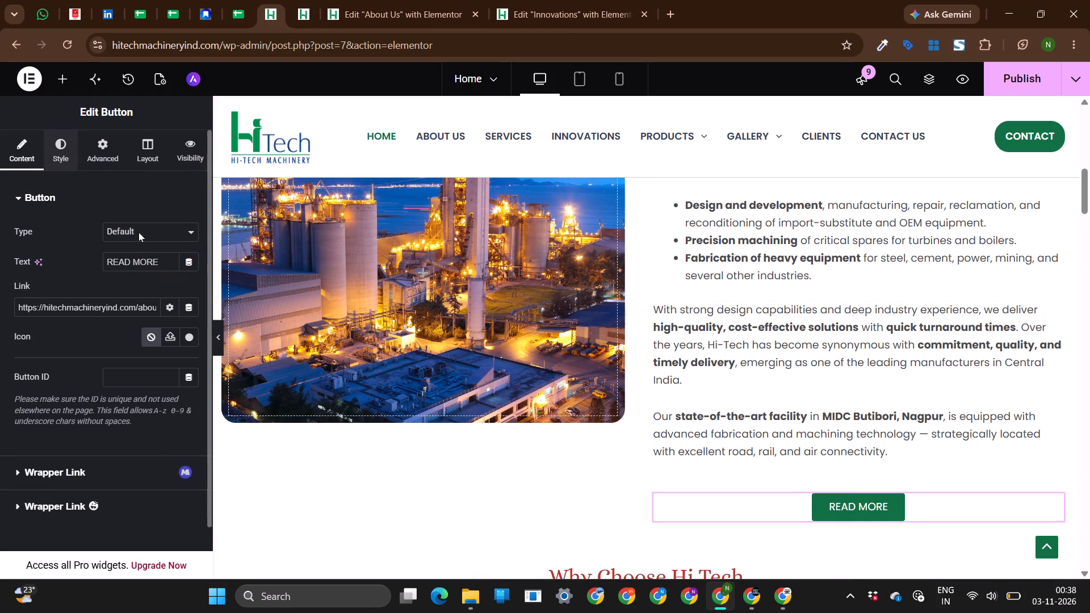
{"action": "left_click", "coordinate": [132, 263]}
Set the "Read More" button's margin and padding to 0 px on all sides.
{"action": "scroll", "coordinate": [583, 370], "scroll_direction": "down", "scroll_amount": 1}
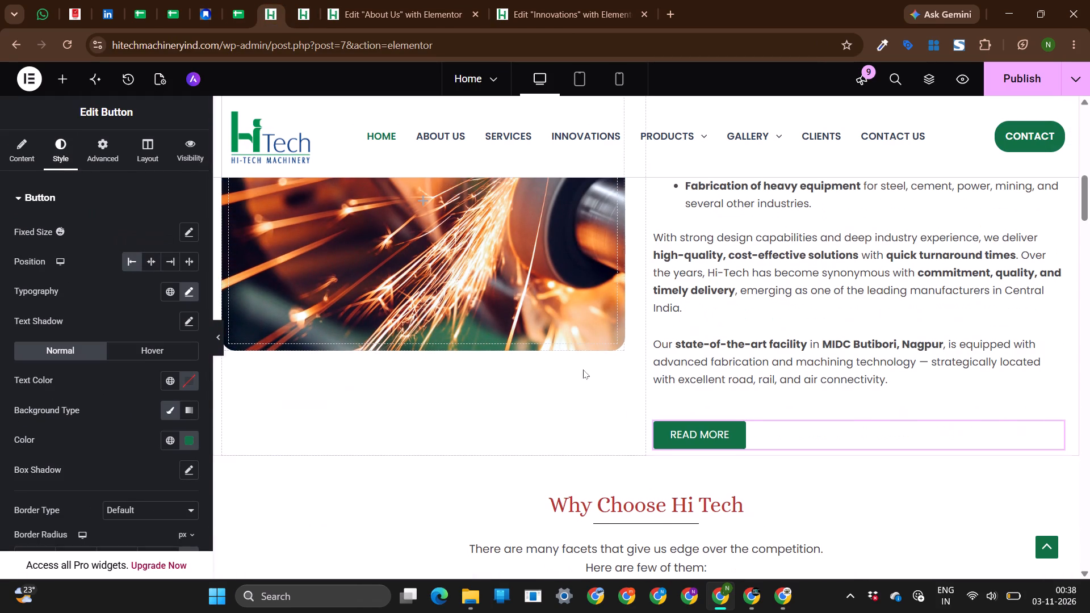
{"action": "left_click", "coordinate": [88, 152]}
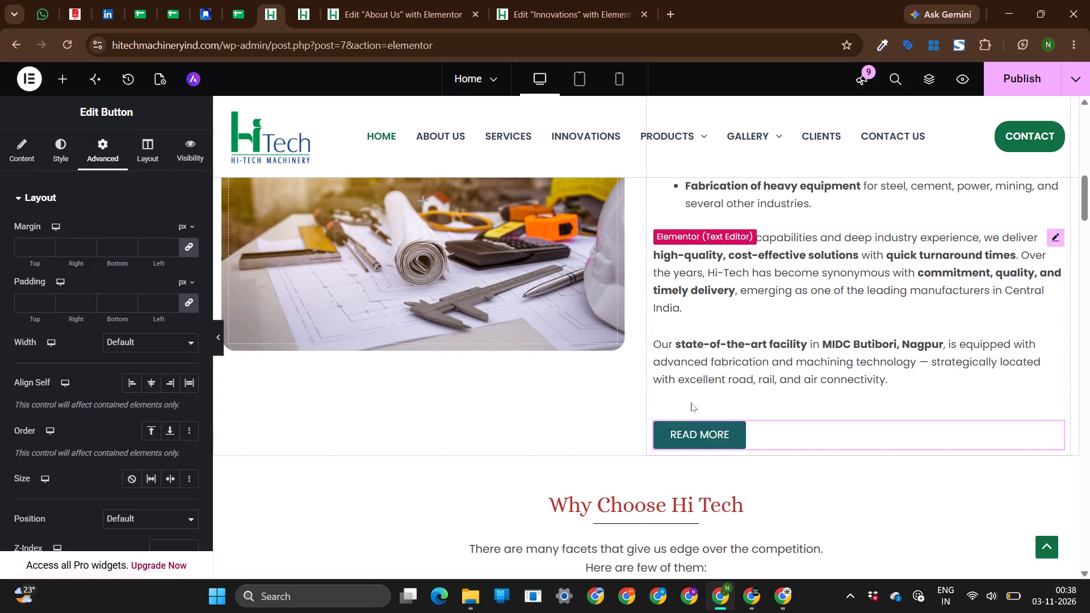
{"action": "left_click", "coordinate": [195, 246]}
{"action": "left_click", "coordinate": [192, 295]}
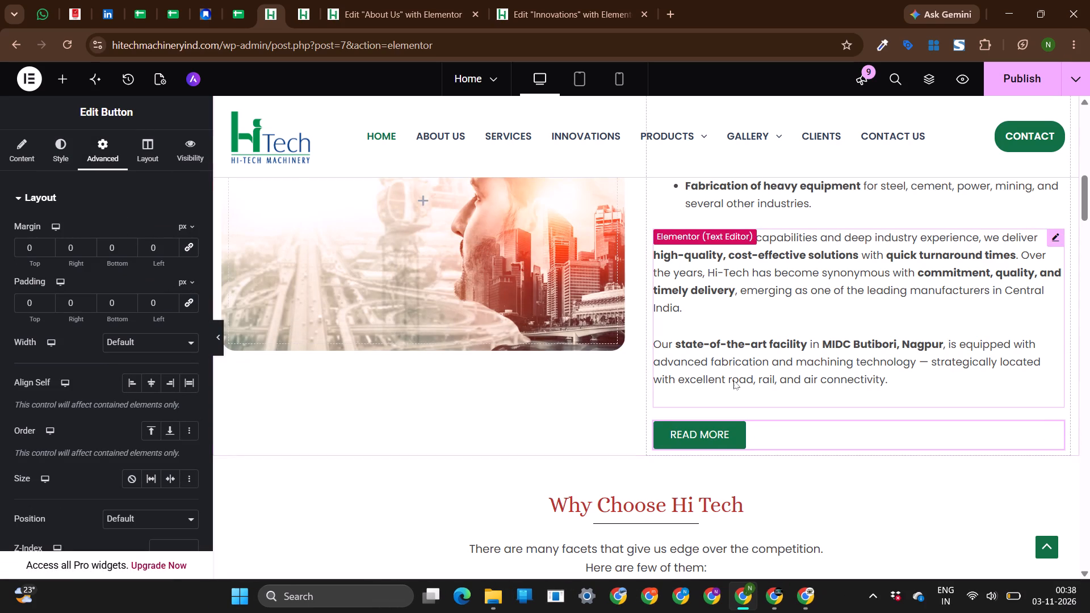
Set the Home page's "Why Choose Hi Tech" heading colour to #117145, copied from the Innovations page's "What Makes Our Approach Unique ?" heading.
{"action": "scroll", "coordinate": [450, 451], "scroll_direction": "down", "scroll_amount": 4}
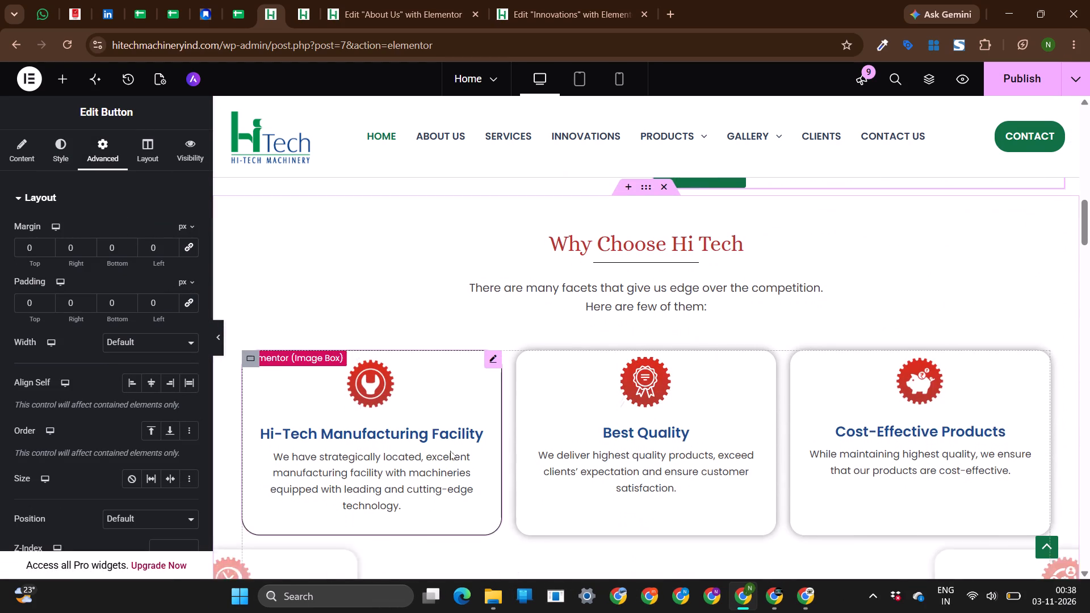
{"action": "left_click", "coordinate": [674, 245]}
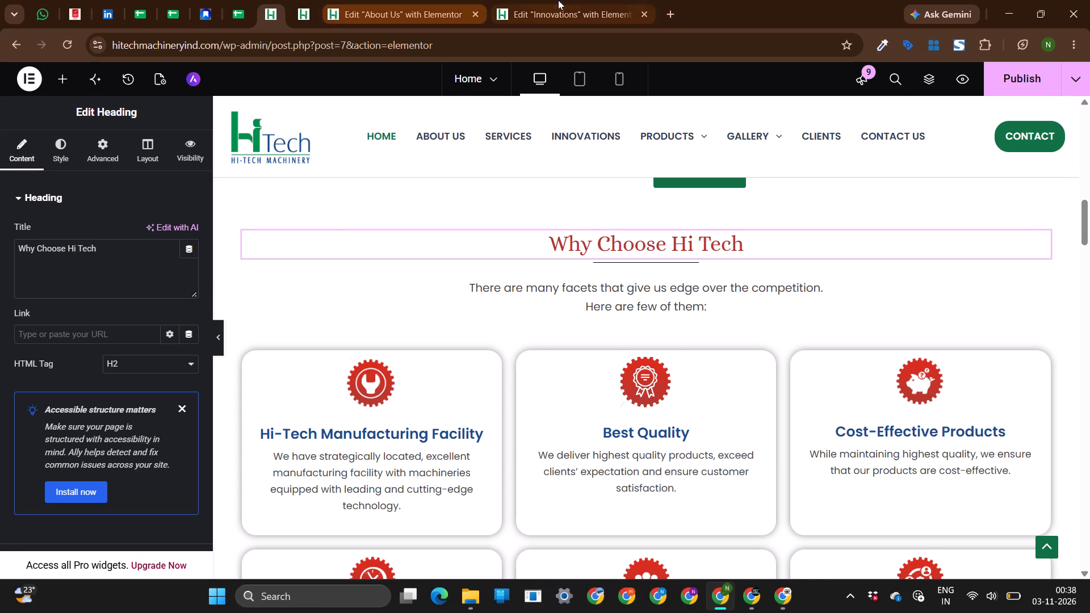
{"action": "left_click", "coordinate": [559, 2]}
{"action": "scroll", "coordinate": [489, 350], "scroll_direction": "up", "scroll_amount": 1}
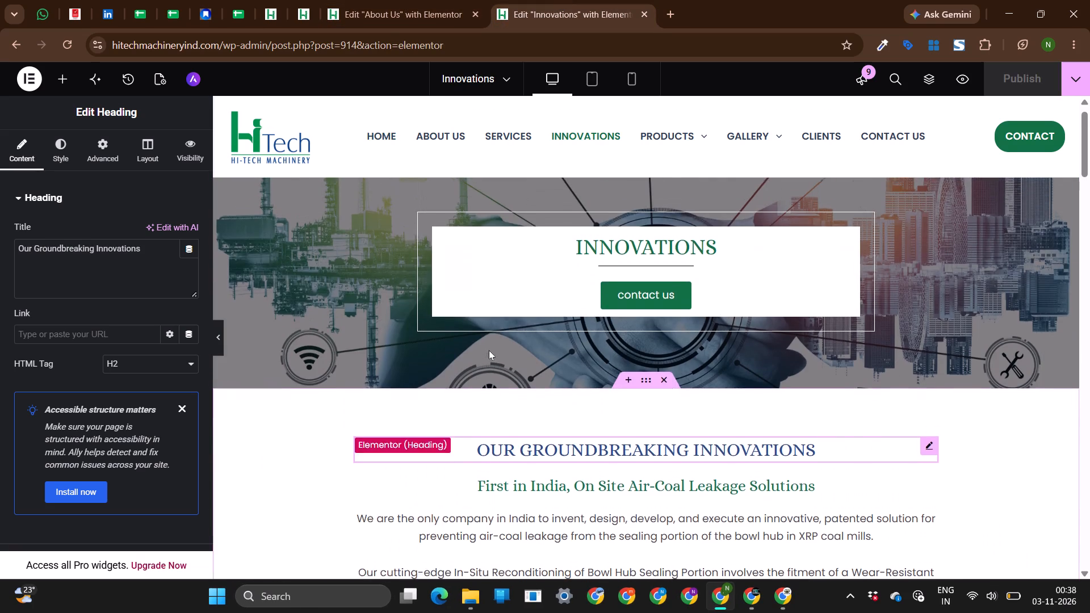
{"action": "scroll", "coordinate": [672, 392], "scroll_direction": "down", "scroll_amount": 3}
{"action": "left_click", "coordinate": [764, 340]}
{"action": "left_click", "coordinate": [762, 353]}
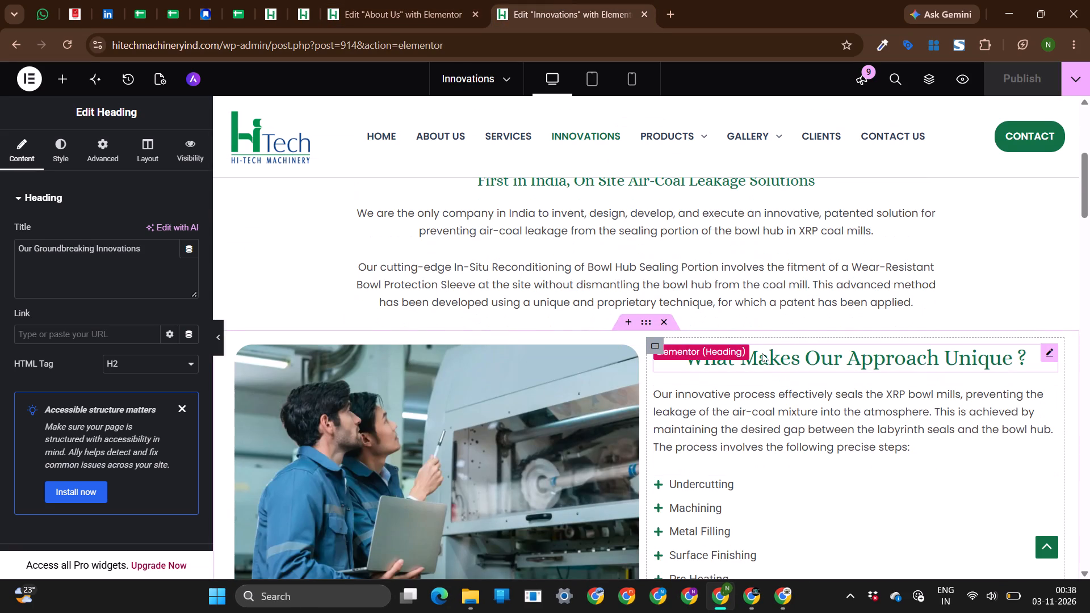
{"action": "left_click", "coordinate": [63, 149]}
{"action": "left_click", "coordinate": [184, 441]}
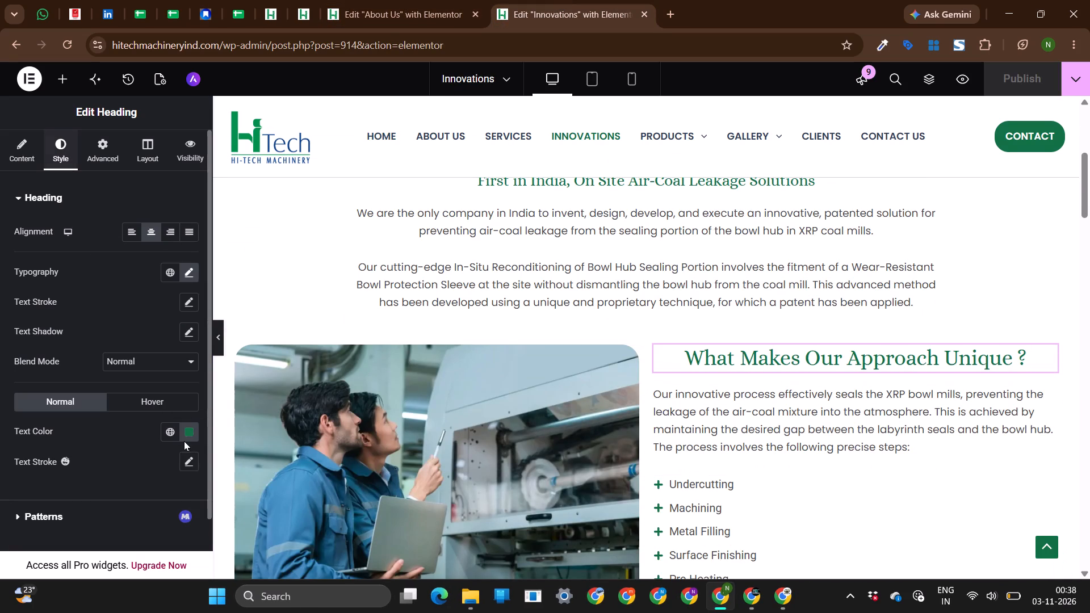
{"action": "left_click", "coordinate": [190, 434]}
{"action": "key", "text": "ctrl+c"}
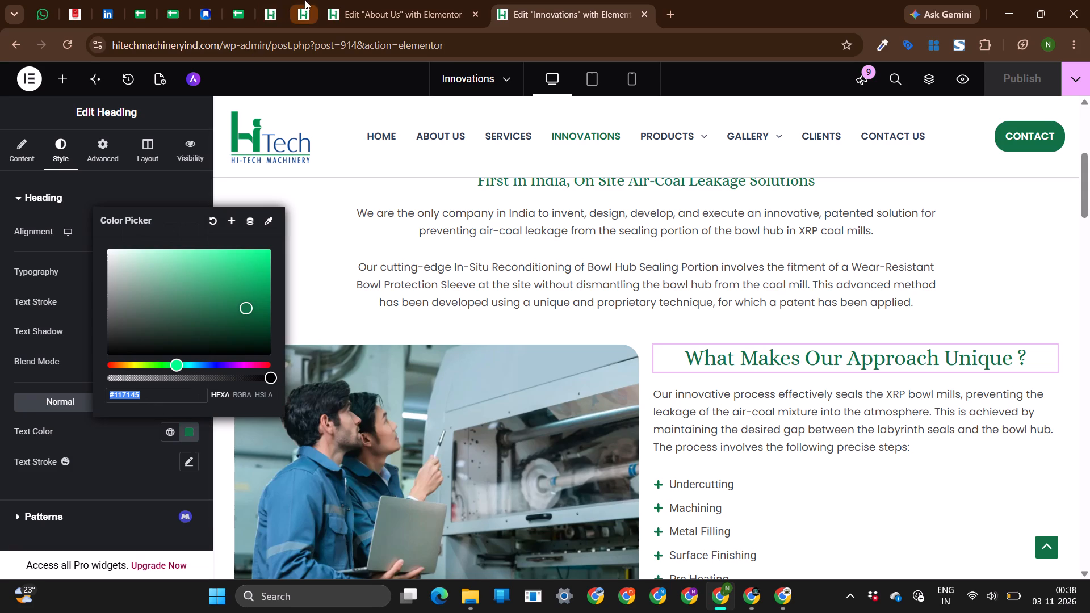
{"action": "left_click", "coordinate": [269, 5]}
{"action": "left_click", "coordinate": [62, 155]}
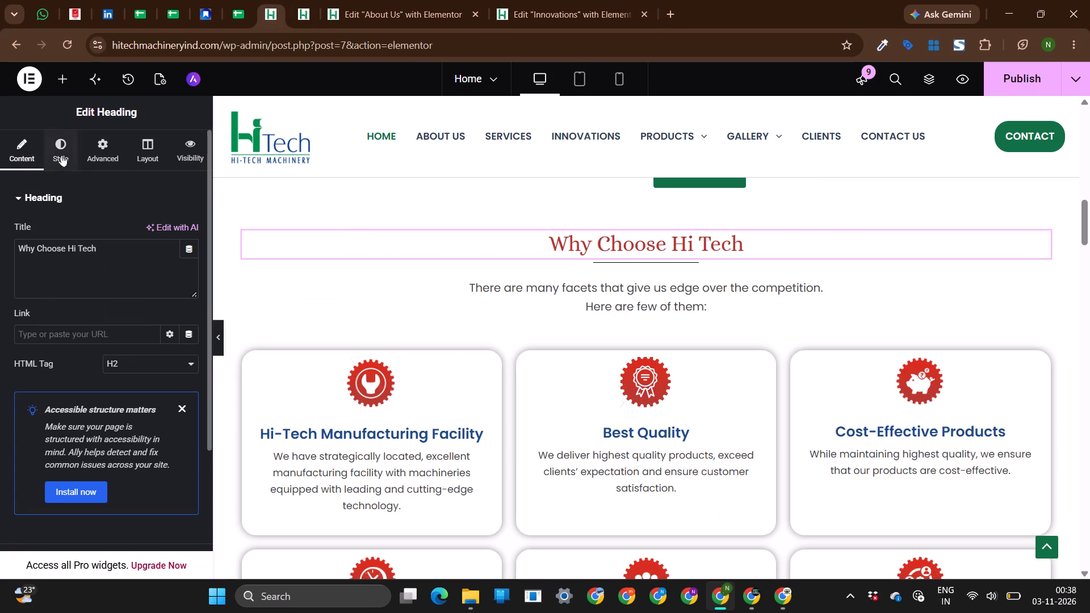
{"action": "left_click", "coordinate": [190, 437]}
{"action": "key", "text": "ctrl+v"}
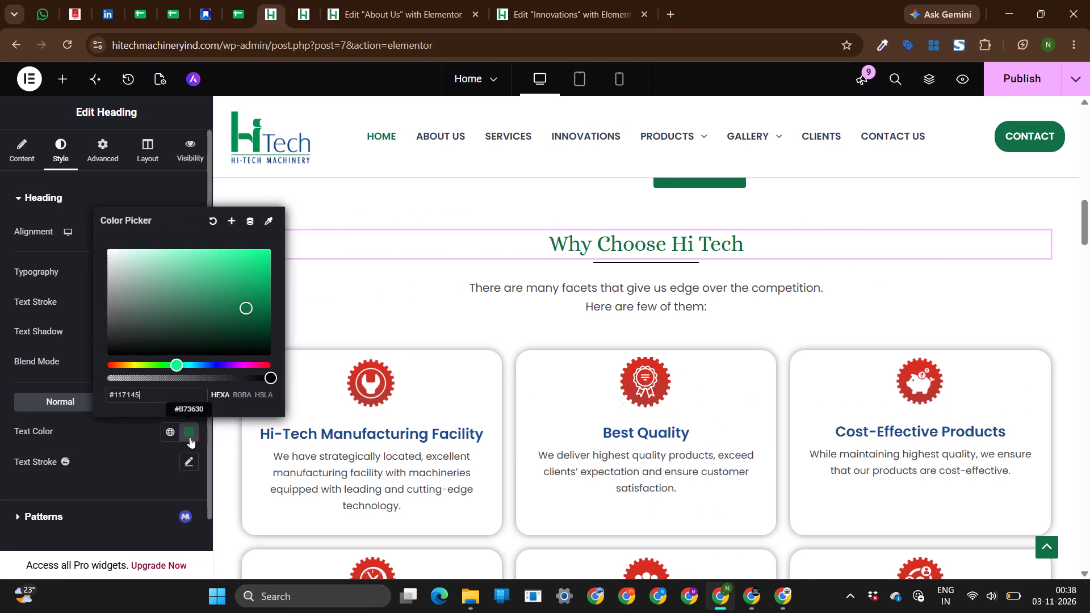
Set the Home page's "Our Services" heading text colour to #117145.
{"action": "scroll", "coordinate": [674, 271], "scroll_direction": "down", "scroll_amount": 4}
{"action": "scroll", "coordinate": [485, 249], "scroll_direction": "up", "scroll_amount": 2}
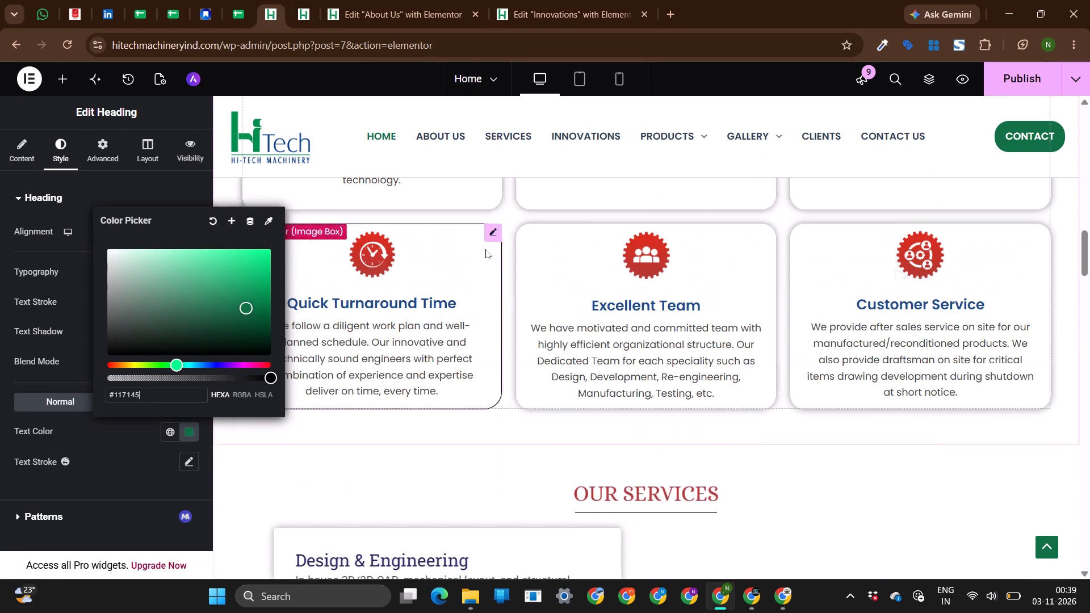
{"action": "scroll", "coordinate": [485, 249], "scroll_direction": "up", "scroll_amount": 1}
{"action": "scroll", "coordinate": [485, 249], "scroll_direction": "down", "scroll_amount": 1}
{"action": "scroll", "coordinate": [485, 249], "scroll_direction": "up", "scroll_amount": 3}
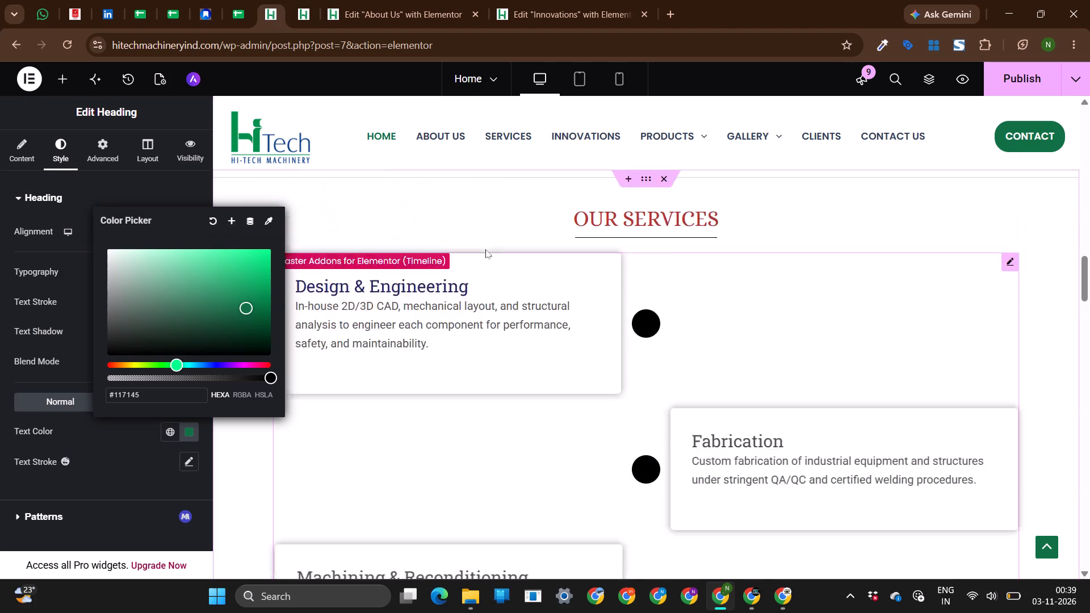
{"action": "scroll", "coordinate": [485, 249], "scroll_direction": "up", "scroll_amount": 1}
{"action": "left_click", "coordinate": [615, 322]}
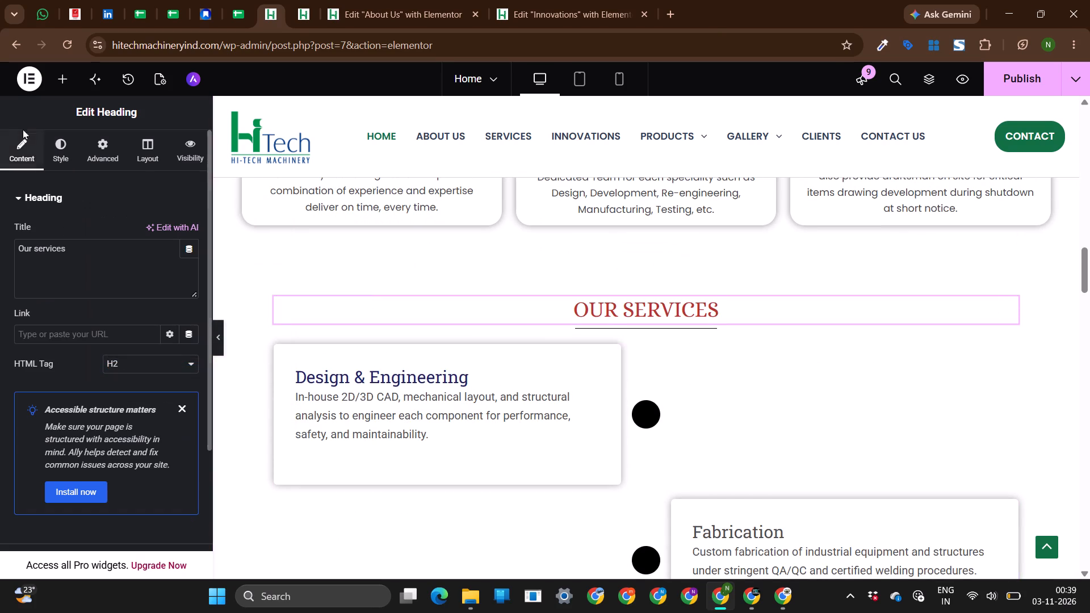
{"action": "left_click", "coordinate": [56, 157]}
{"action": "left_click", "coordinate": [191, 442]}
{"action": "left_click", "coordinate": [186, 434]}
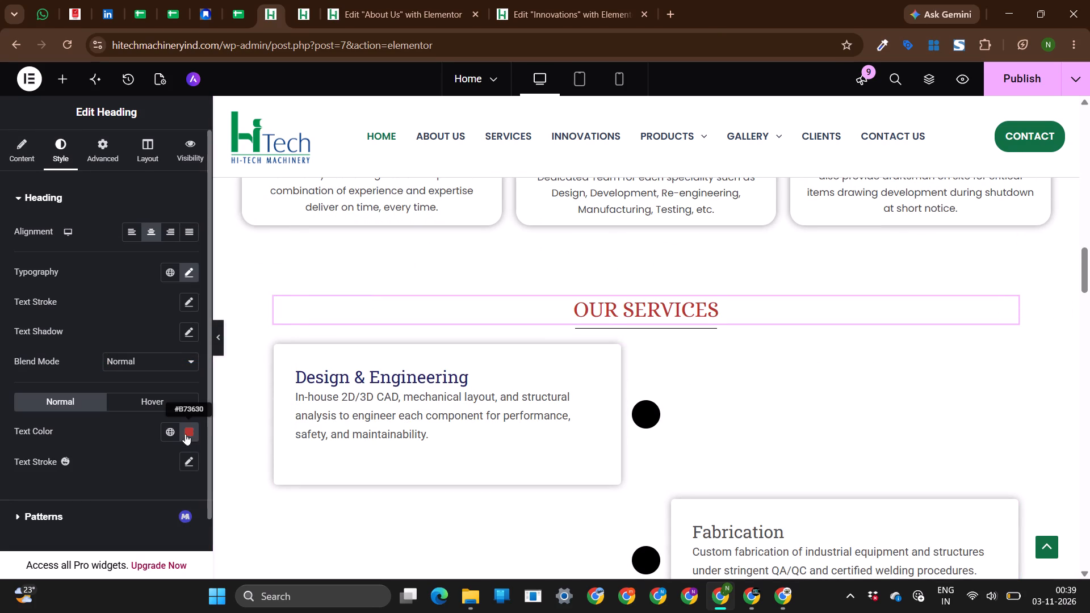
{"action": "key", "text": "ctrl+v"}
Examine the Home page's services timeline and "Explore Services" button, comparing them with the Innovations and About Us pages.
{"action": "scroll", "coordinate": [529, 457], "scroll_direction": "down", "scroll_amount": 3}
{"action": "scroll", "coordinate": [529, 457], "scroll_direction": "up", "scroll_amount": 1}
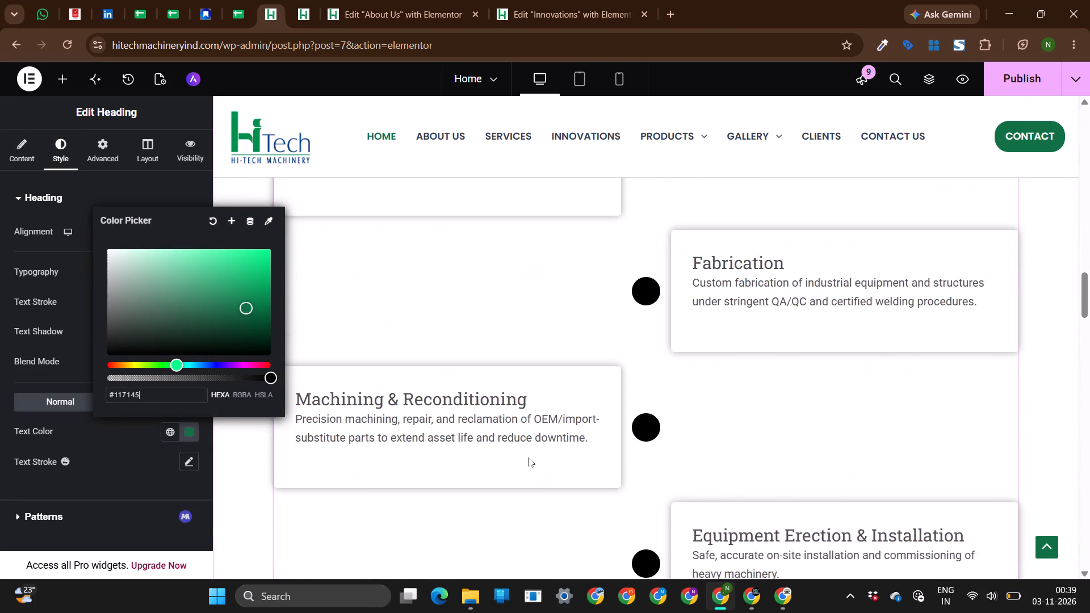
{"action": "scroll", "coordinate": [529, 457], "scroll_direction": "down", "scroll_amount": 1}
{"action": "left_click", "coordinate": [605, 358]}
{"action": "scroll", "coordinate": [605, 358], "scroll_direction": "down", "scroll_amount": 3}
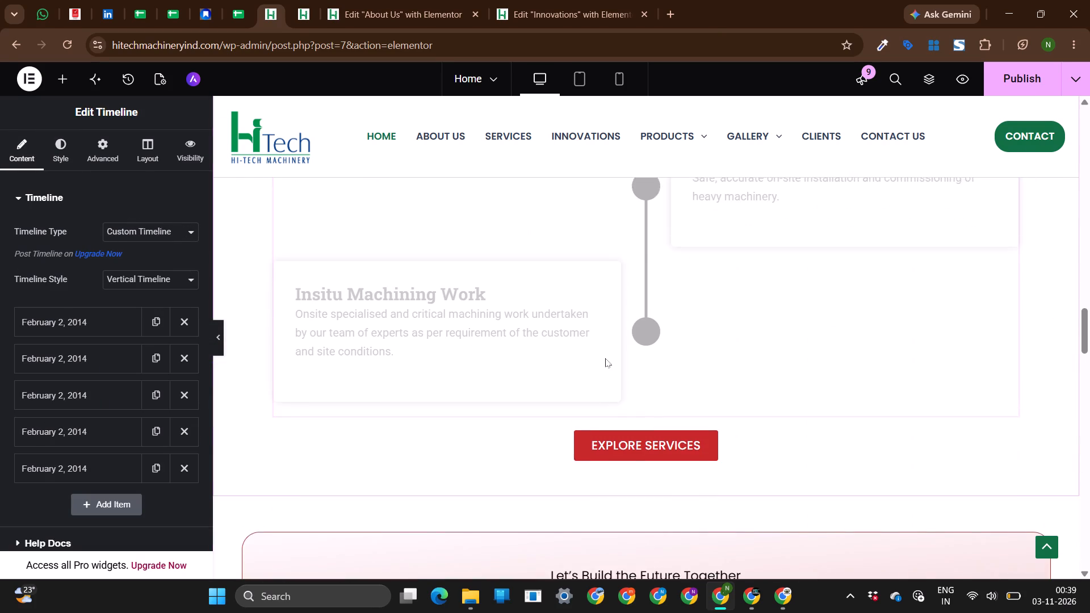
{"action": "left_click", "coordinate": [564, 376]}
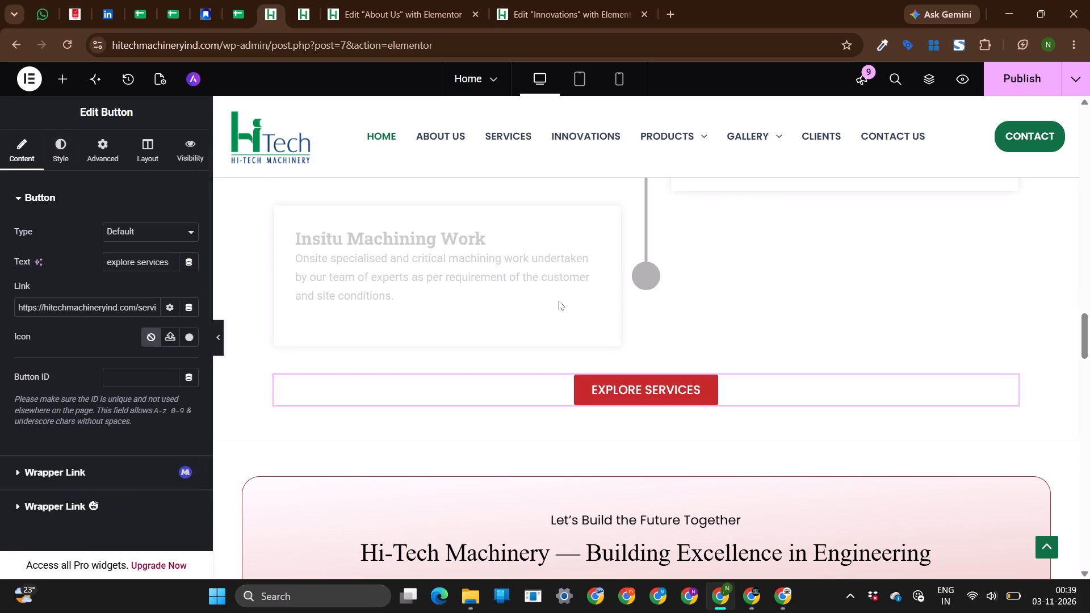
{"action": "left_click", "coordinate": [558, 2]}
{"action": "scroll", "coordinate": [626, 315], "scroll_direction": "up", "scroll_amount": 2}
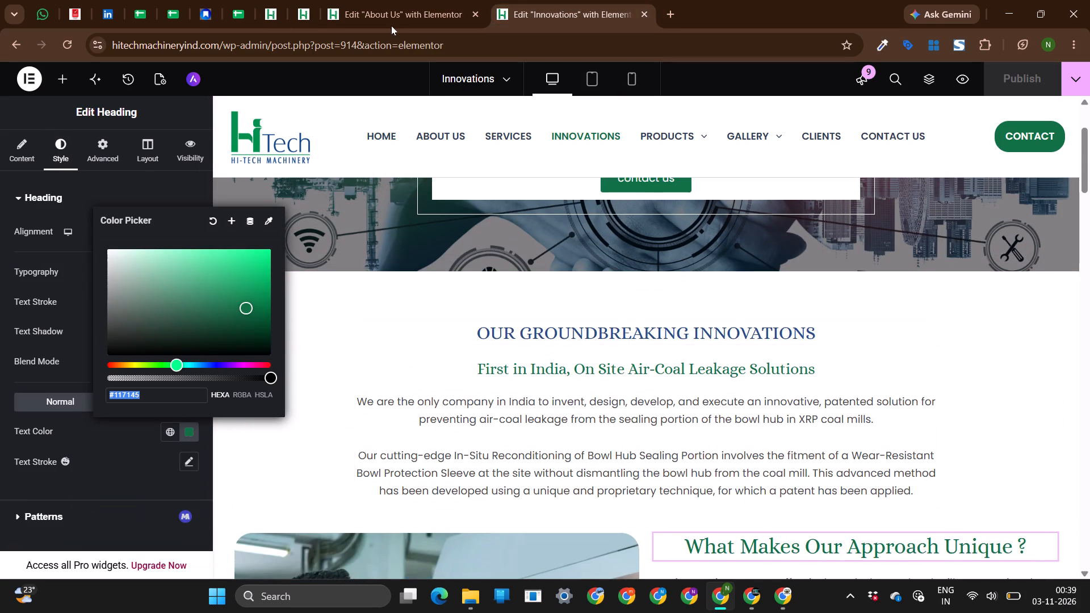
{"action": "left_click", "coordinate": [393, 14]}
{"action": "left_click", "coordinate": [262, 1]}
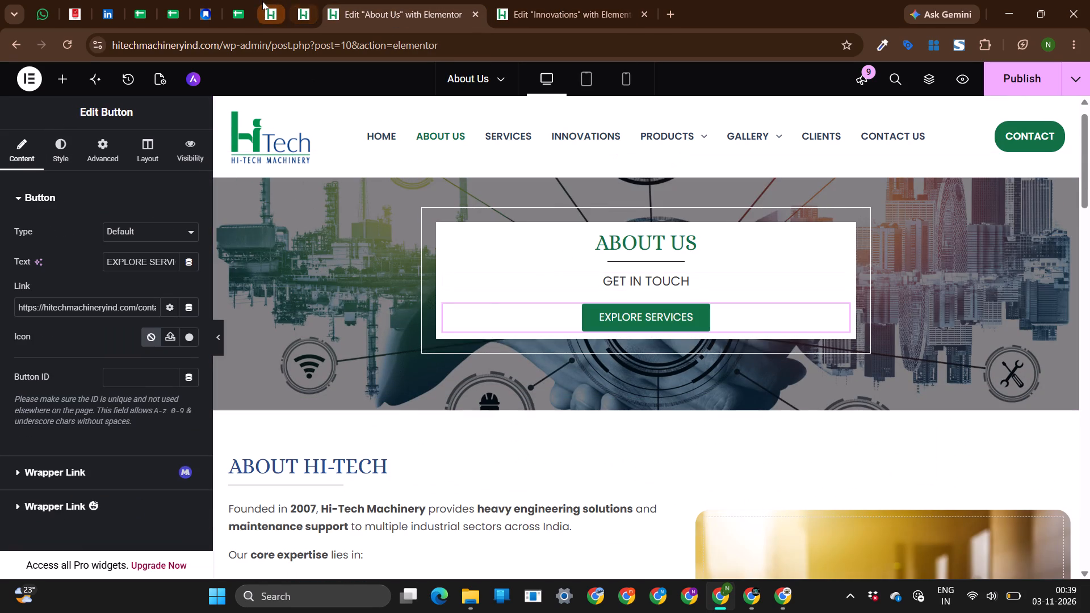
Set the Home page's "Gallery" heading text colour to #117145.
{"action": "scroll", "coordinate": [646, 351], "scroll_direction": "down", "scroll_amount": 2}
{"action": "scroll", "coordinate": [647, 460], "scroll_direction": "down", "scroll_amount": 1}
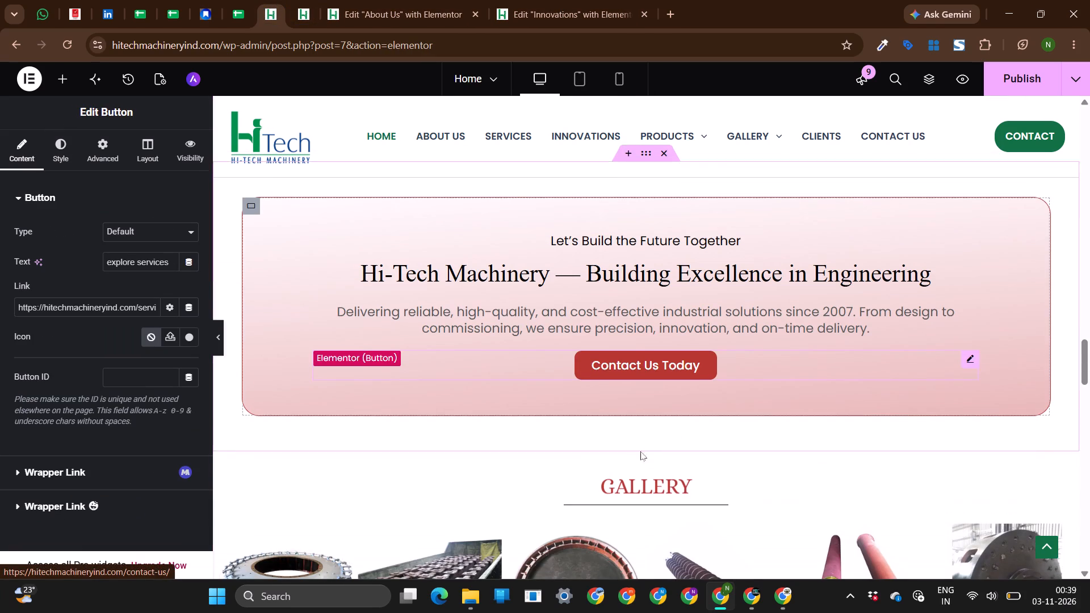
{"action": "scroll", "coordinate": [577, 363], "scroll_direction": "down", "scroll_amount": 1}
{"action": "left_click", "coordinate": [652, 315]}
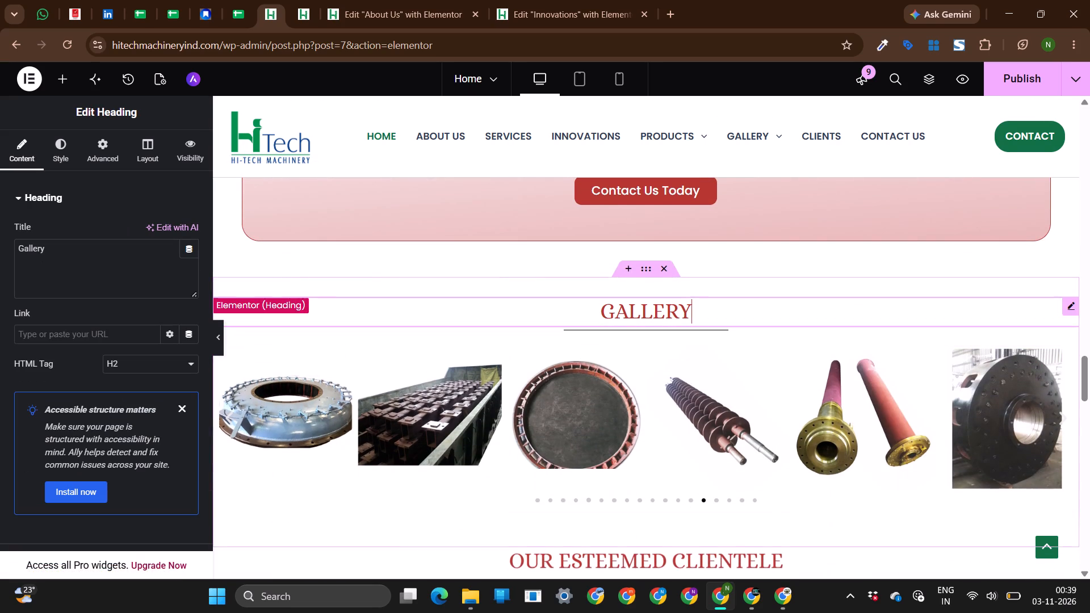
{"action": "left_click", "coordinate": [66, 141]}
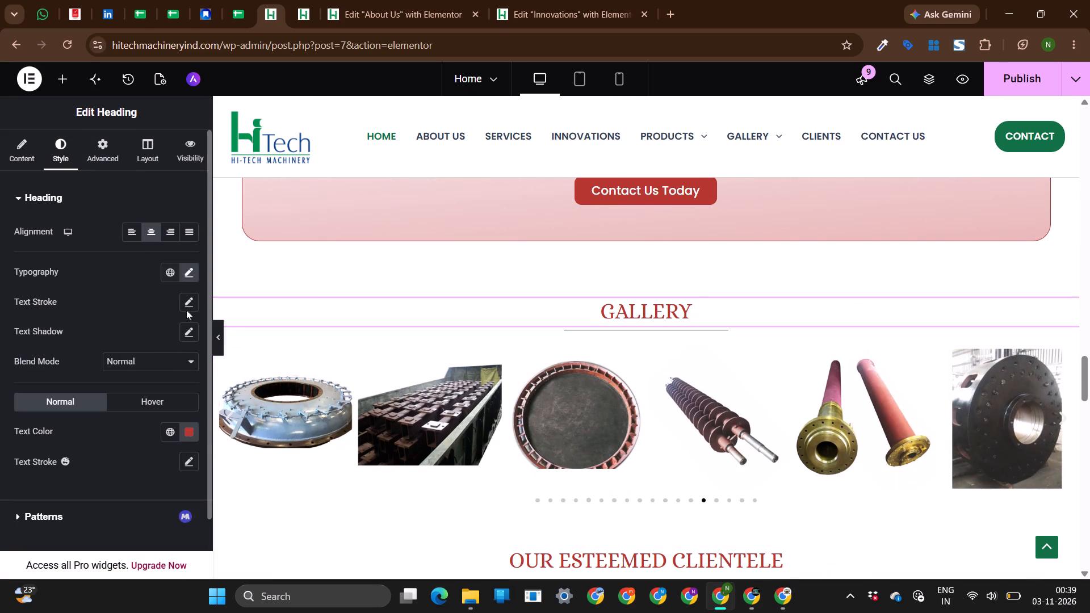
{"action": "left_click", "coordinate": [189, 430]}
{"action": "key", "text": "ctrl+v"}
Set the "Our Esteemed Clientele" heading's text colour to #117145.
{"action": "scroll", "coordinate": [680, 386], "scroll_direction": "down", "scroll_amount": 2}
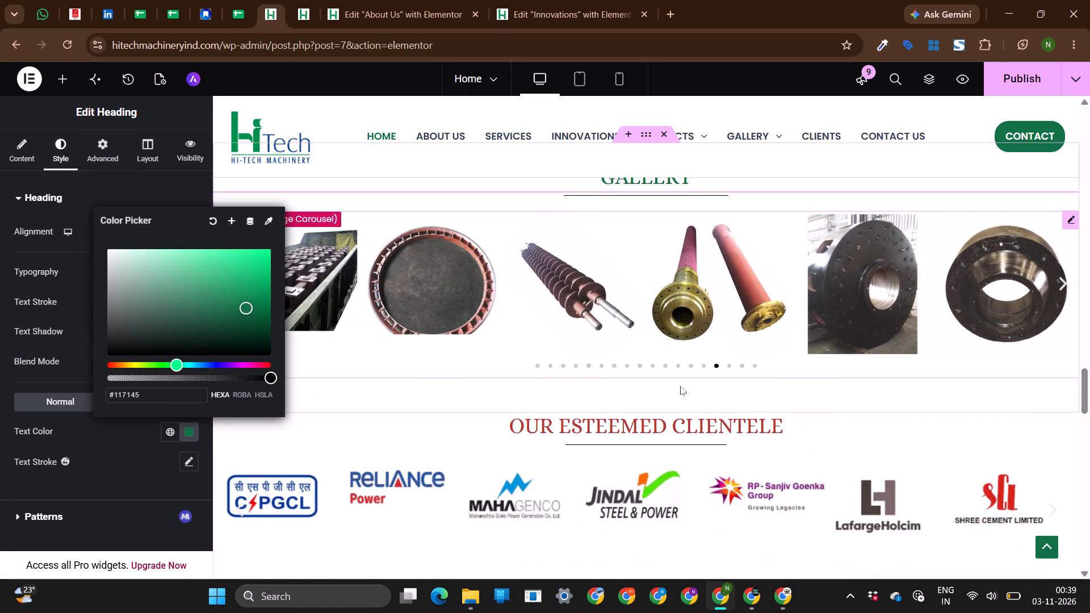
{"action": "left_click", "coordinate": [603, 401]}
{"action": "left_click", "coordinate": [72, 140]}
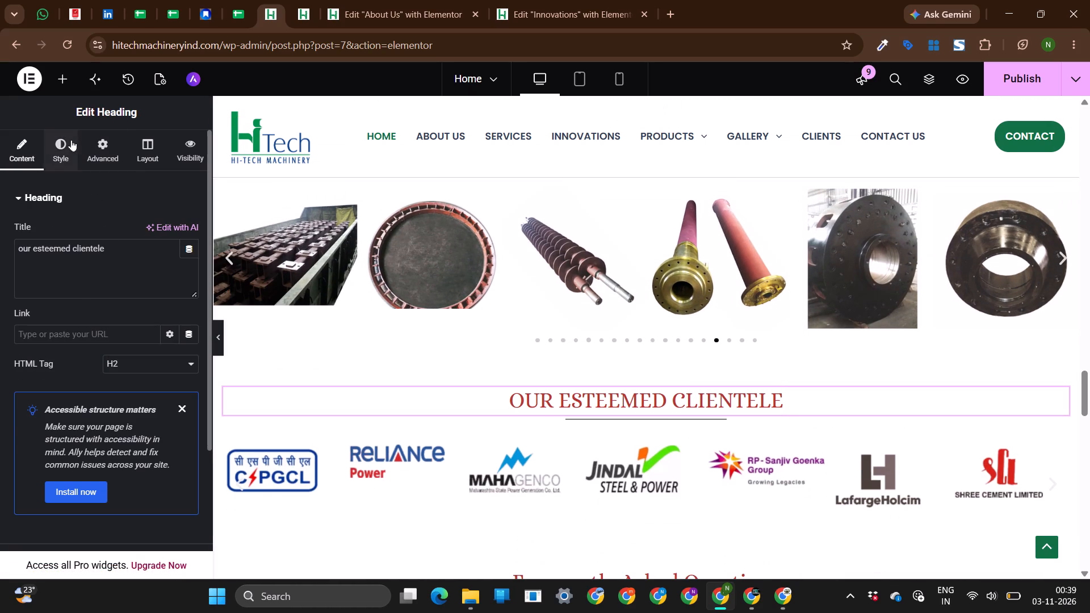
{"action": "left_click", "coordinate": [192, 427]}
{"action": "key", "text": "ctrl+v"}
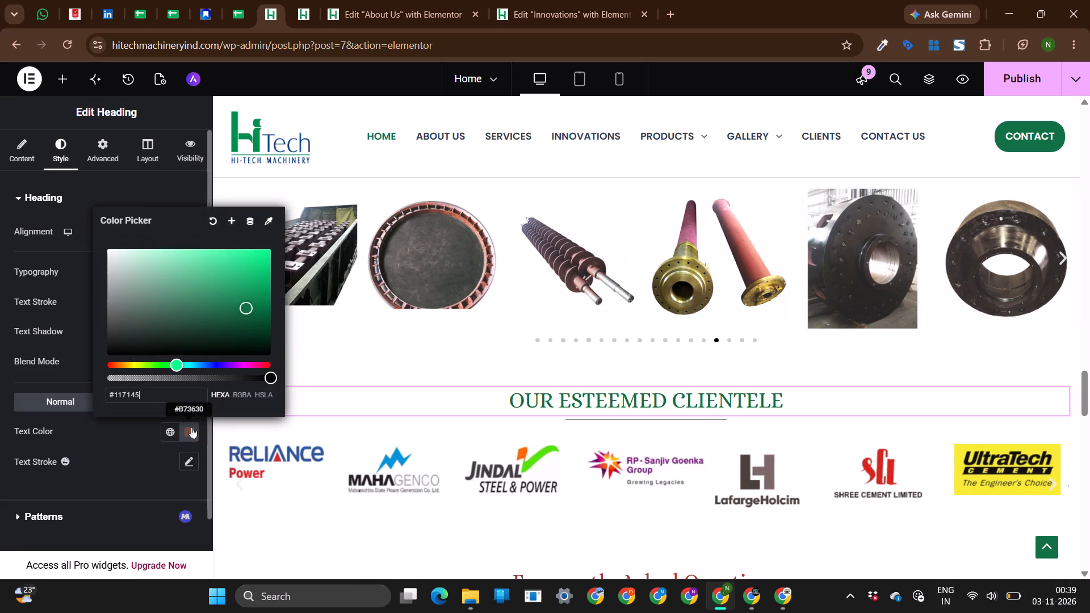
Set the "Frequently Asked Questions" heading's text colour to #117145.
{"action": "scroll", "coordinate": [729, 340], "scroll_direction": "down", "scroll_amount": 3}
{"action": "left_click", "coordinate": [655, 285]}
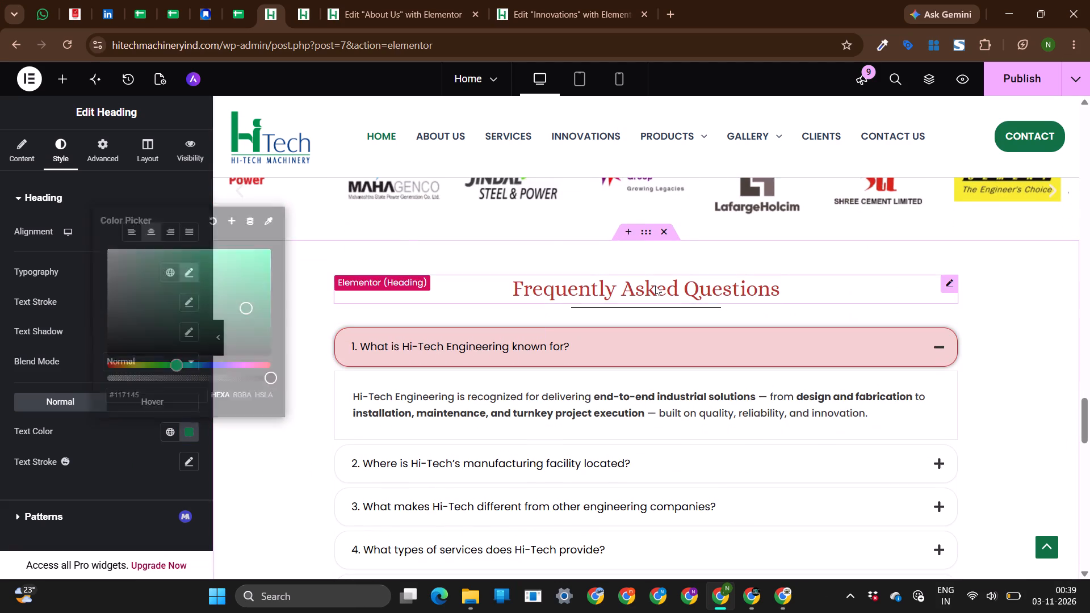
{"action": "left_click", "coordinate": [62, 161]}
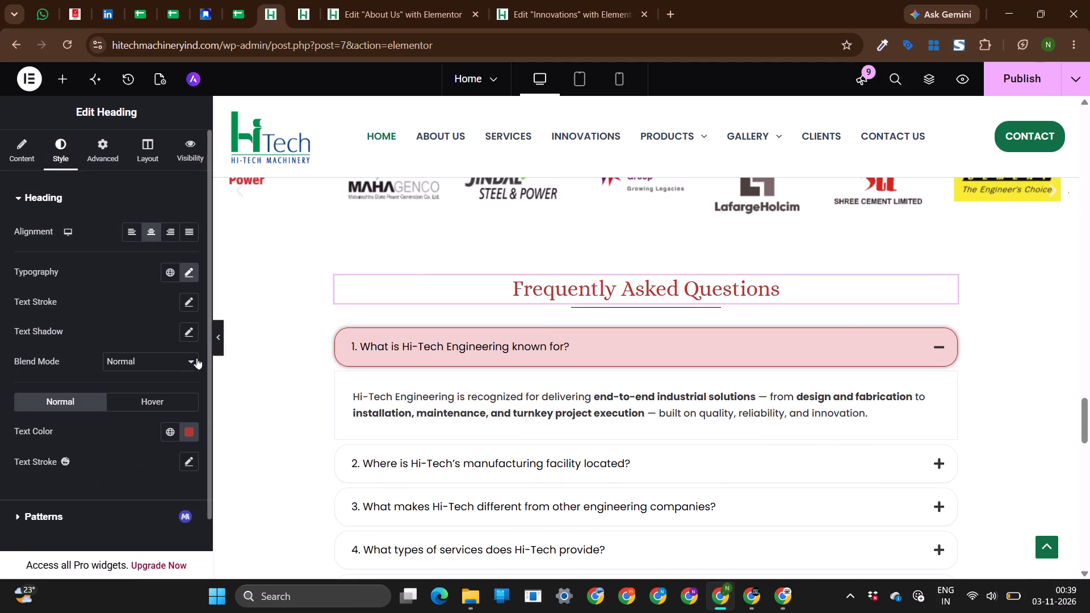
{"action": "left_click", "coordinate": [191, 437]}
{"action": "key", "text": "ctrl+v"}
Set the text colour of the "Contact Us" heading above the enquiry form to #117145.
{"action": "scroll", "coordinate": [661, 360], "scroll_direction": "down", "scroll_amount": 1}
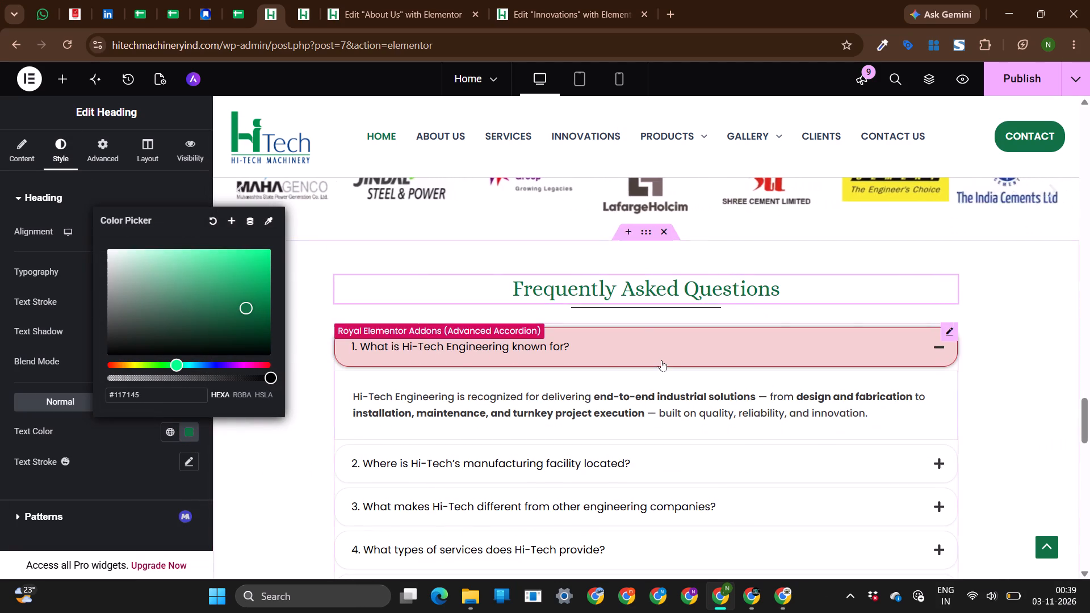
{"action": "scroll", "coordinate": [661, 360], "scroll_direction": "down", "scroll_amount": 3}
{"action": "left_click", "coordinate": [378, 442]}
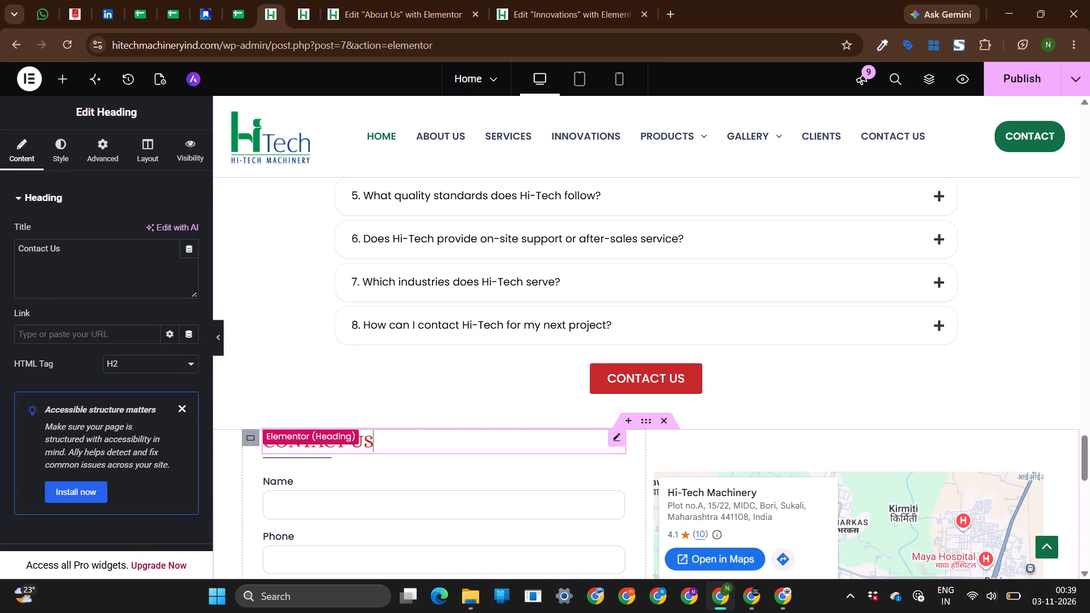
{"action": "left_click", "coordinate": [67, 139]}
{"action": "left_click", "coordinate": [186, 439]}
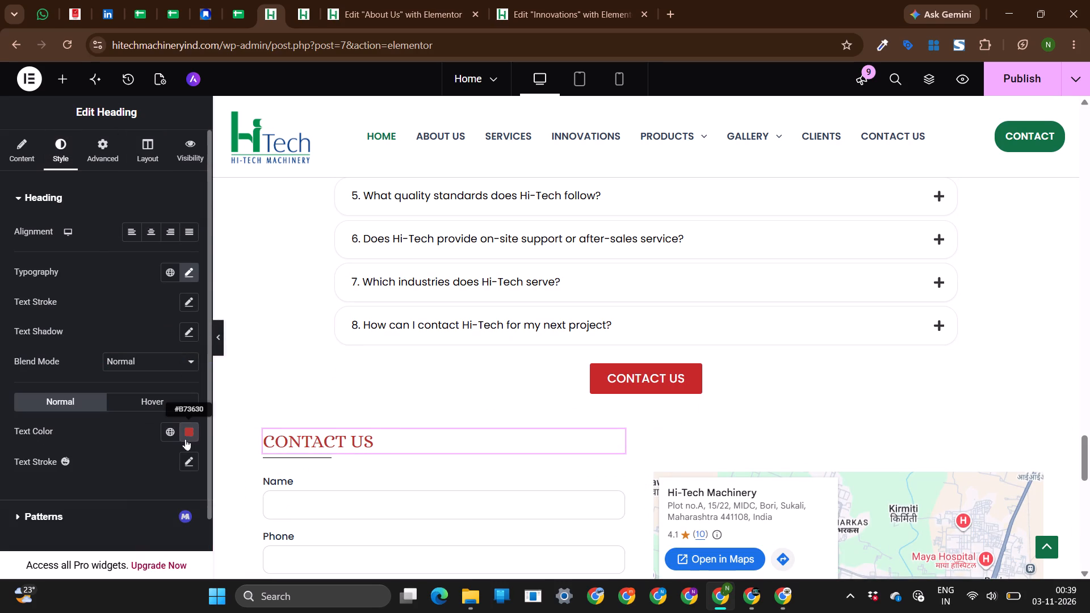
{"action": "key", "text": "ctrl+v"}
Copy the Innovations page's "contact us" banner button and paste its style onto the Home page's "CONTACT US" button below the FAQs.
{"action": "scroll", "coordinate": [577, 377], "scroll_direction": "down", "scroll_amount": 3}
{"action": "scroll", "coordinate": [577, 377], "scroll_direction": "right", "scroll_amount": 1}
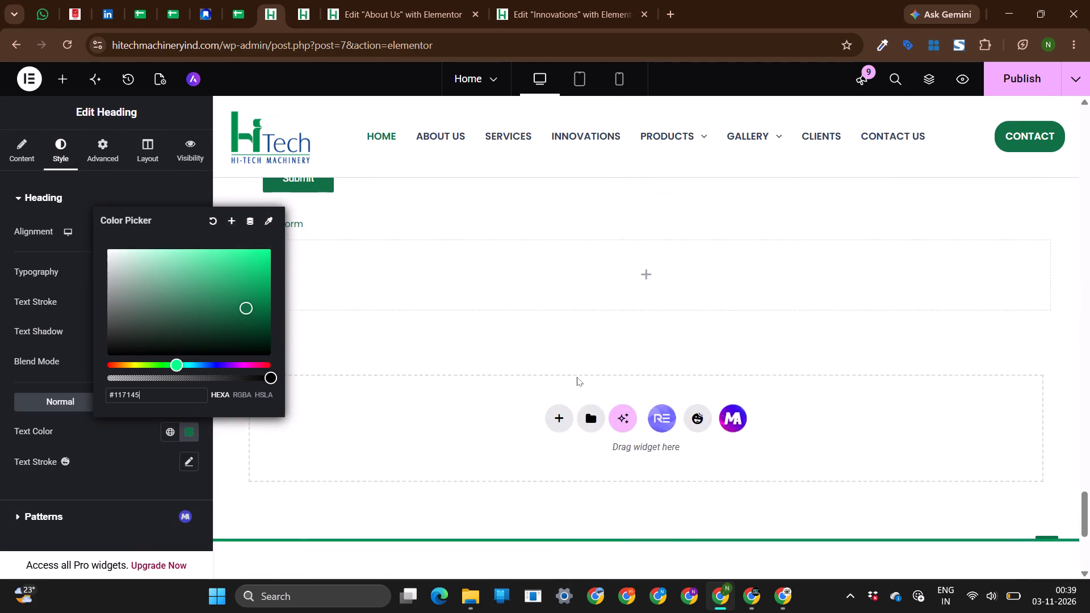
{"action": "scroll", "coordinate": [577, 377], "scroll_direction": "right", "scroll_amount": 1}
{"action": "scroll", "coordinate": [577, 377], "scroll_direction": "up", "scroll_amount": 1}
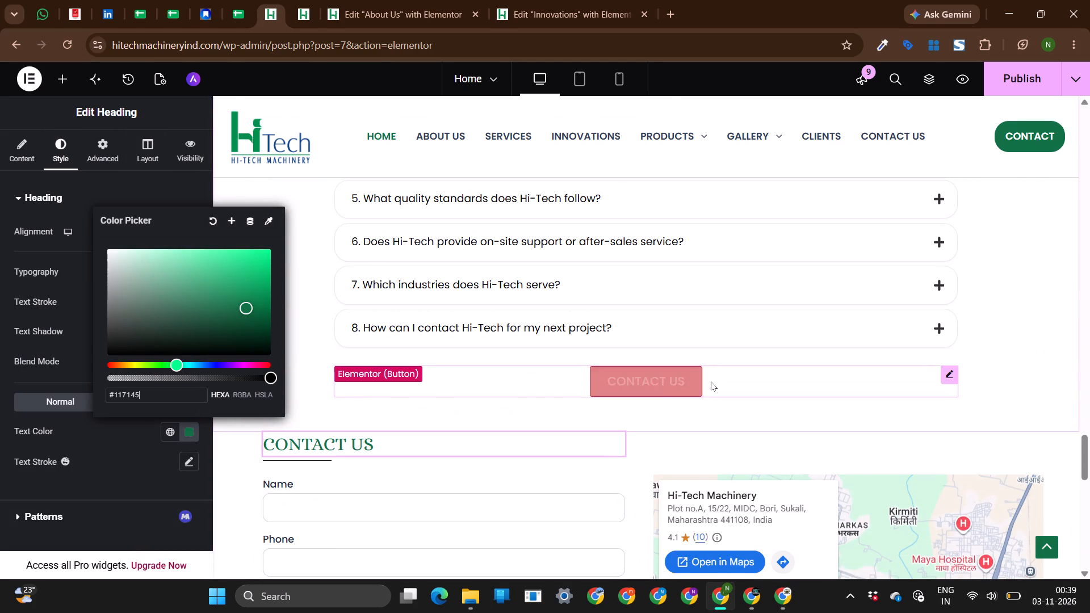
{"action": "scroll", "coordinate": [711, 381], "scroll_direction": "up", "scroll_amount": 4}
{"action": "left_click", "coordinate": [532, 2]}
{"action": "scroll", "coordinate": [651, 318], "scroll_direction": "up", "scroll_amount": 1}
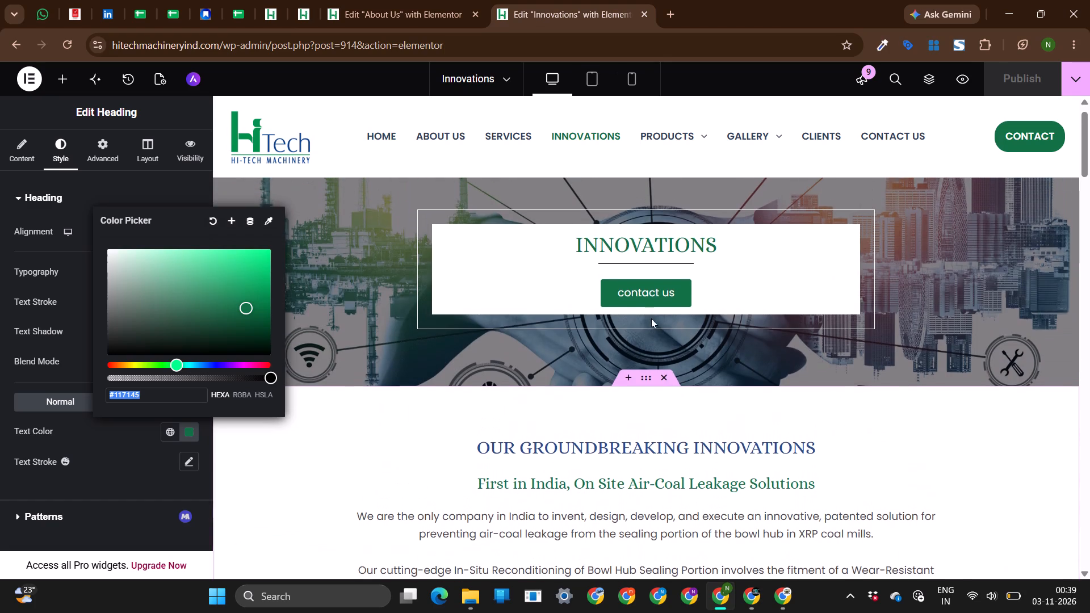
{"action": "left_click", "coordinate": [603, 294]}
{"action": "right_click", "coordinate": [603, 294]}
{"action": "left_click", "coordinate": [643, 292]}
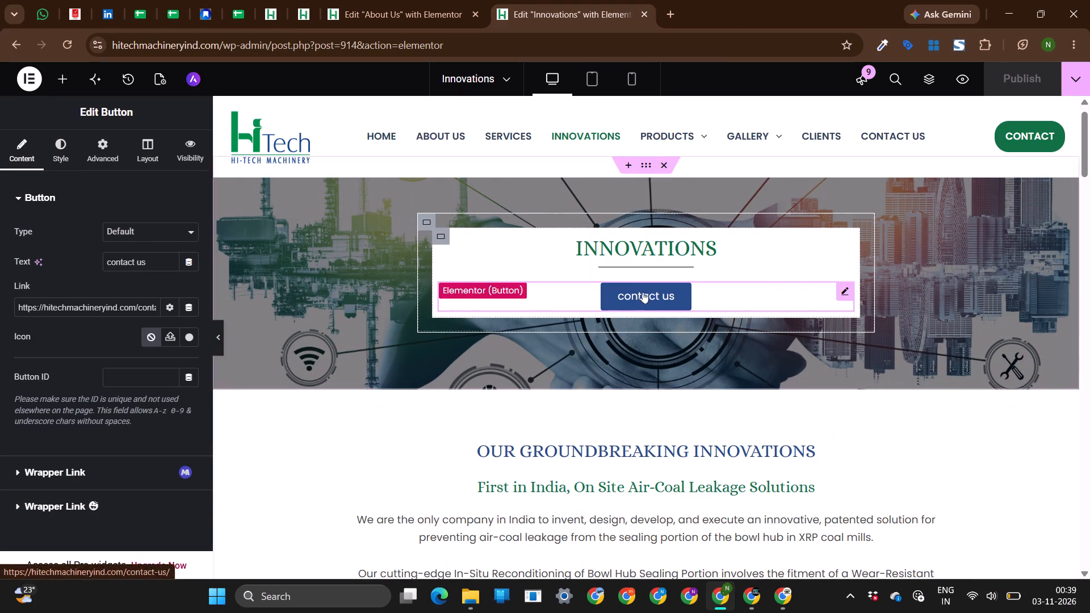
{"action": "left_click", "coordinate": [265, 0]}
{"action": "scroll", "coordinate": [569, 236], "scroll_direction": "down", "scroll_amount": 4}
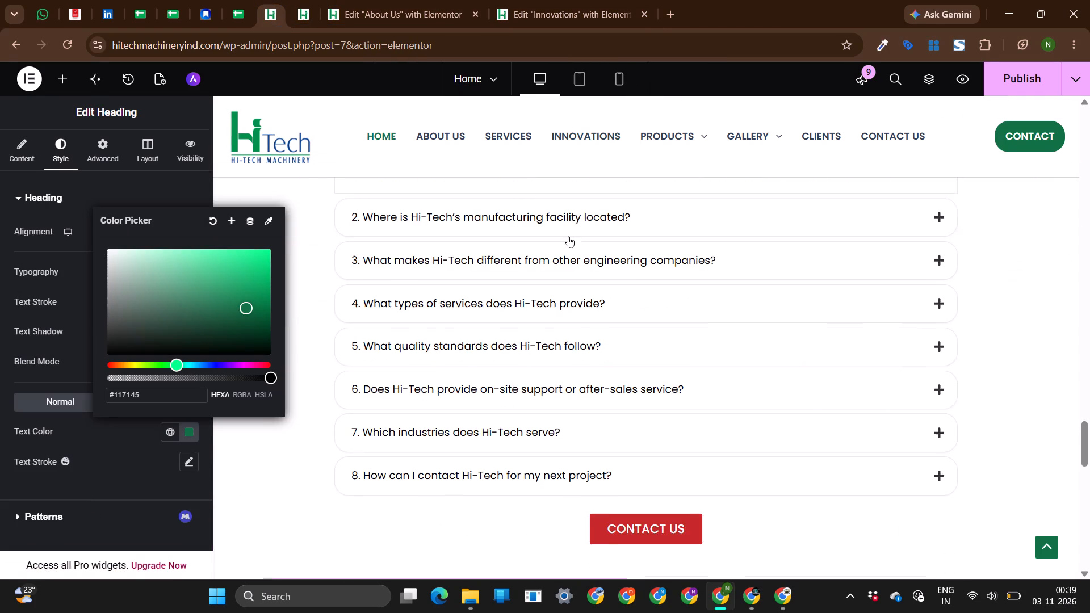
{"action": "scroll", "coordinate": [567, 439], "scroll_direction": "down", "scroll_amount": 1}
{"action": "left_click", "coordinate": [613, 411]}
{"action": "right_click", "coordinate": [613, 411]}
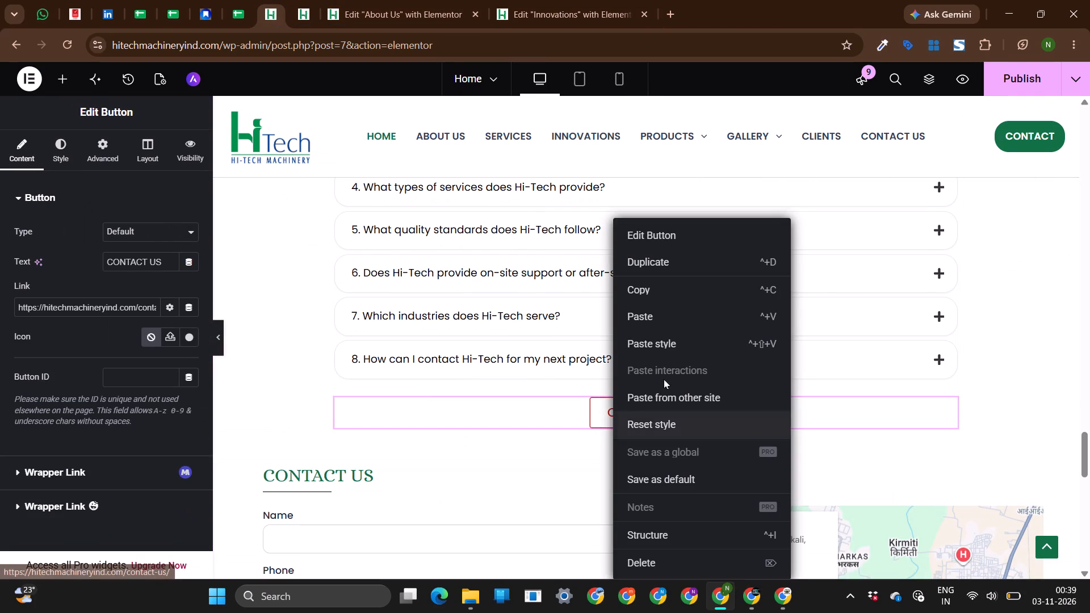
{"action": "left_click", "coordinate": [663, 345]}
Paste the copied button style onto the "Contact Us Today" button in the "Building Excellence in Engineering" section.
{"action": "scroll", "coordinate": [663, 345], "scroll_direction": "up", "scroll_amount": 5}
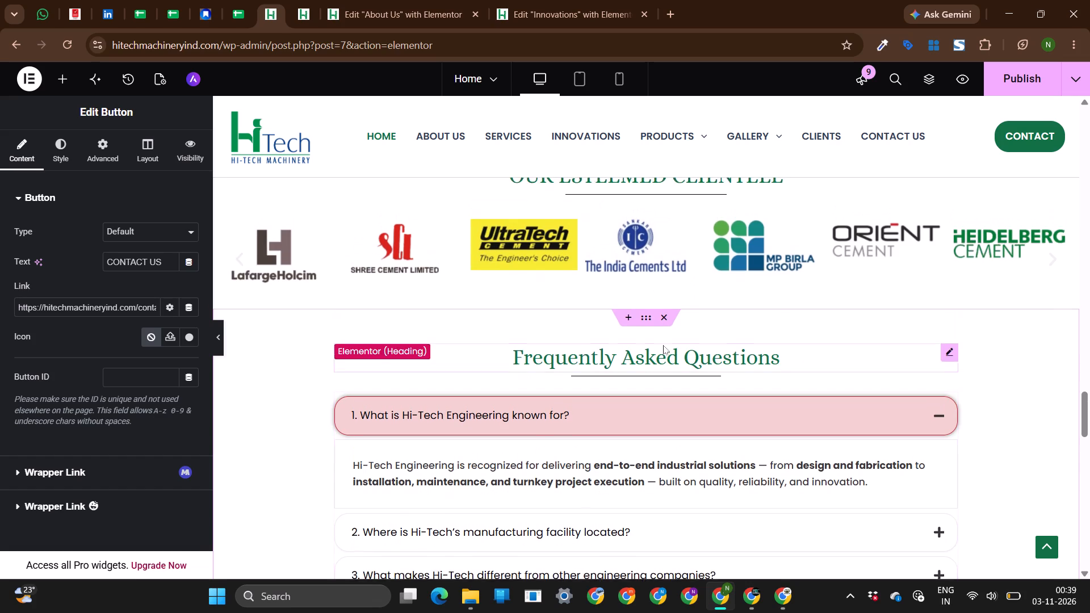
{"action": "scroll", "coordinate": [663, 345], "scroll_direction": "up", "scroll_amount": 4}
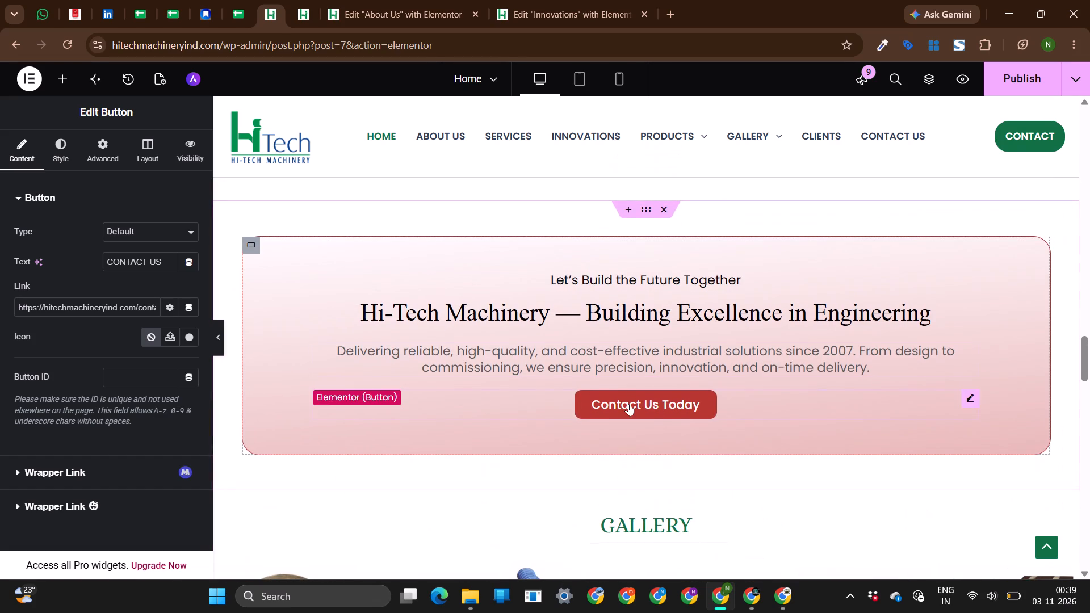
{"action": "left_click", "coordinate": [628, 404]}
{"action": "right_click", "coordinate": [628, 404]}
{"action": "left_click", "coordinate": [684, 342]}
Paste the copied button style onto the "explore services" button below the services timeline.
{"action": "scroll", "coordinate": [684, 342], "scroll_direction": "up", "scroll_amount": 1}
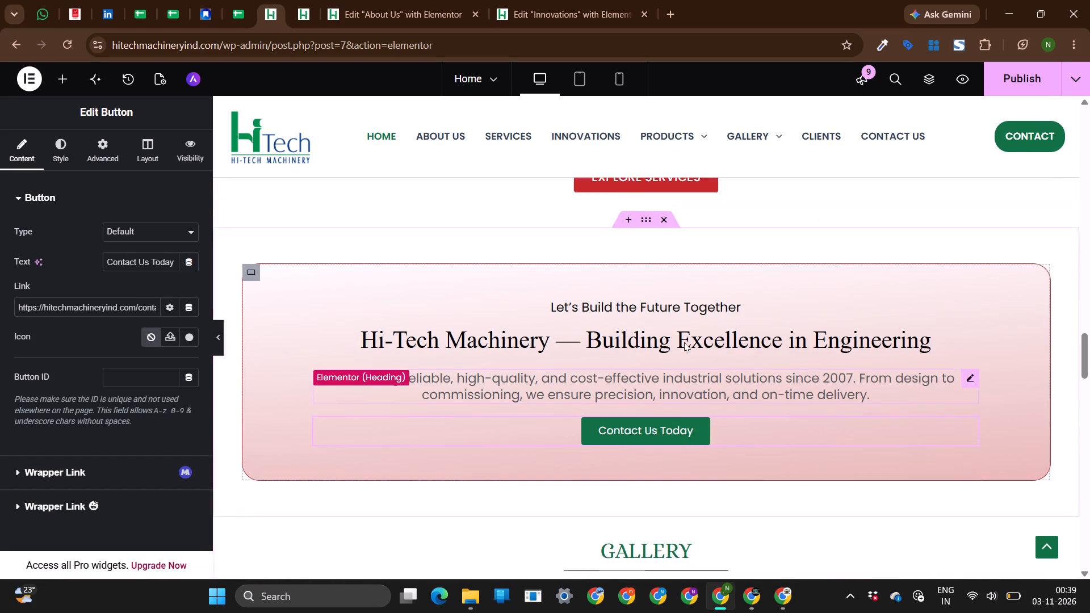
{"action": "scroll", "coordinate": [684, 342], "scroll_direction": "up", "scroll_amount": 2}
{"action": "left_click", "coordinate": [629, 485]}
{"action": "right_click", "coordinate": [629, 485]}
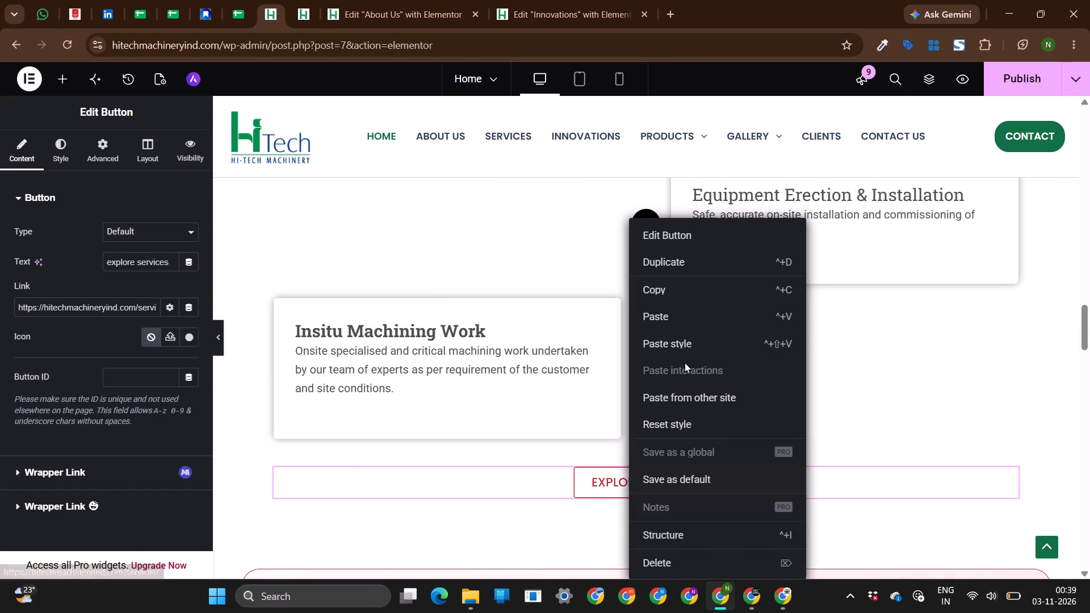
{"action": "left_click", "coordinate": [684, 347]}
Change the services button's text to "Explore Services" with capitalised initials.
{"action": "scroll", "coordinate": [684, 347], "scroll_direction": "up", "scroll_amount": 3}
{"action": "scroll", "coordinate": [684, 347], "scroll_direction": "down", "scroll_amount": 3}
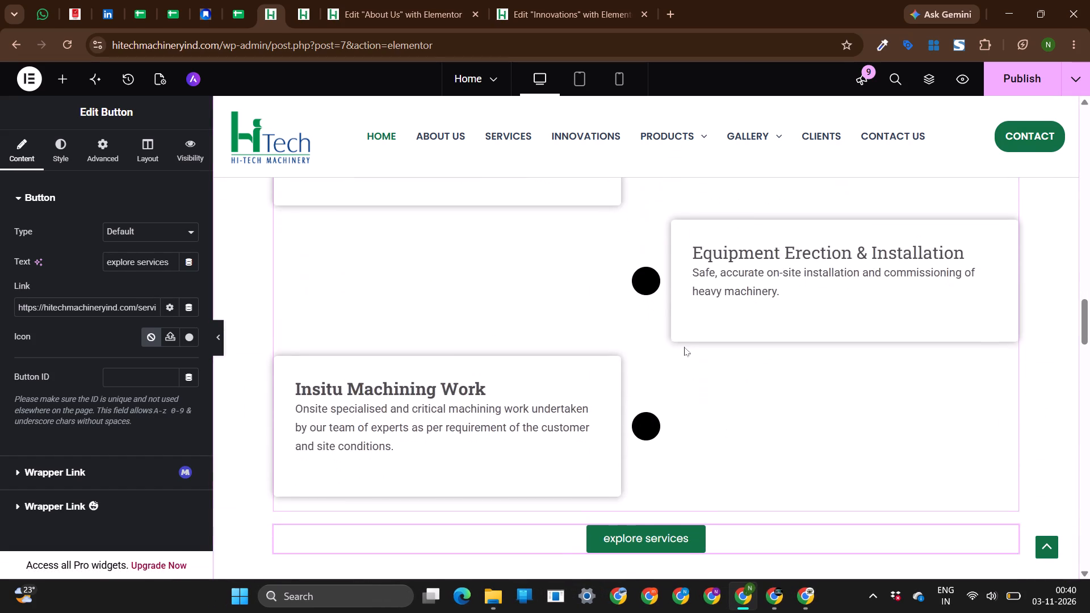
{"action": "scroll", "coordinate": [684, 347], "scroll_direction": "down", "scroll_amount": 1}
{"action": "scroll", "coordinate": [583, 469], "scroll_direction": "down", "scroll_amount": 2}
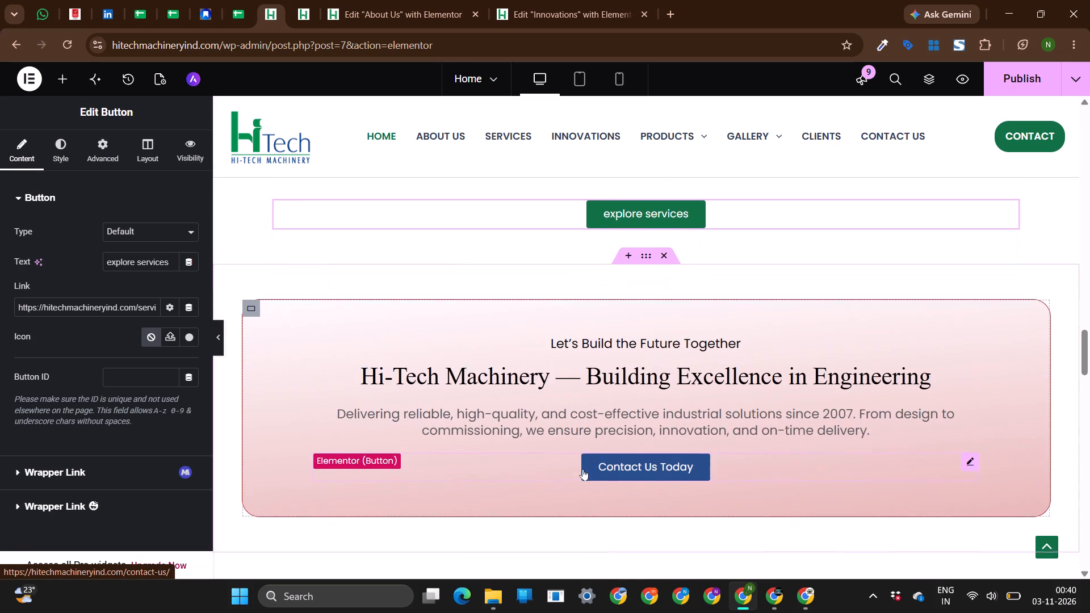
{"action": "scroll", "coordinate": [583, 469], "scroll_direction": "up", "scroll_amount": 1}
{"action": "left_click", "coordinate": [598, 256]}
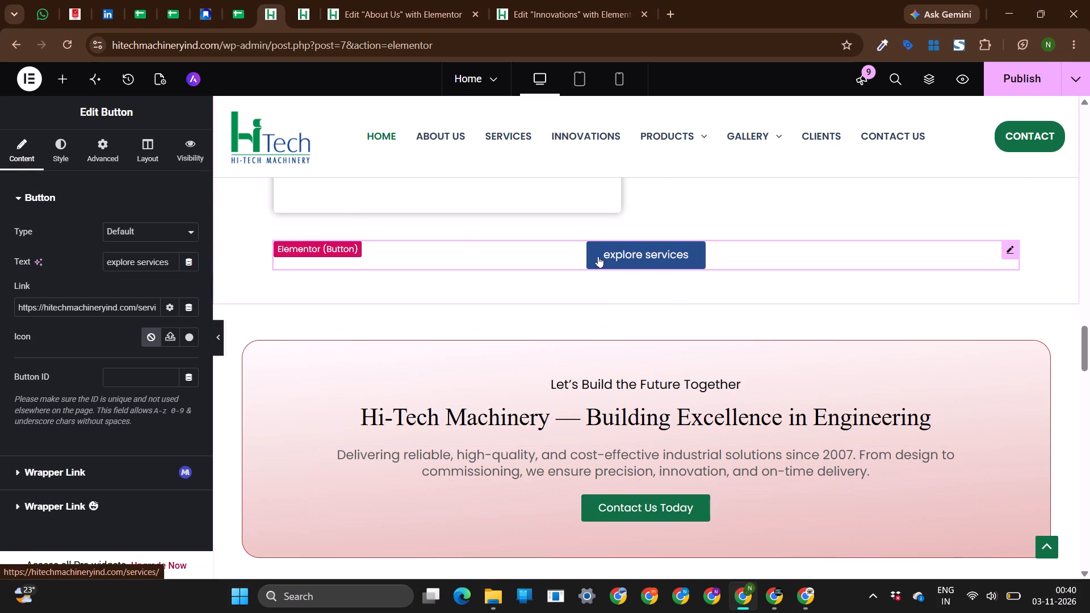
{"action": "left_click", "coordinate": [113, 264]}
{"action": "key", "text": "BackSpace"}
{"action": "key", "text": "e"}
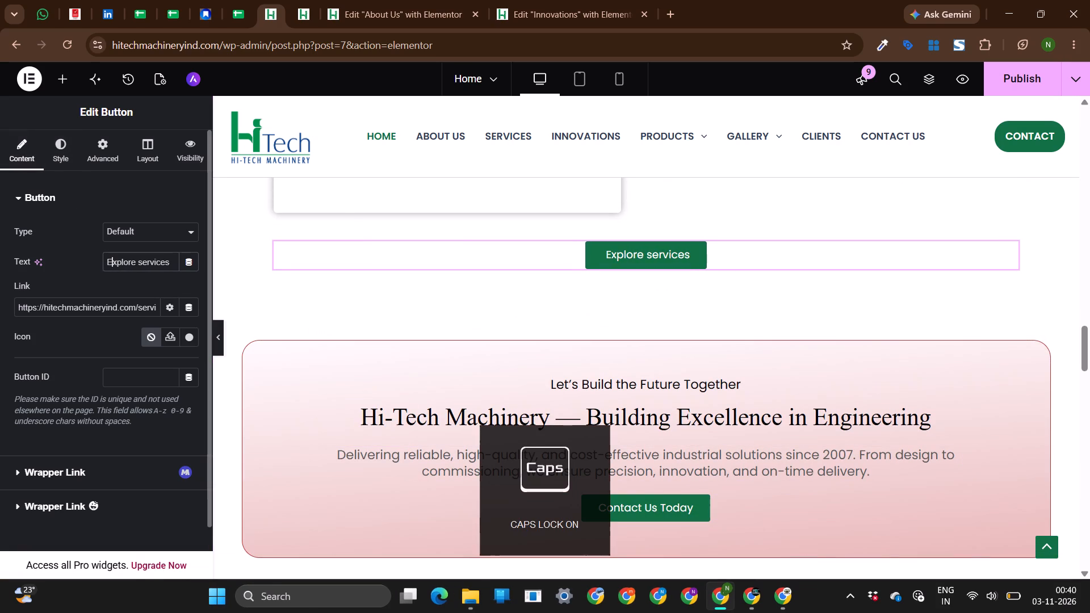
{"action": "left_click", "coordinate": [141, 264]}
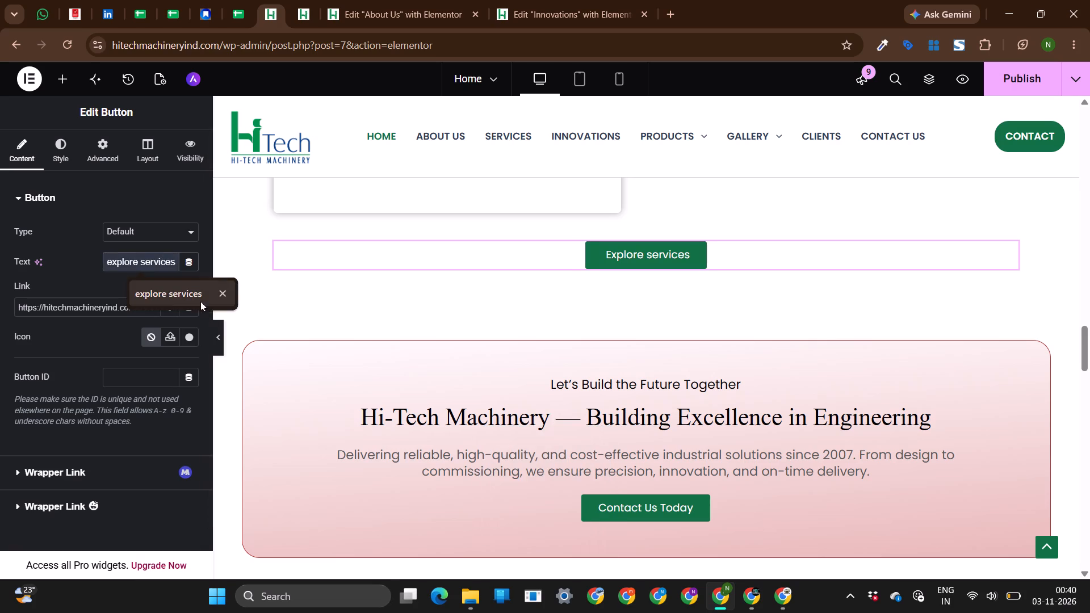
{"action": "key", "text": "BackSpace"}
{"action": "key", "text": "e"}
{"action": "key", "text": "BackSpace"}
{"action": "key", "text": "s"}
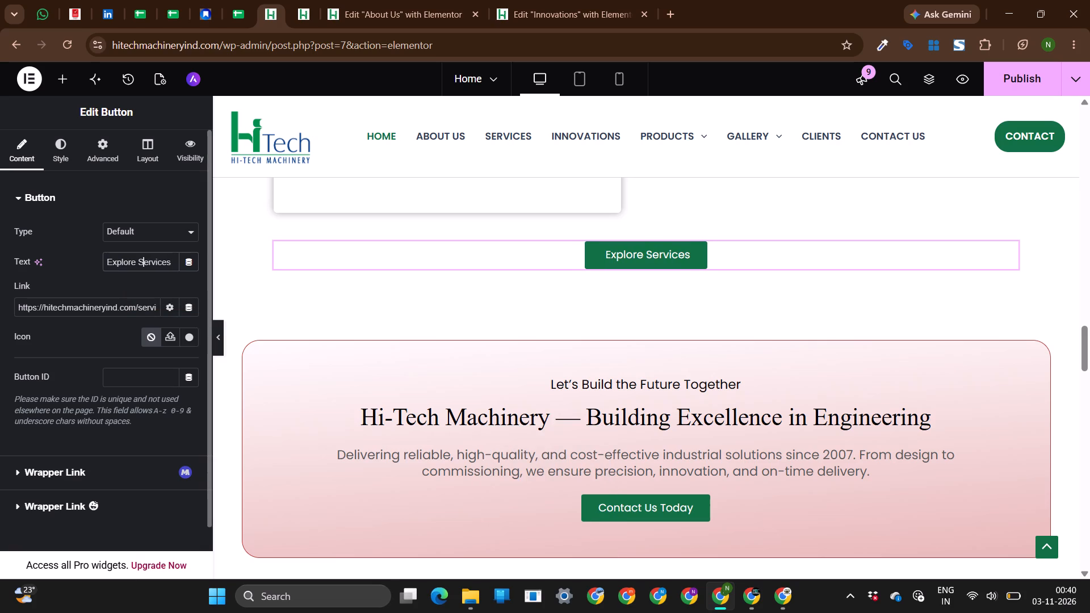
Open the title colour setting of the "Hi-Tech Manufacturing Facility" image box under "Why Choose Hi Tech".
{"action": "scroll", "coordinate": [657, 270], "scroll_direction": "up", "scroll_amount": 7}
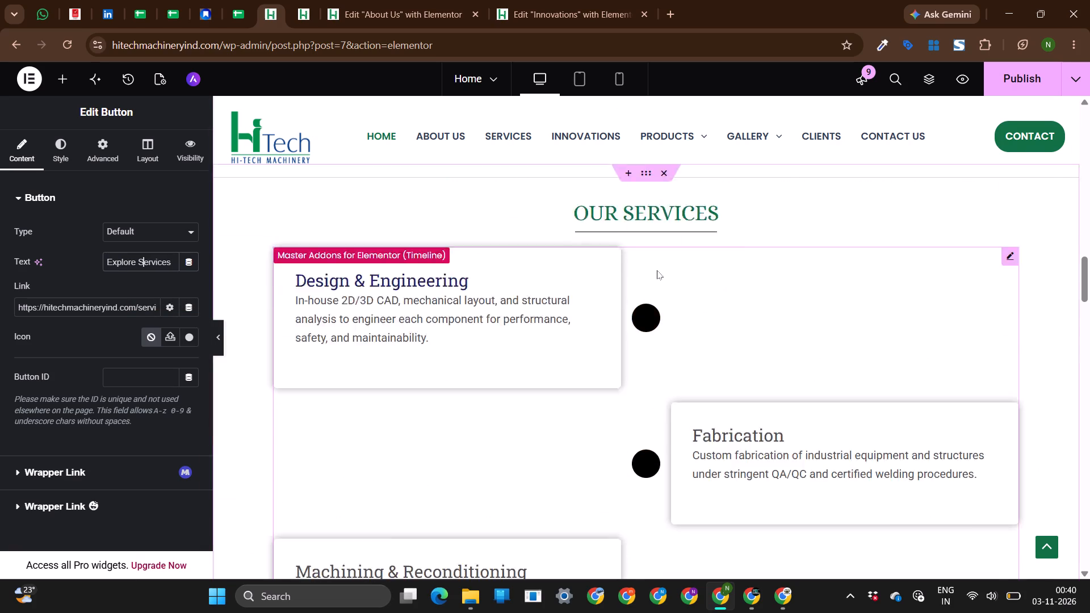
{"action": "scroll", "coordinate": [657, 270], "scroll_direction": "up", "scroll_amount": 3}
{"action": "scroll", "coordinate": [816, 329], "scroll_direction": "down", "scroll_amount": 5}
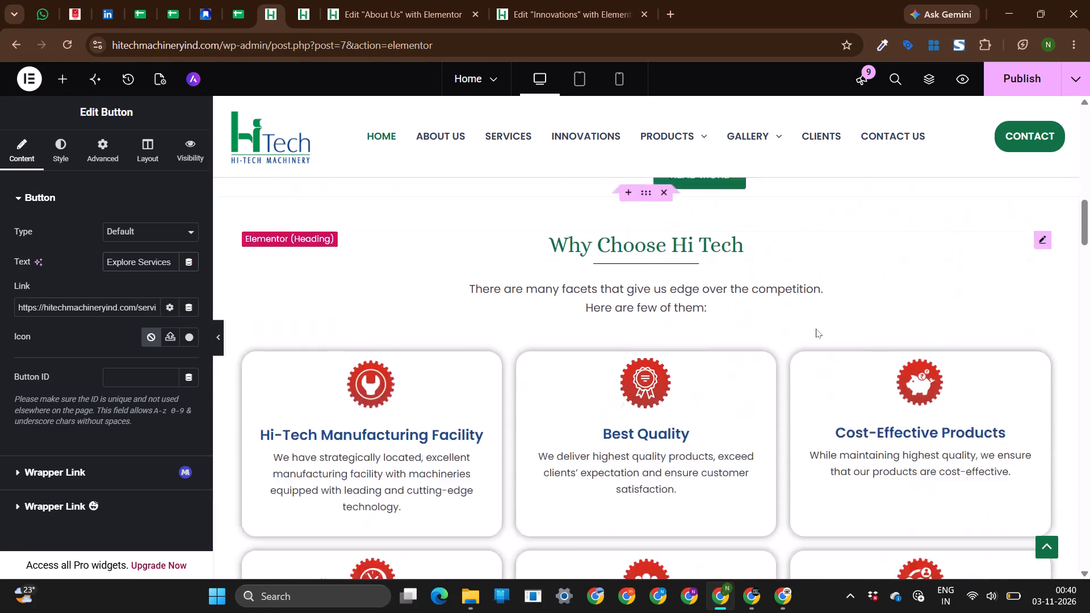
{"action": "scroll", "coordinate": [816, 329], "scroll_direction": "down", "scroll_amount": 1}
{"action": "scroll", "coordinate": [501, 273], "scroll_direction": "up", "scroll_amount": 1}
{"action": "left_click", "coordinate": [376, 351]}
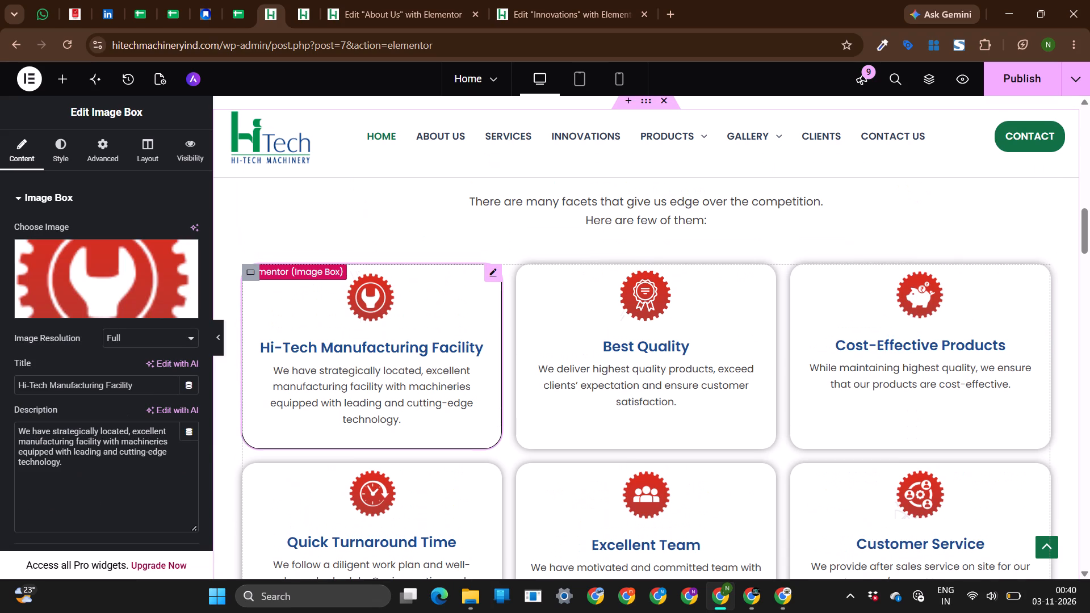
{"action": "left_click", "coordinate": [62, 152]}
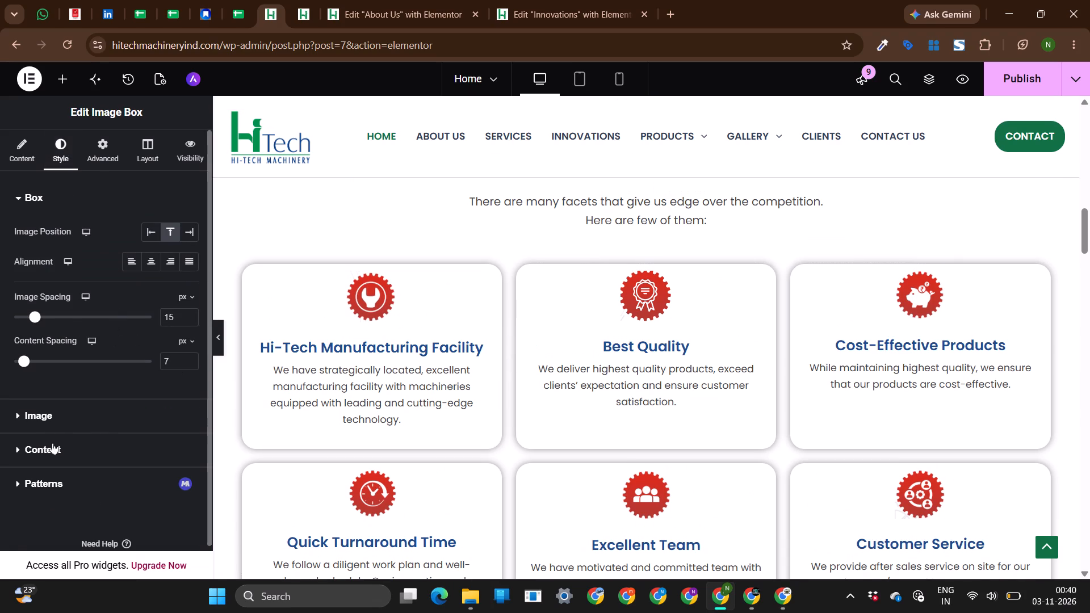
{"action": "left_click", "coordinate": [66, 403]}
{"action": "scroll", "coordinate": [141, 335], "scroll_direction": "down", "scroll_amount": 2}
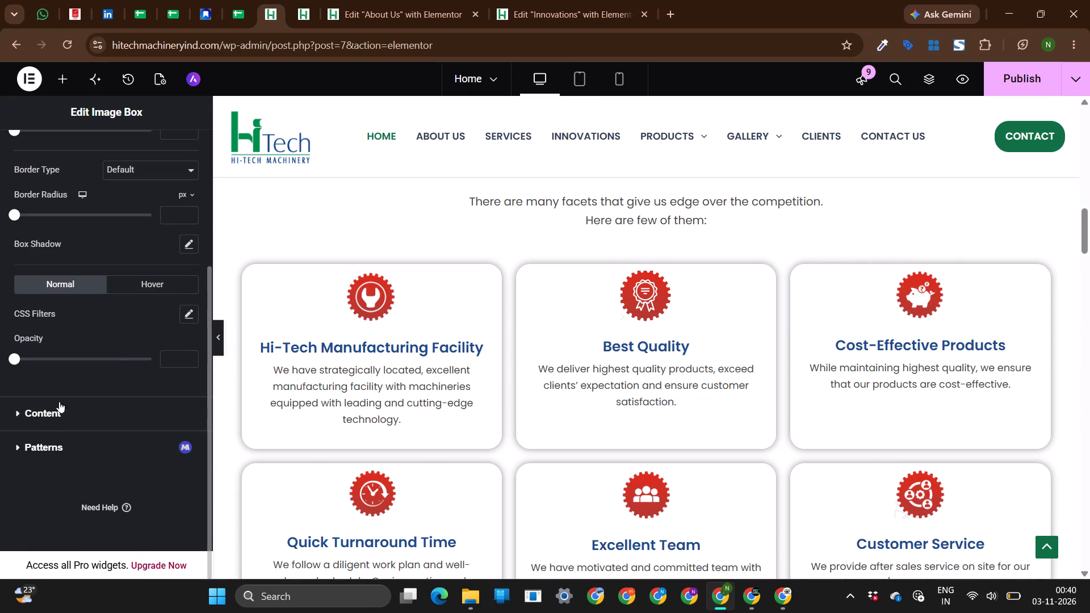
{"action": "left_click", "coordinate": [47, 417]}
{"action": "left_click", "coordinate": [187, 334]}
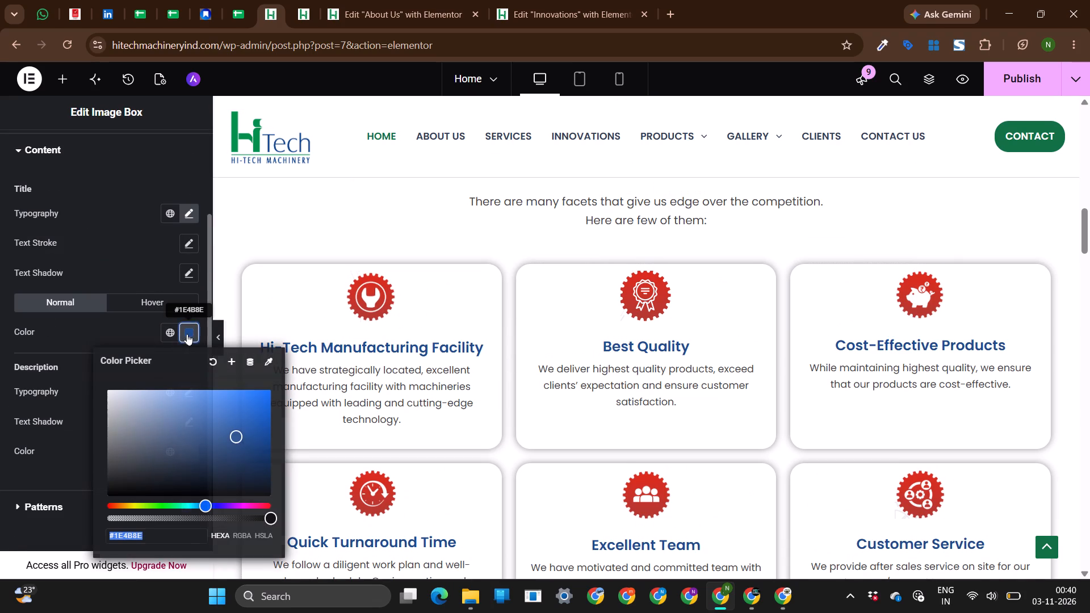
Copy the "Our Groundbreaking Innovations" heading colour #284B8C from the Innovations page and apply it to the "Hi-Tech Manufacturing Facility" title.
{"action": "left_click", "coordinate": [518, 0]}
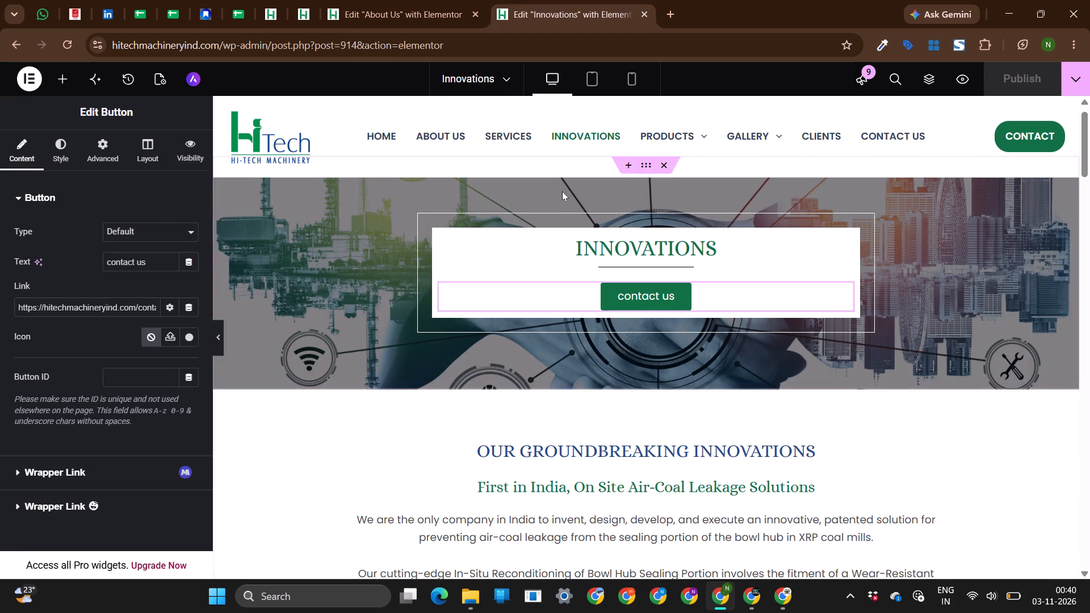
{"action": "left_click", "coordinate": [528, 457]}
{"action": "left_click", "coordinate": [60, 145]}
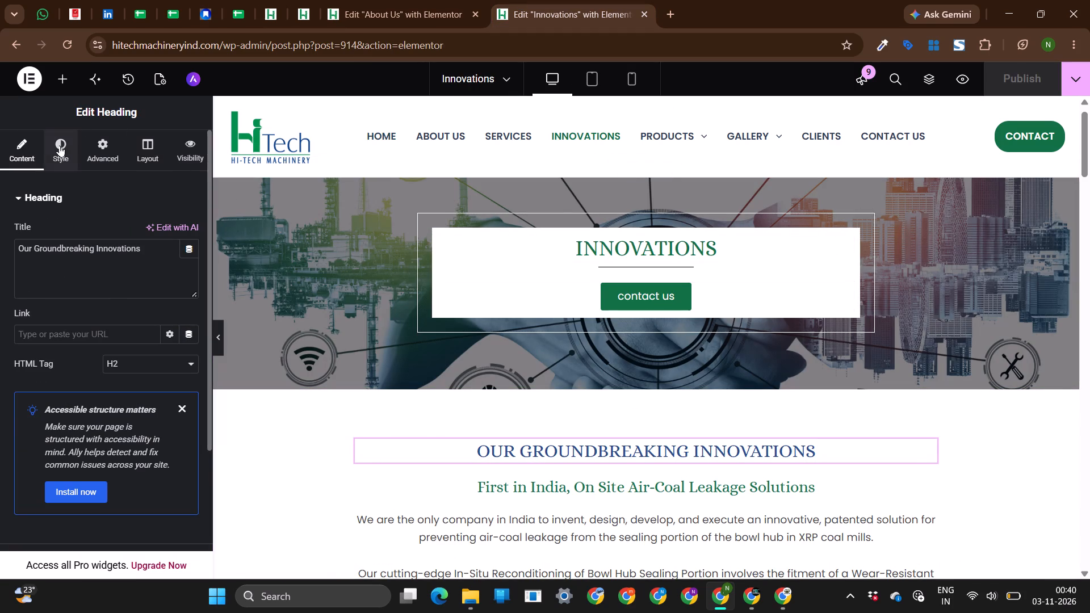
{"action": "left_click", "coordinate": [191, 432]}
{"action": "key", "text": "ctrl+c"}
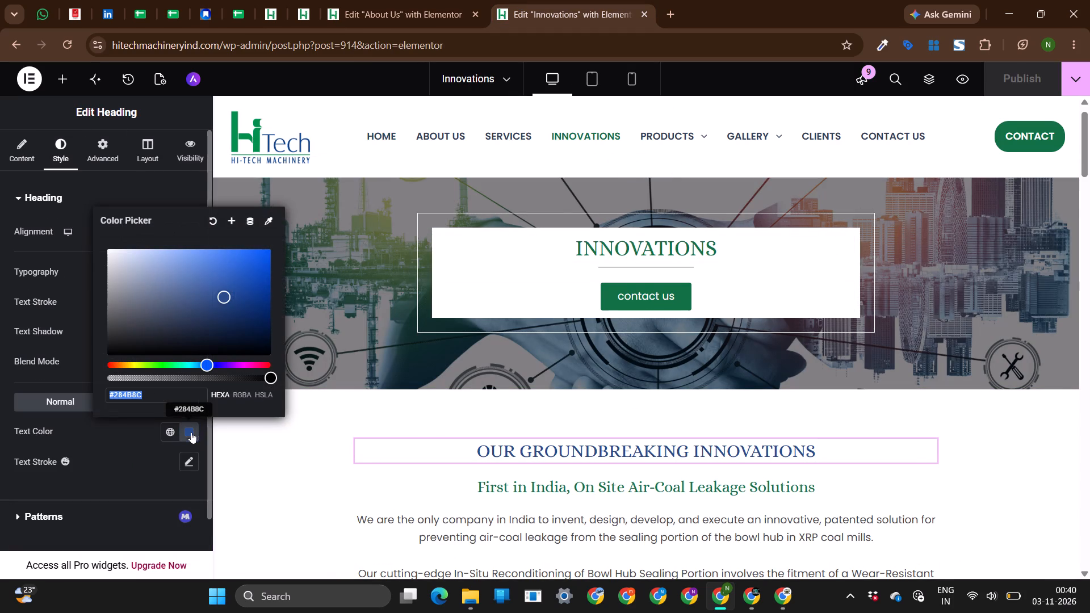
{"action": "left_click", "coordinate": [259, 0]}
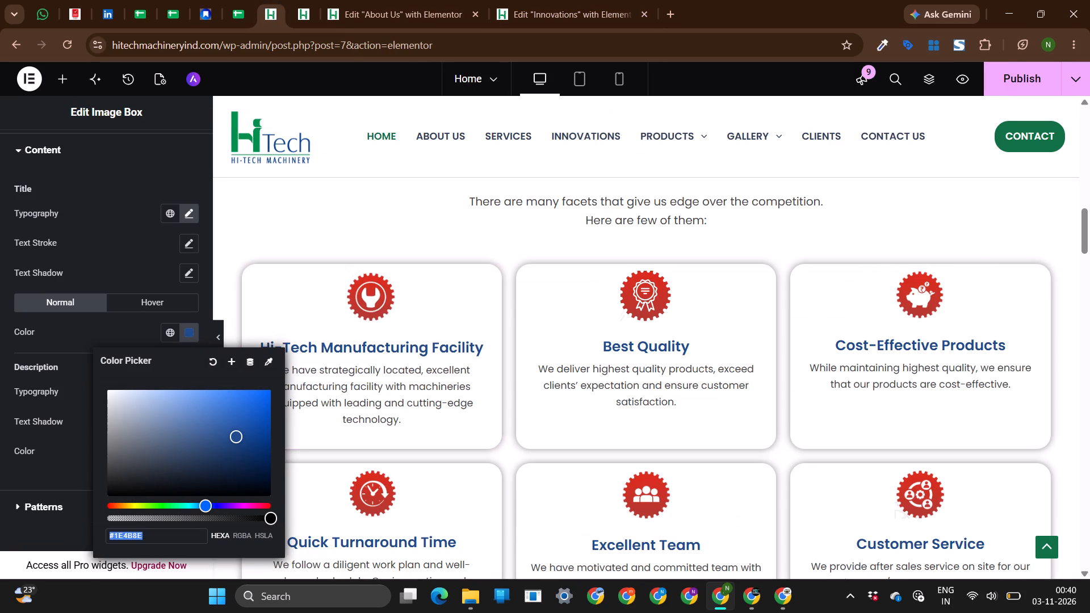
{"action": "left_click", "coordinate": [174, 536]}
{"action": "key", "text": "ctrl+a"}
{"action": "key", "text": "ctrl+v"}
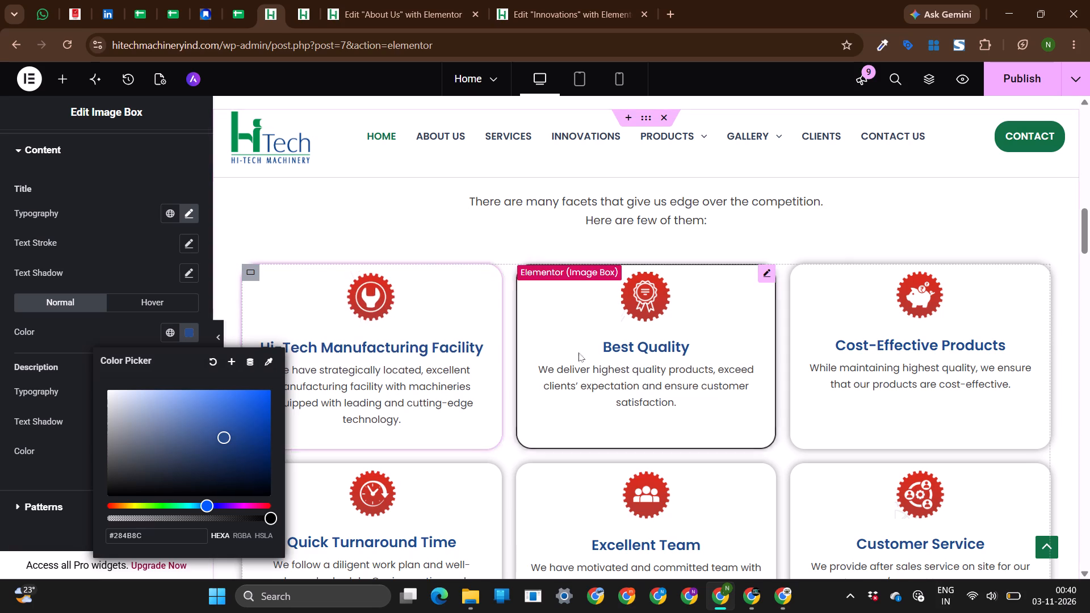
Publish the Home page with the updated styles.
{"action": "left_click", "coordinate": [581, 359]}
{"action": "scroll", "coordinate": [437, 370], "scroll_direction": "up", "scroll_amount": 3}
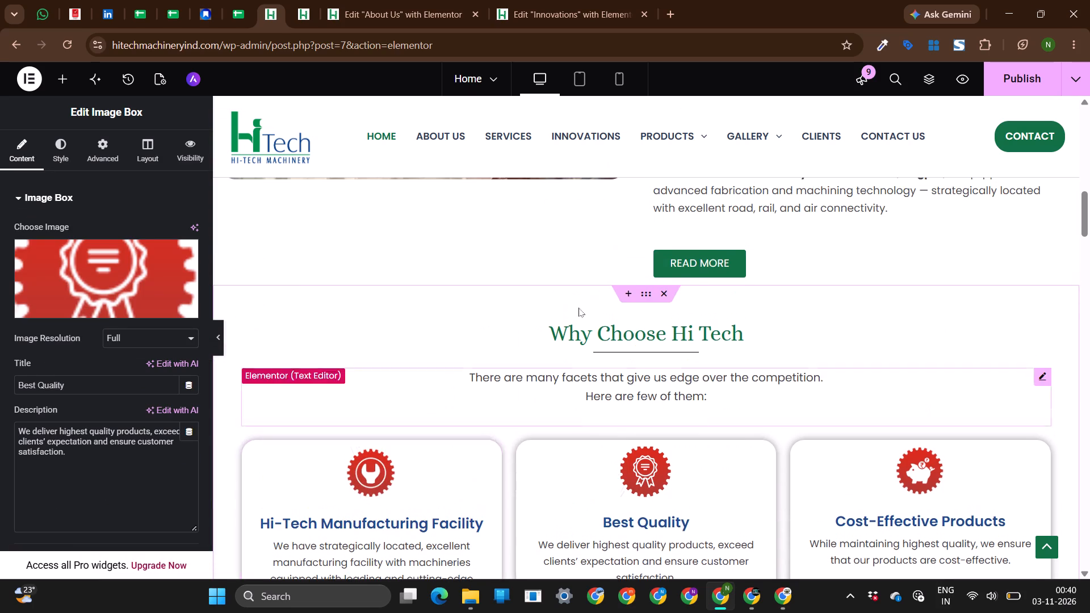
{"action": "scroll", "coordinate": [728, 249], "scroll_direction": "up", "scroll_amount": 2}
{"action": "left_click", "coordinate": [1030, 86]}
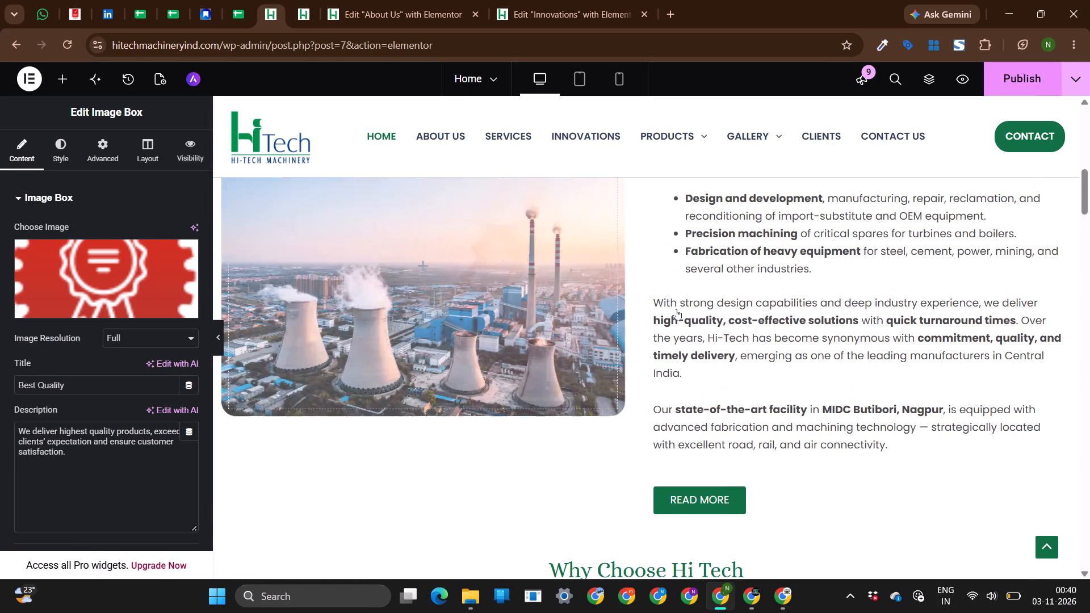
Set the hover title colour of the Frequently Asked Questions accordion to #284B8C.
{"action": "scroll", "coordinate": [676, 309], "scroll_direction": "up", "scroll_amount": 4}
{"action": "scroll", "coordinate": [676, 309], "scroll_direction": "down", "scroll_amount": 12}
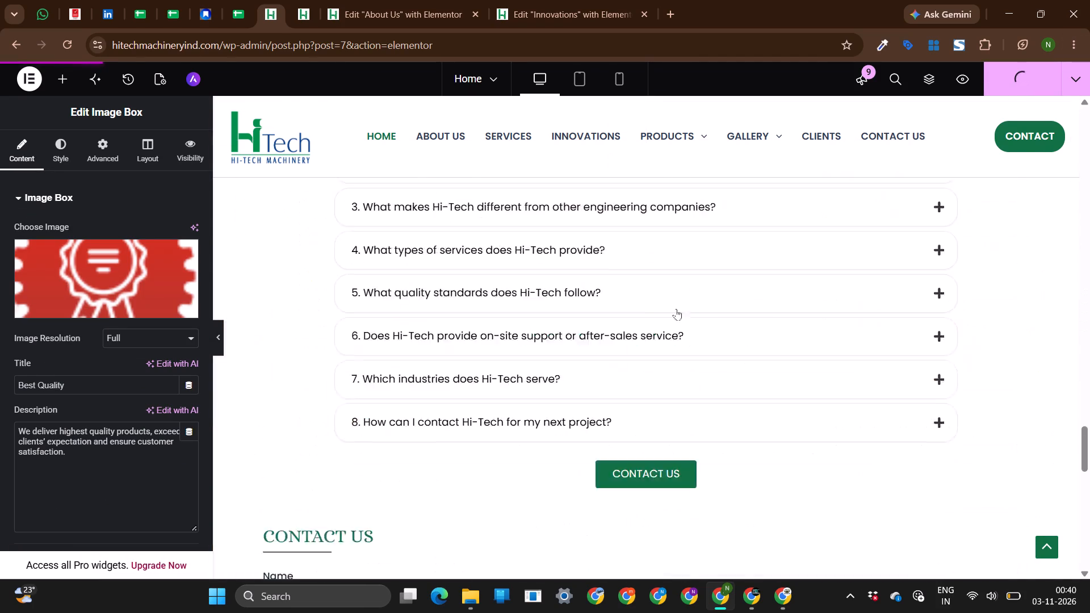
{"action": "scroll", "coordinate": [676, 309], "scroll_direction": "up", "scroll_amount": 10}
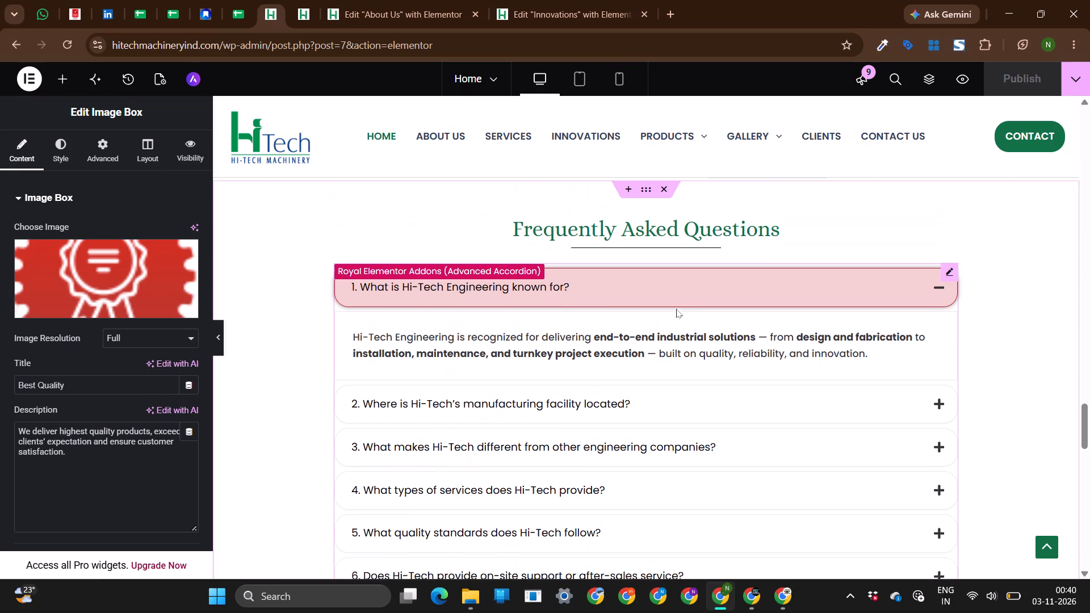
{"action": "left_click", "coordinate": [613, 301]}
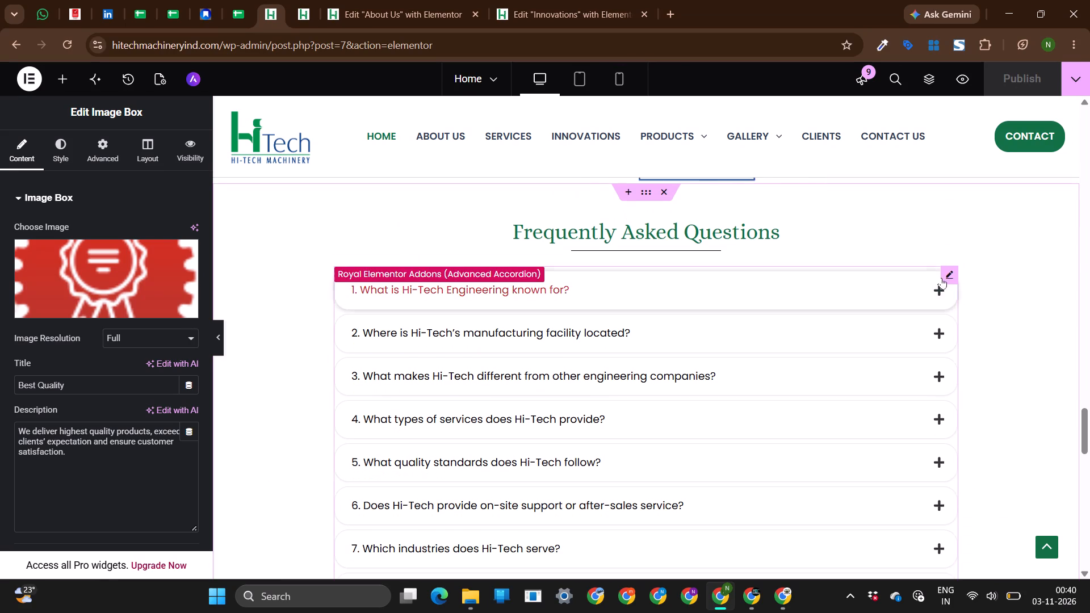
{"action": "left_click", "coordinate": [949, 272]}
{"action": "left_click", "coordinate": [64, 158]}
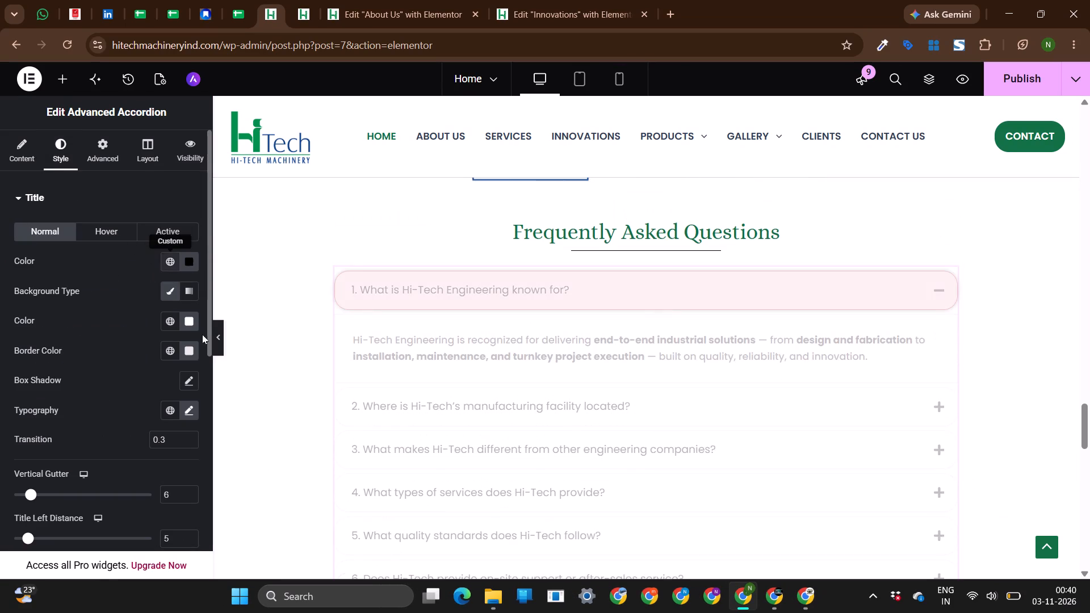
{"action": "left_click", "coordinate": [98, 233]}
{"action": "left_click", "coordinate": [185, 264]}
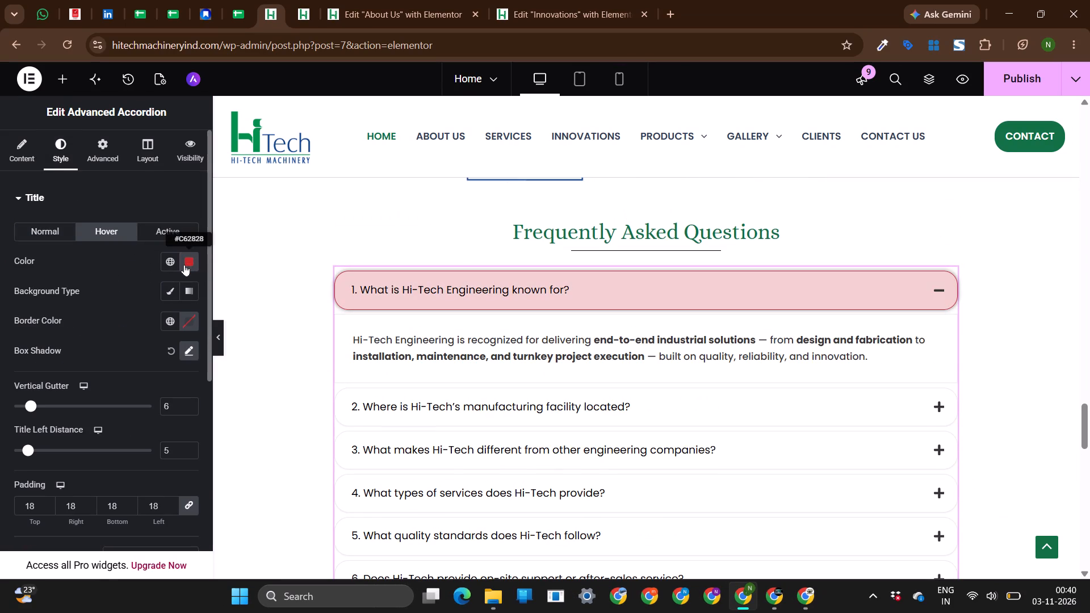
{"action": "key", "text": "ctrl+v"}
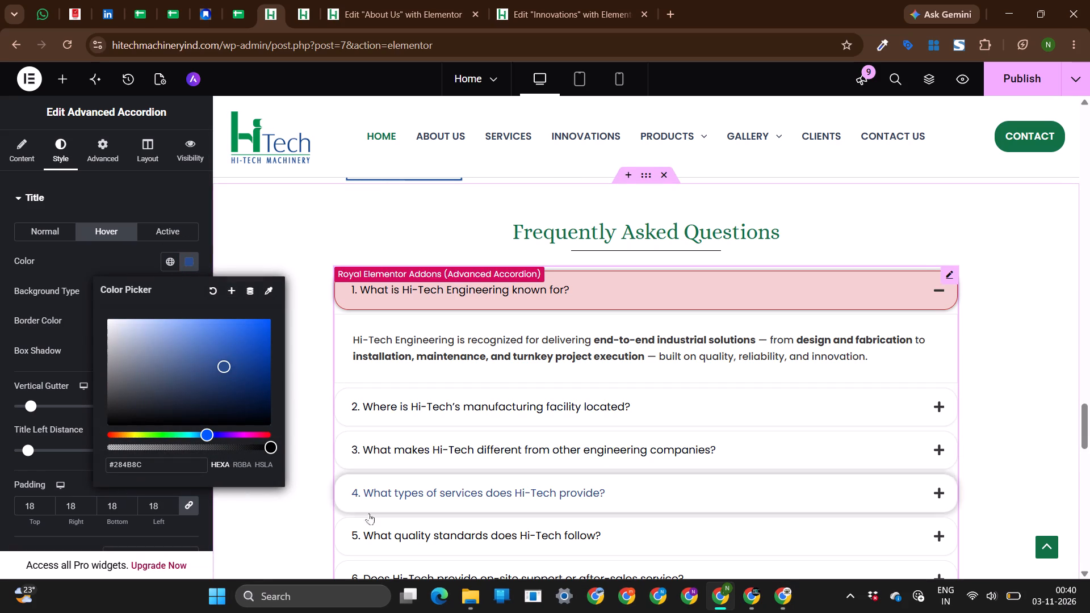
{"action": "left_click", "coordinate": [27, 319]}
Copy the green #117145 from the Innovations page's "Innovations" heading and apply it as the FAQ accordion's active border colour.
{"action": "left_click", "coordinate": [167, 230]}
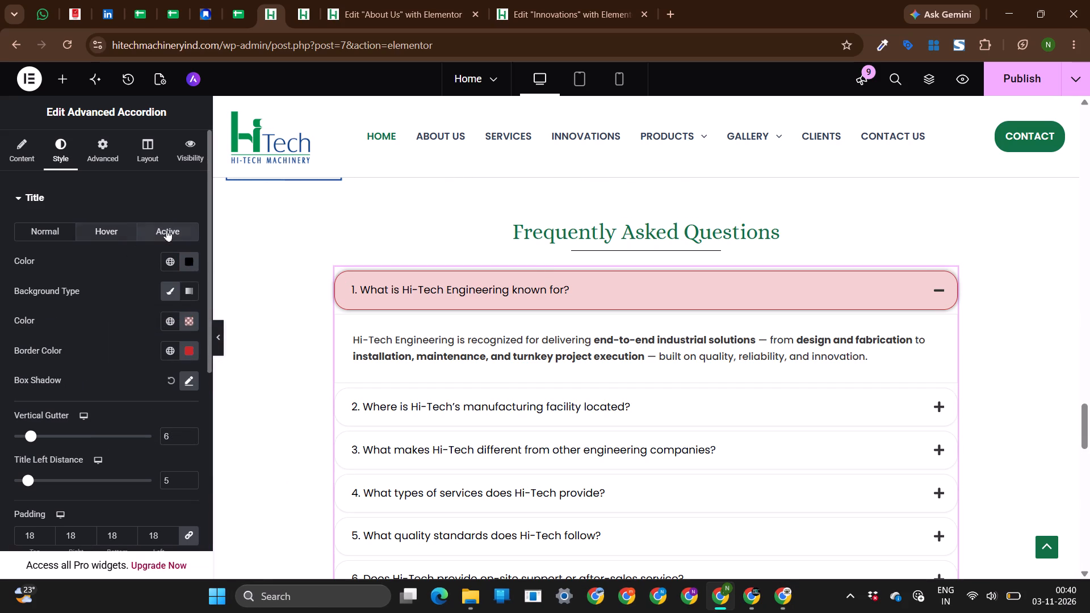
{"action": "left_click", "coordinate": [191, 353]}
{"action": "left_click", "coordinate": [538, 2]}
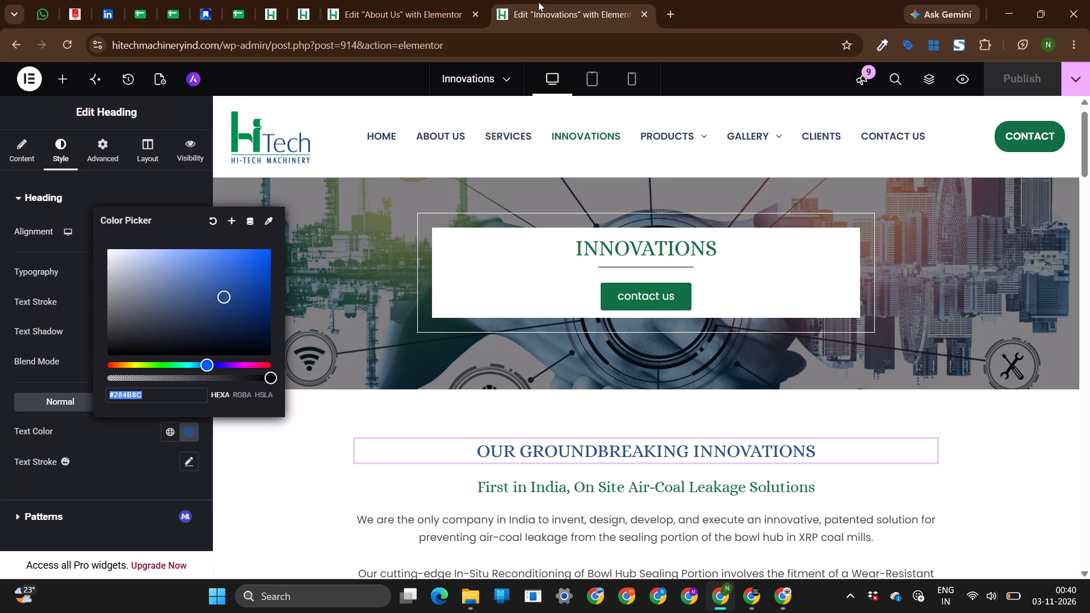
{"action": "left_click", "coordinate": [575, 234]}
{"action": "left_click", "coordinate": [593, 246]}
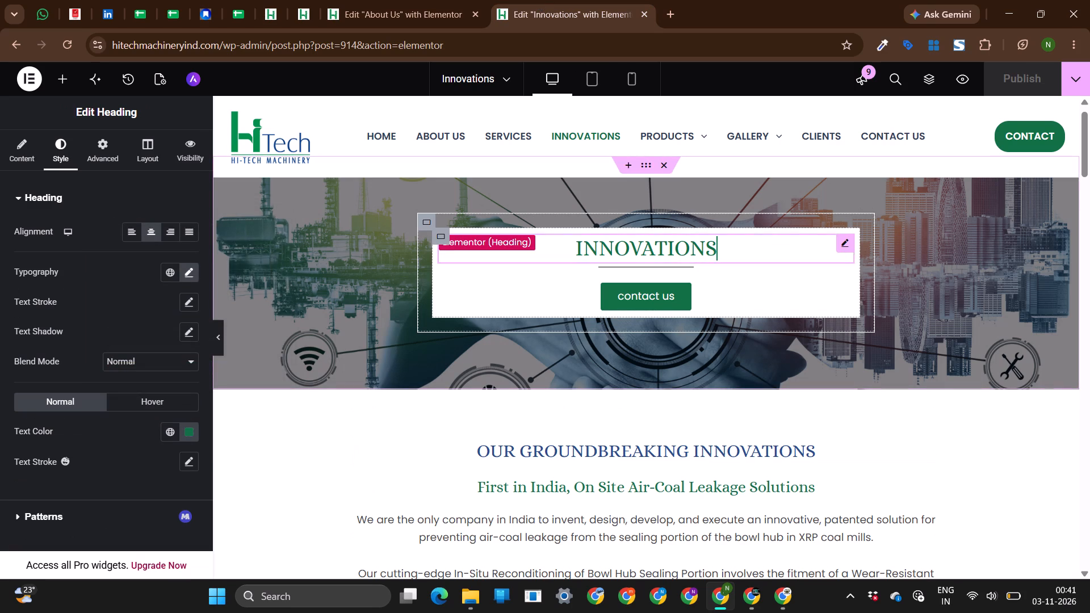
{"action": "left_click", "coordinate": [198, 439]}
{"action": "left_click", "coordinate": [188, 432]}
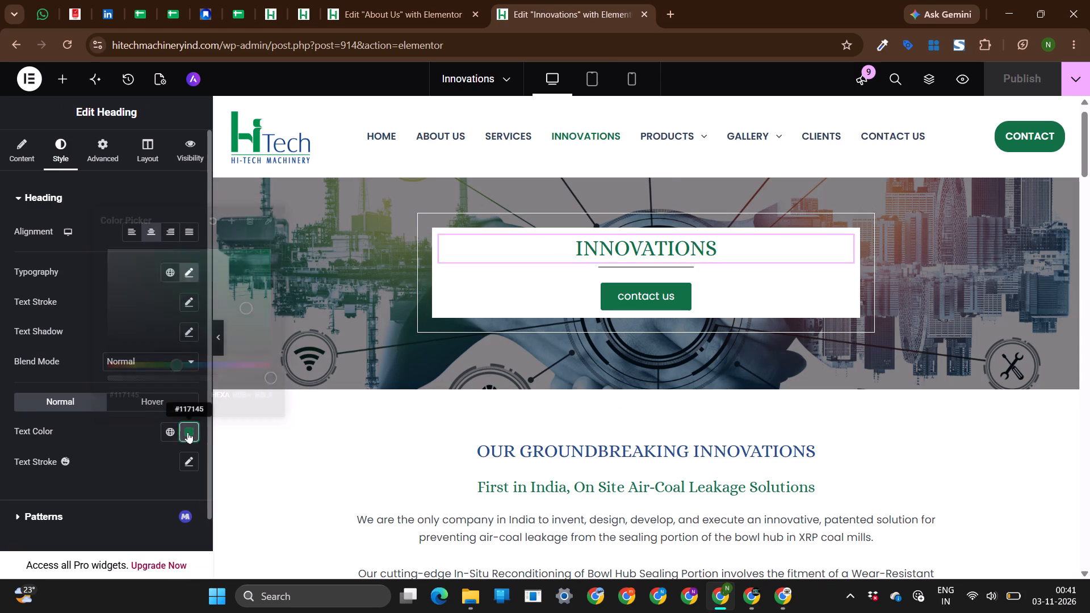
{"action": "key", "text": "ctrl+c"}
{"action": "left_click", "coordinate": [265, 2]}
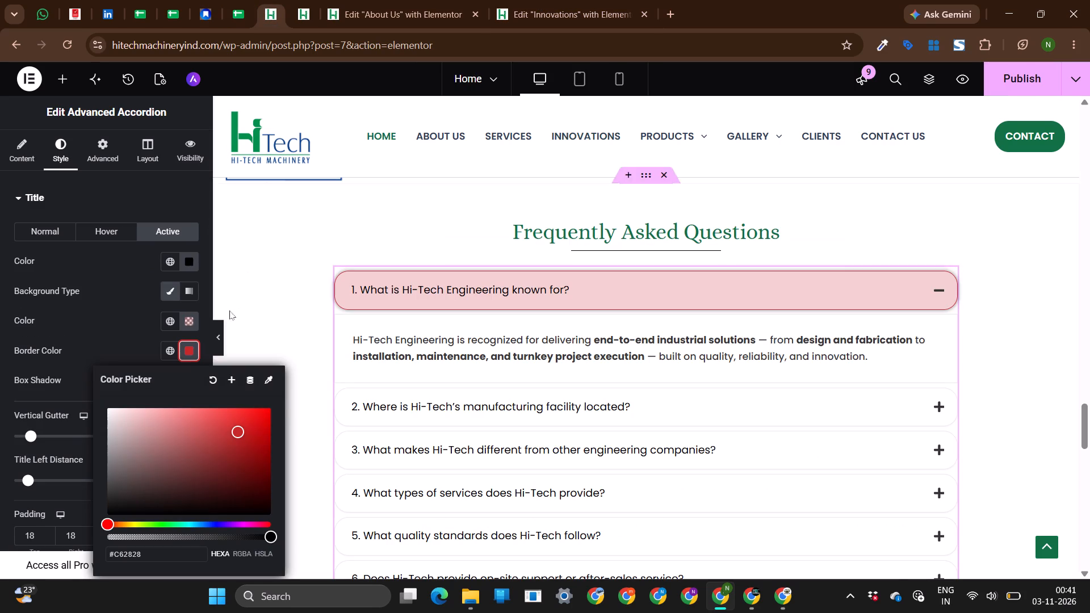
{"action": "left_click", "coordinate": [157, 556]}
{"action": "key", "text": "ctrl+a"}
{"action": "key", "text": "ctrl+v"}
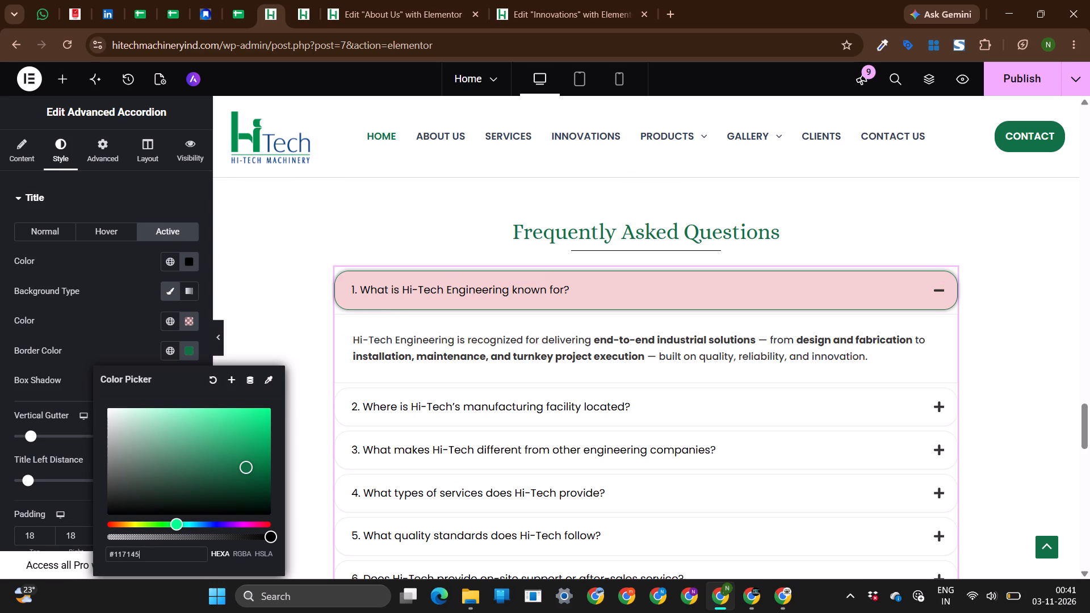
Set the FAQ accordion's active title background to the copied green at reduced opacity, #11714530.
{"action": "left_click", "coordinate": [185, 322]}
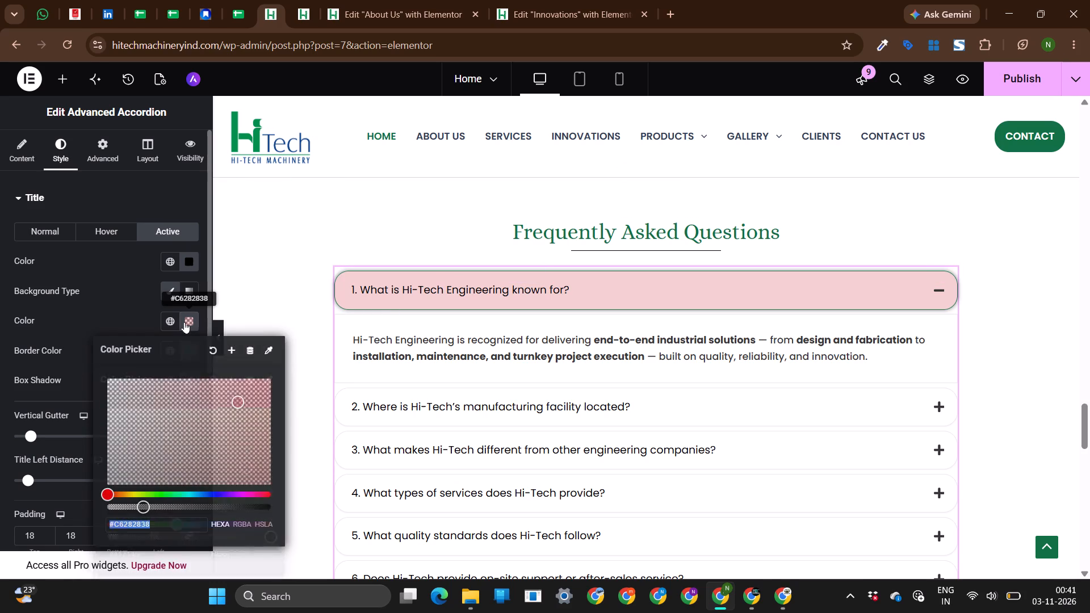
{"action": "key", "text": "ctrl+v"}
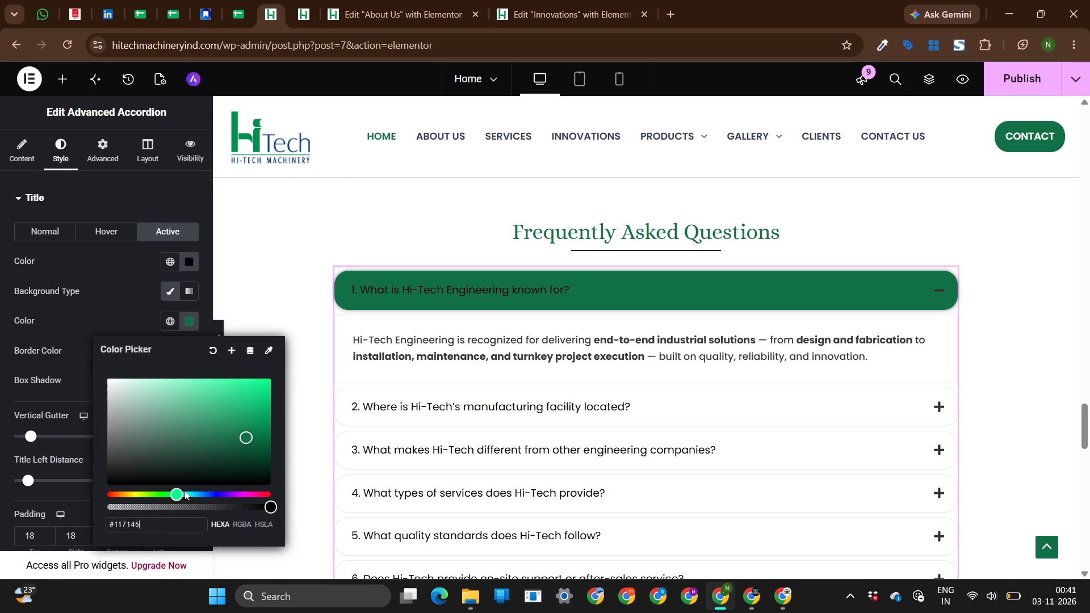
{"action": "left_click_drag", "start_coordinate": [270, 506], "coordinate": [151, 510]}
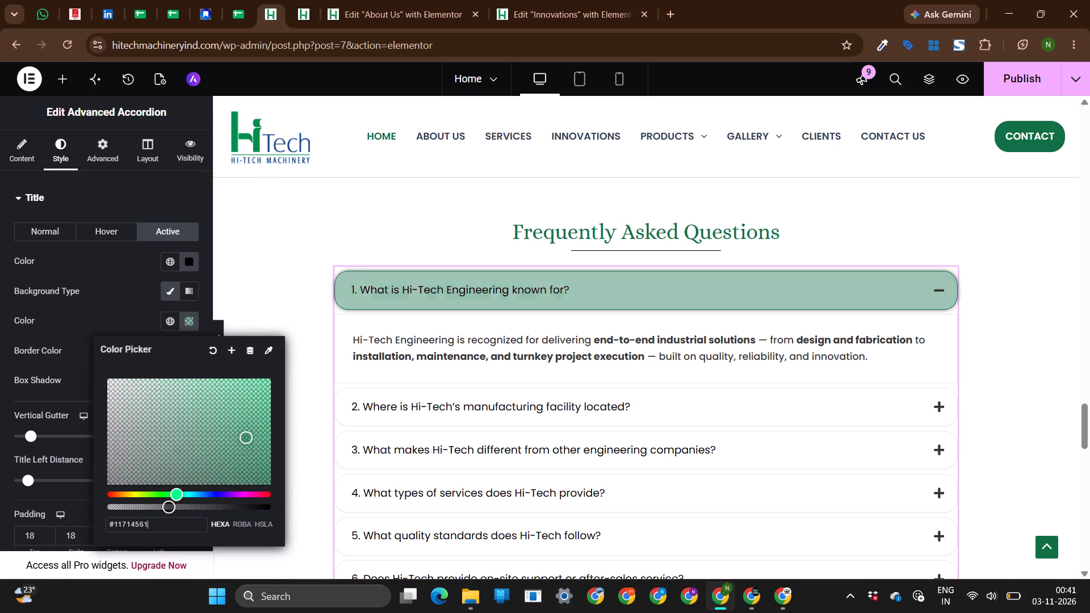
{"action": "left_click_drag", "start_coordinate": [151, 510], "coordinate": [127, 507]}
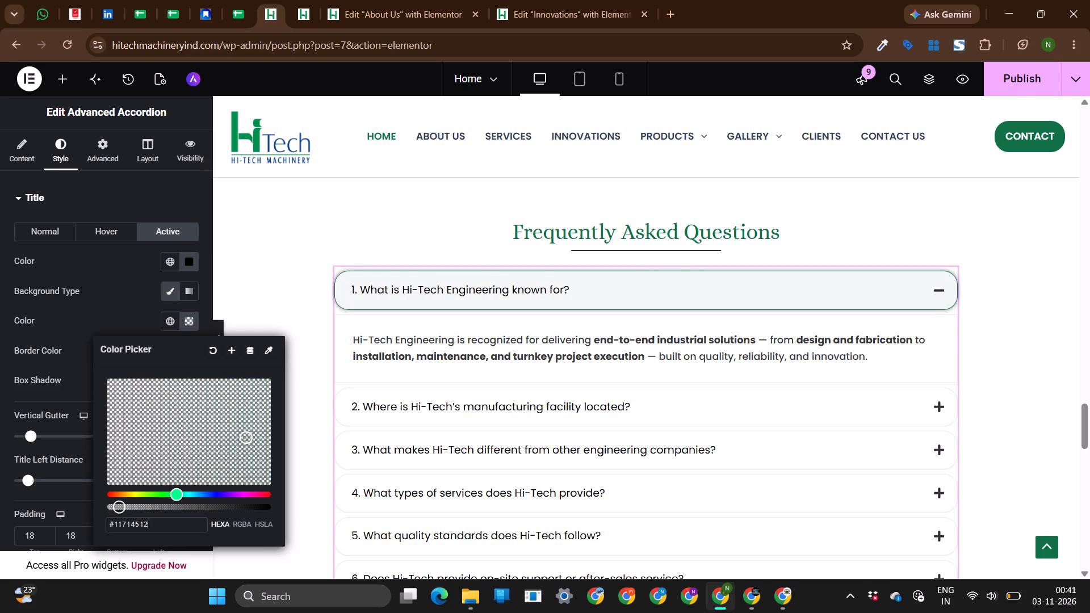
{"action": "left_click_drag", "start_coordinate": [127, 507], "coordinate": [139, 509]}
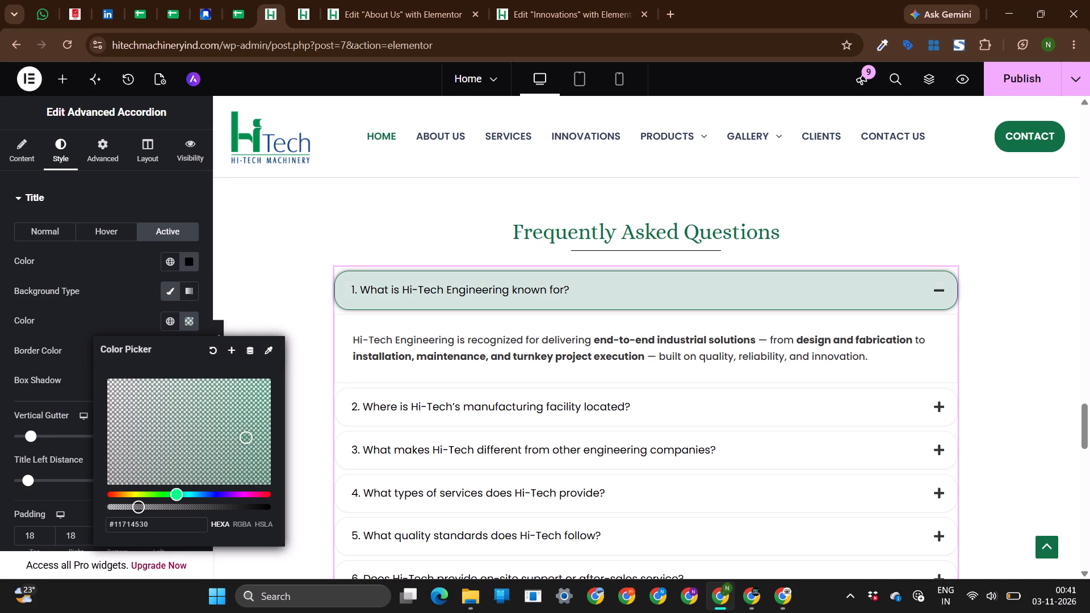
Set the FAQ accordion's active title text colour to #117145.
{"action": "left_click", "coordinate": [186, 264]}
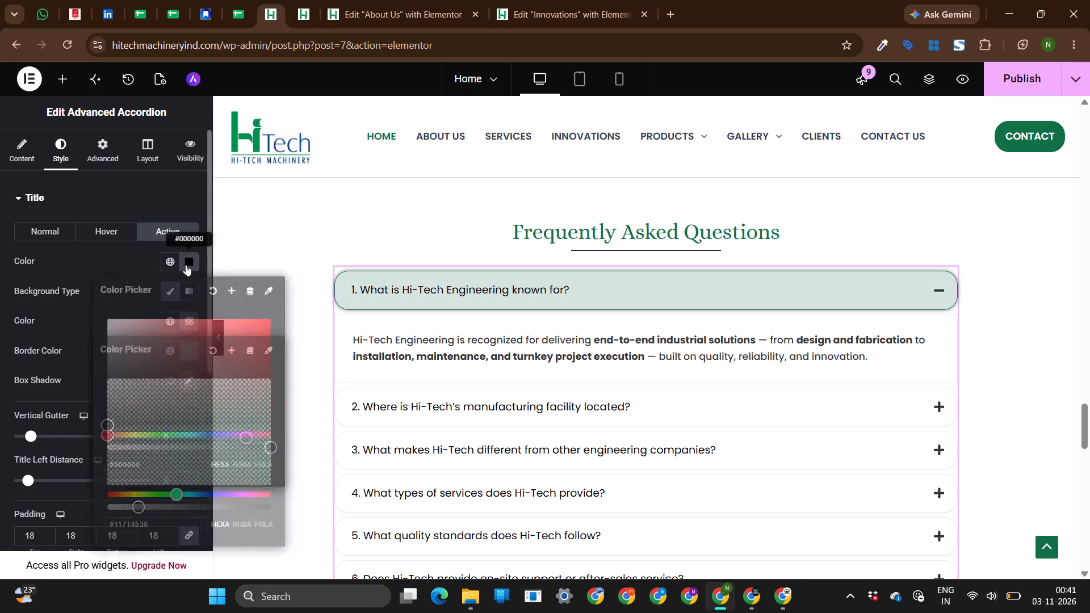
{"action": "key", "text": "ctrl+v"}
{"action": "left_click", "coordinate": [89, 276]}
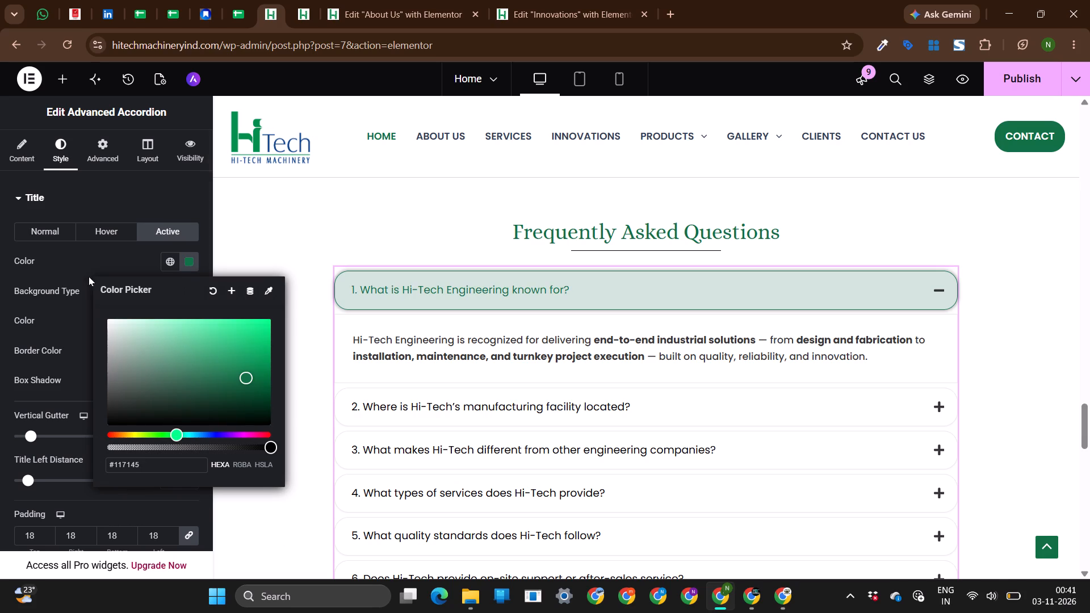
Change the FAQ accordion's active title background to white and preview it by expanding question 3.
{"action": "left_click", "coordinate": [188, 325]}
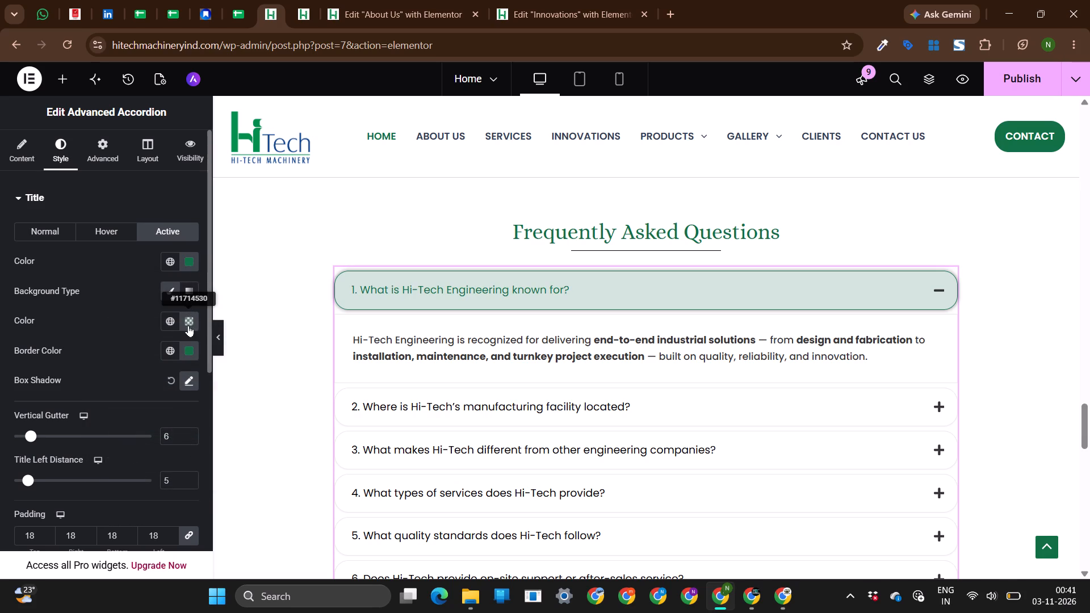
{"action": "left_click_drag", "start_coordinate": [137, 417], "coordinate": [0, 274]}
{"action": "left_click", "coordinate": [0, 330]}
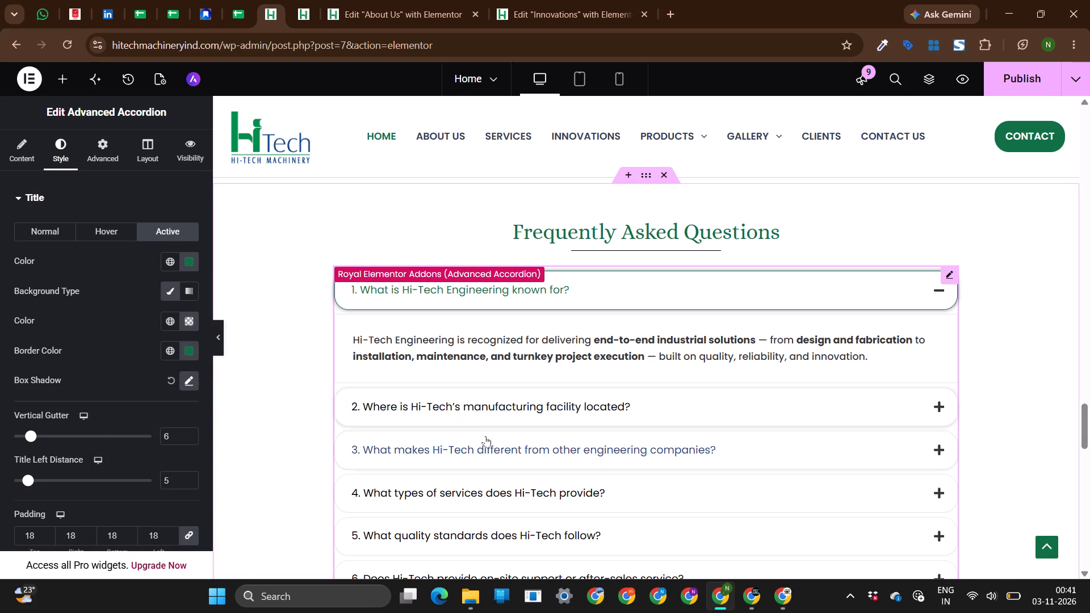
{"action": "left_click", "coordinate": [491, 454]}
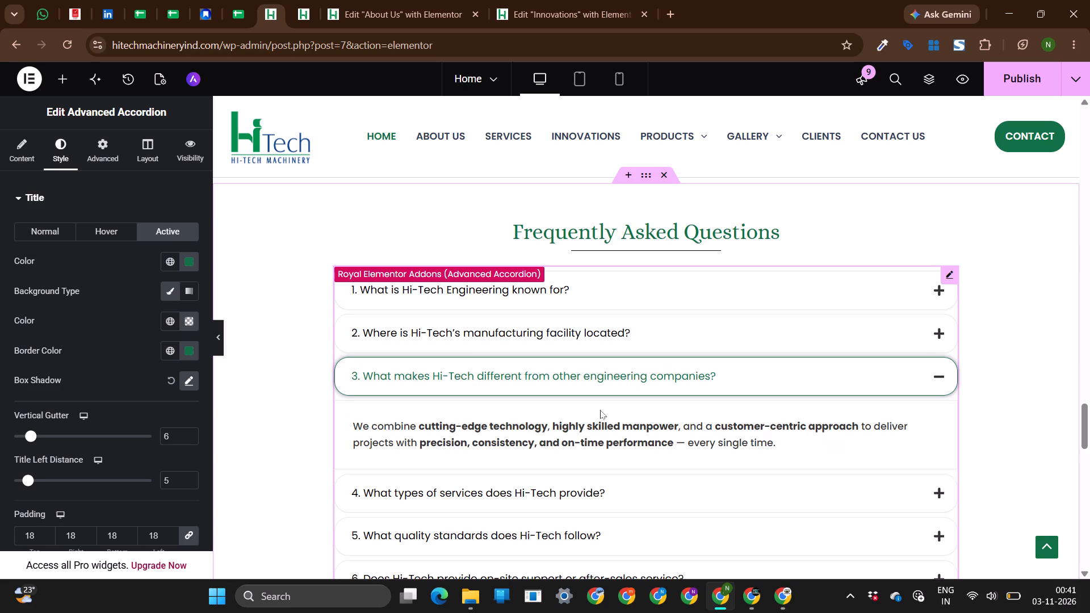
Set the second gradient colour of the "Let's Build the Future Together" container to translucent green #11714547 and publish the Home page.
{"action": "scroll", "coordinate": [600, 410], "scroll_direction": "down", "scroll_amount": 5}
{"action": "scroll", "coordinate": [630, 406], "scroll_direction": "up", "scroll_amount": 7}
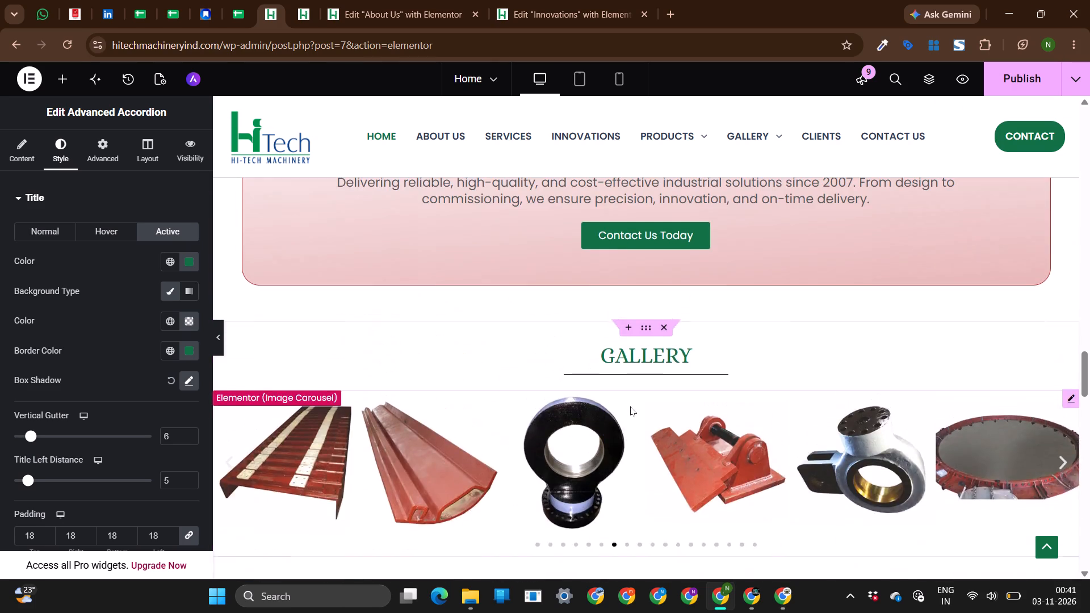
{"action": "scroll", "coordinate": [630, 406], "scroll_direction": "up", "scroll_amount": 2}
{"action": "scroll", "coordinate": [651, 193], "scroll_direction": "up", "scroll_amount": 1}
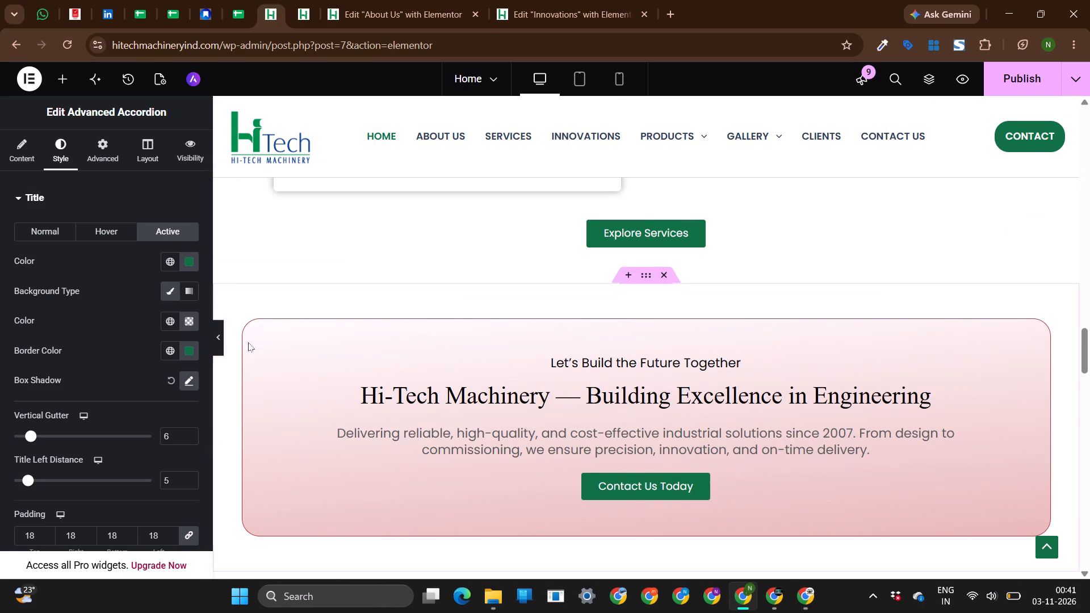
{"action": "left_click", "coordinate": [255, 323]}
{"action": "left_click", "coordinate": [78, 146]}
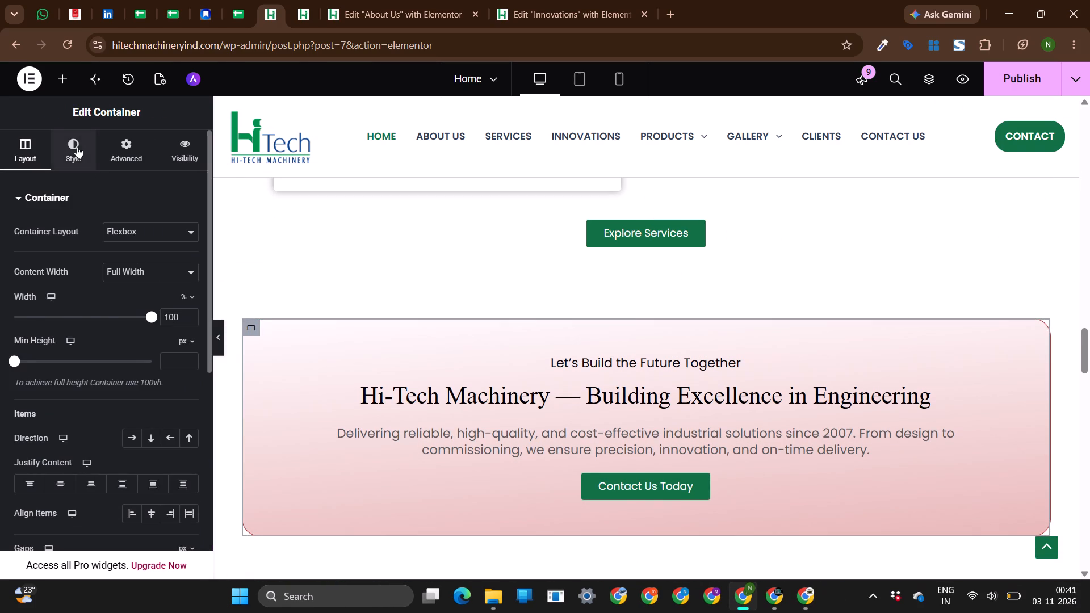
{"action": "scroll", "coordinate": [163, 409], "scroll_direction": "down", "scroll_amount": 1}
{"action": "left_click", "coordinate": [188, 345]}
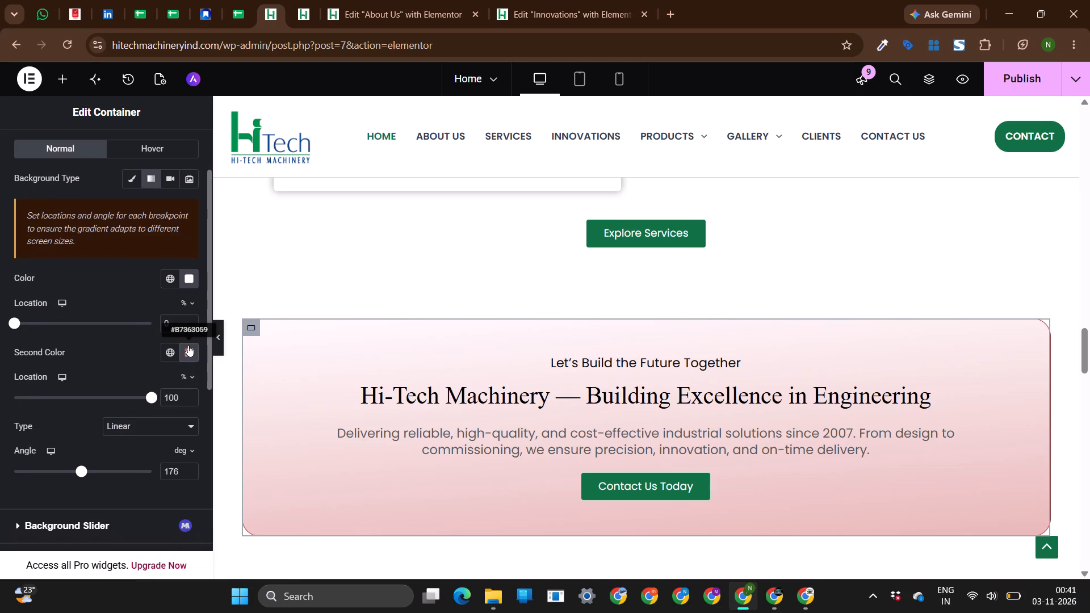
{"action": "key", "text": "ctrl+v"}
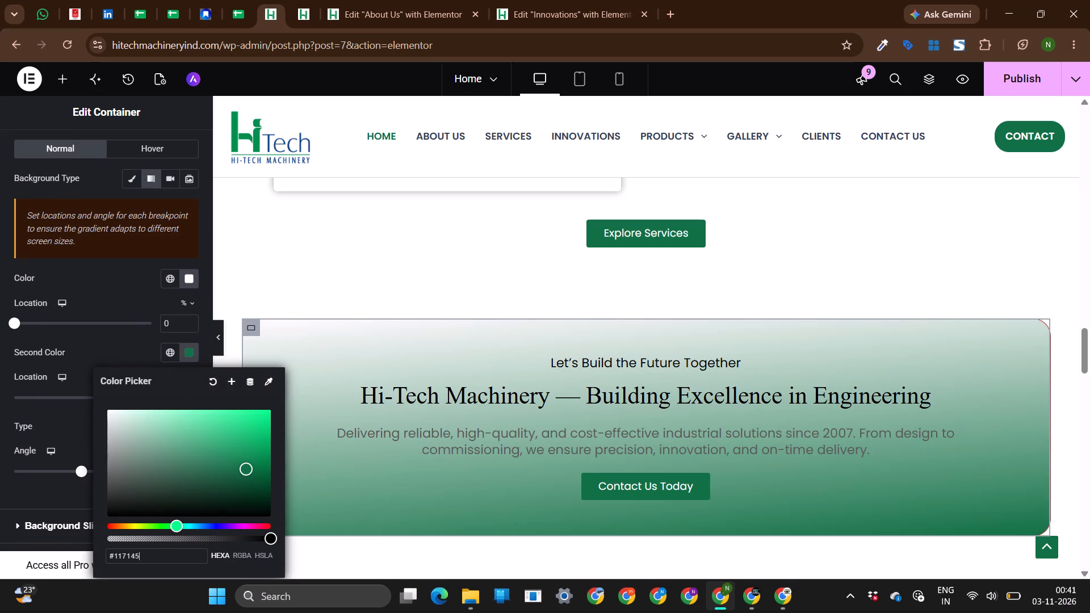
{"action": "left_click_drag", "start_coordinate": [272, 536], "coordinate": [155, 546]}
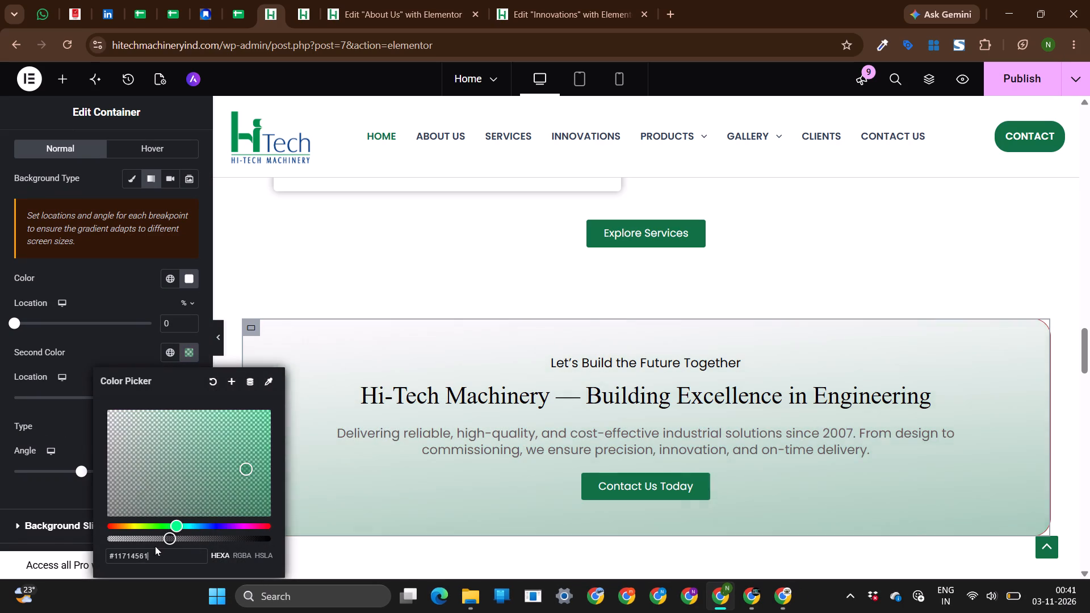
{"action": "left_click_drag", "start_coordinate": [155, 546], "coordinate": [154, 546]}
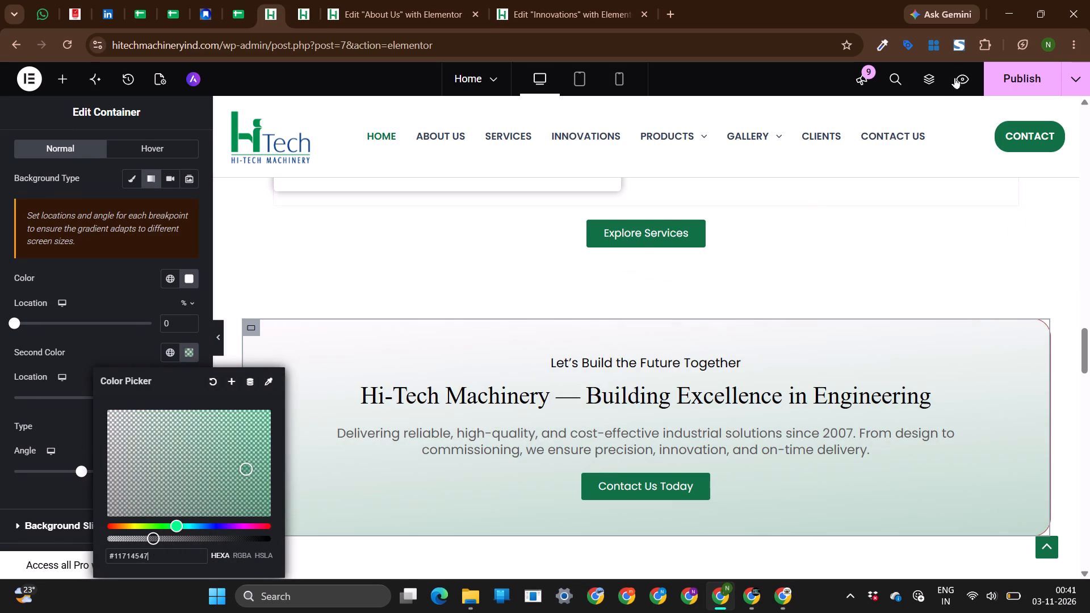
{"action": "left_click", "coordinate": [988, 73]}
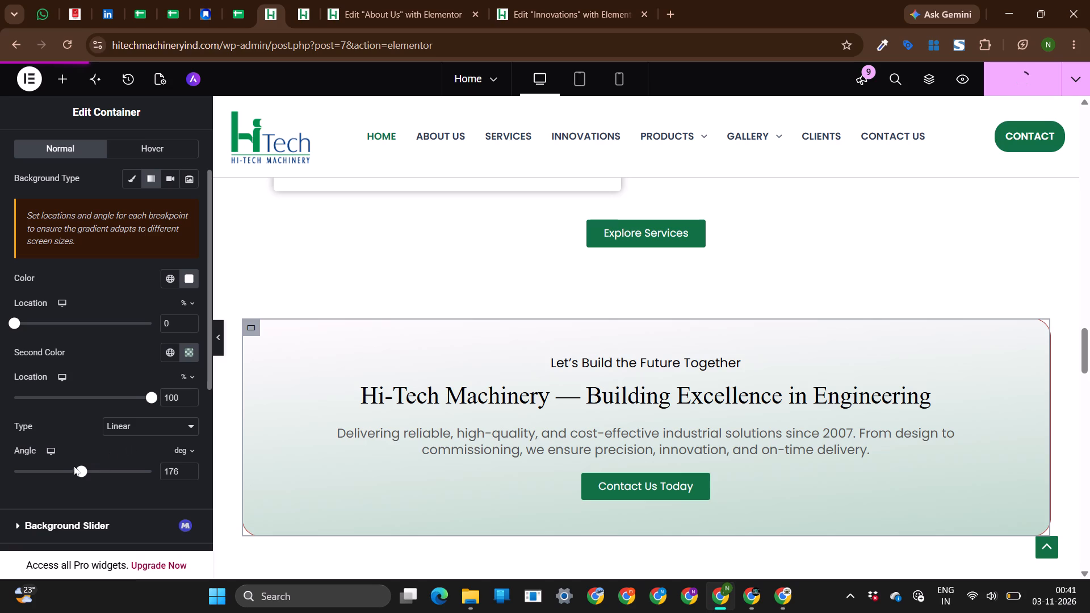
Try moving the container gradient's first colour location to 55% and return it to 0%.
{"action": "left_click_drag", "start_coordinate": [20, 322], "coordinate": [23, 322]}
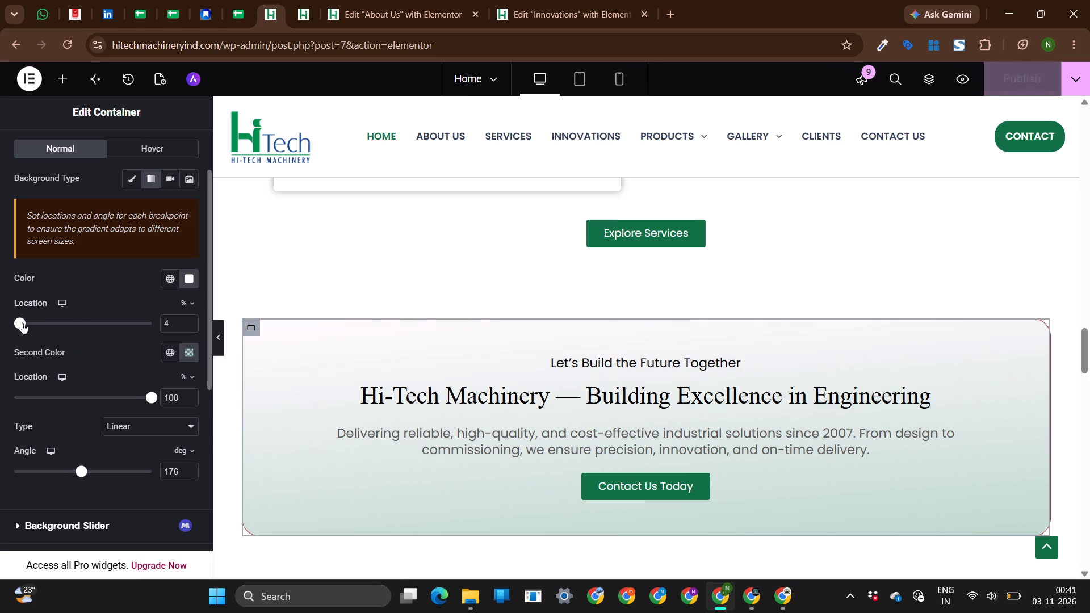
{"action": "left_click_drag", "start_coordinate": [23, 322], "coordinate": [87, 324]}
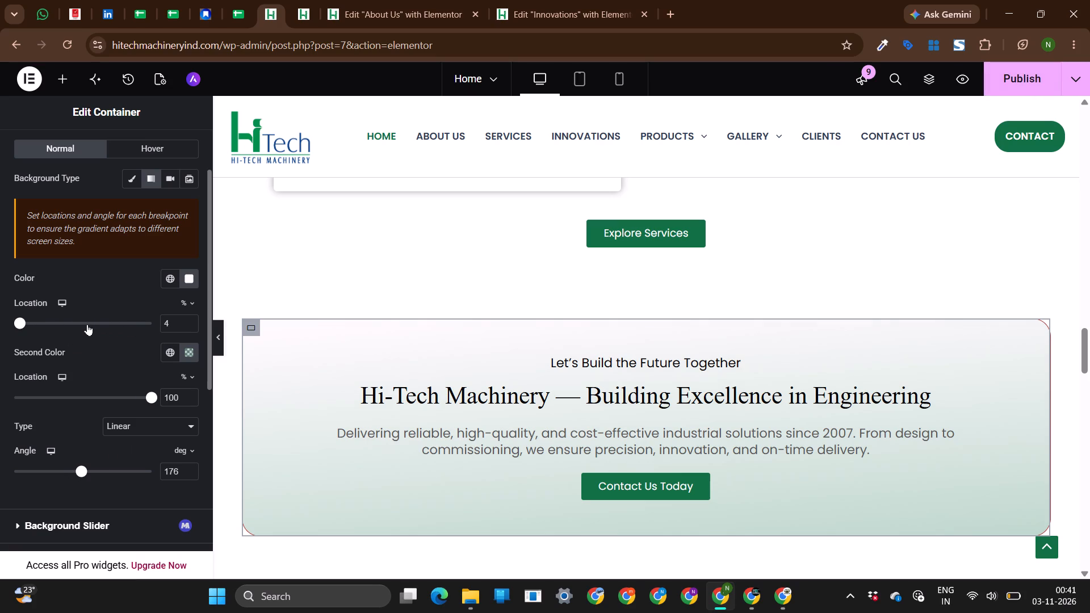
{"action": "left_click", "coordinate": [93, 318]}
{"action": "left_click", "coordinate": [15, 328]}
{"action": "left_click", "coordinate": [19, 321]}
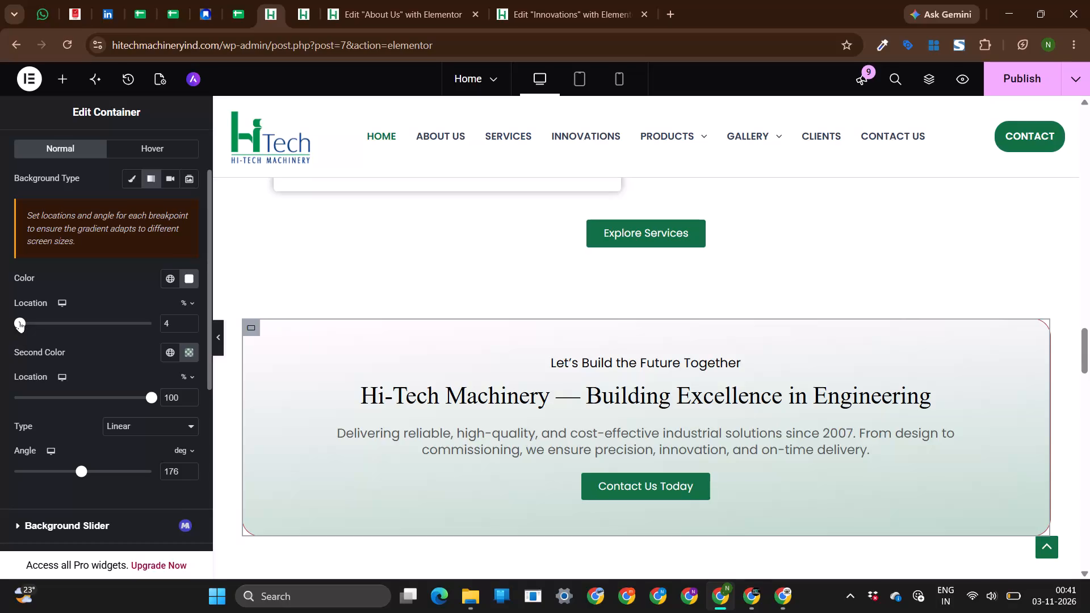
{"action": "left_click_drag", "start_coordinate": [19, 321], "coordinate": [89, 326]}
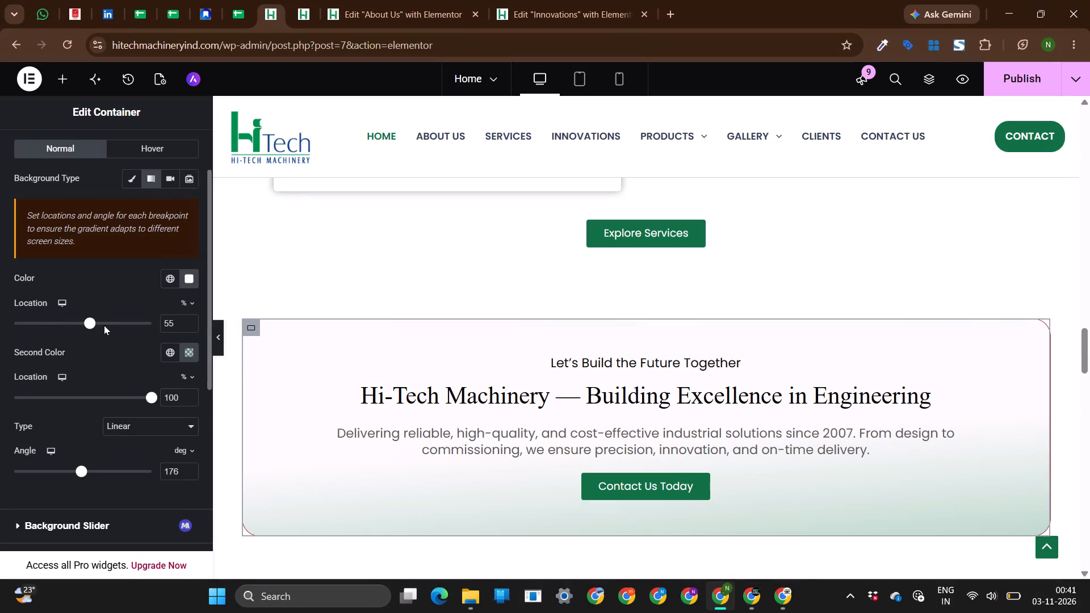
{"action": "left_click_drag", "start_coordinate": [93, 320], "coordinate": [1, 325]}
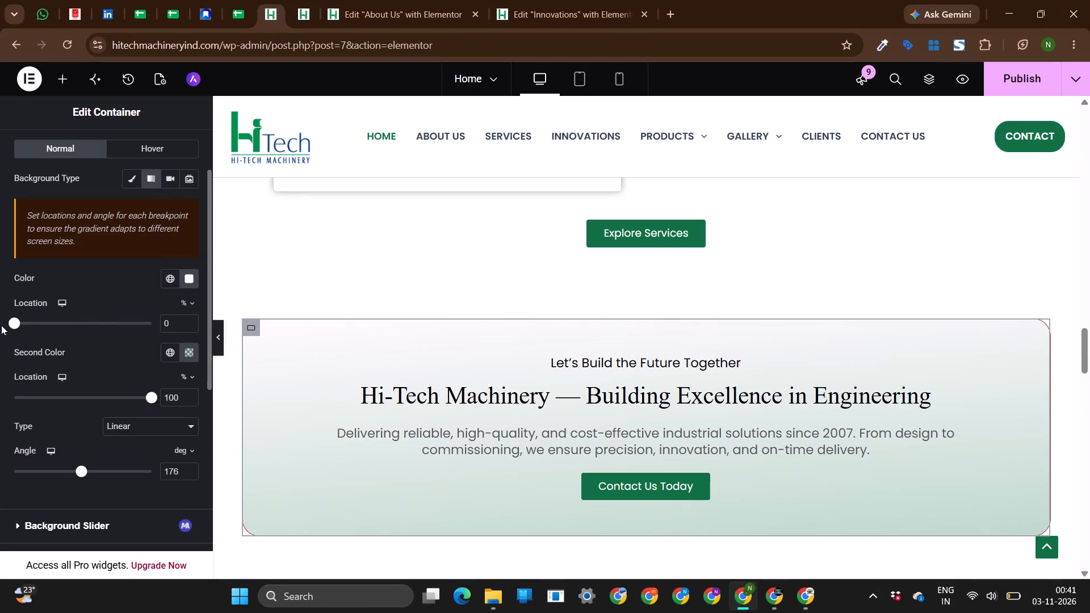
Publish the Home page again.
{"action": "left_click", "coordinate": [1020, 75]}
Examine the Home page hero slider's style settings and the content and background images of its three slides.
{"action": "scroll", "coordinate": [613, 283], "scroll_direction": "up", "scroll_amount": 10}
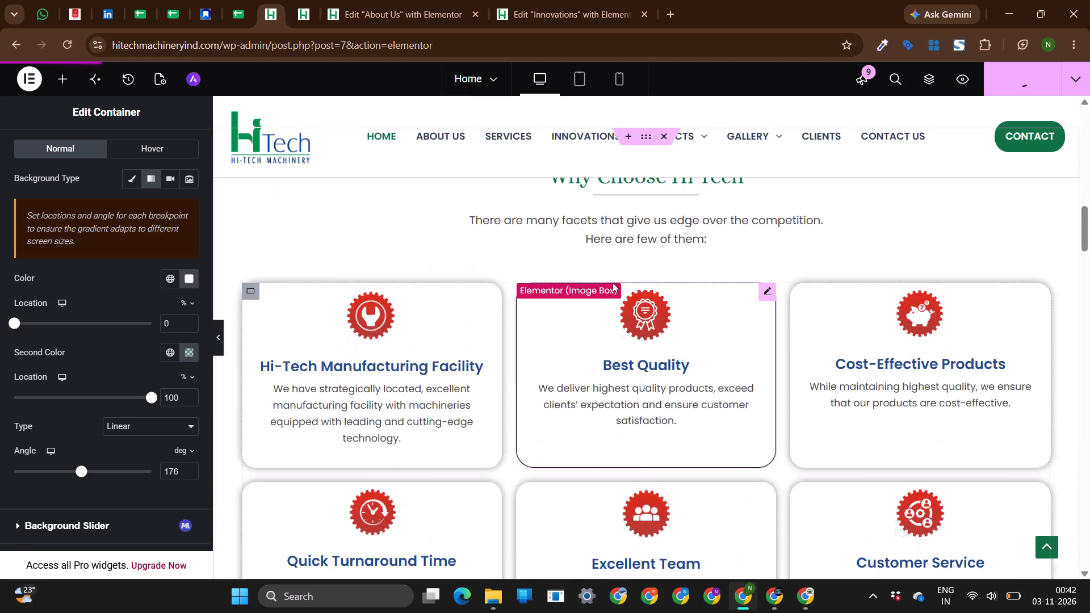
{"action": "scroll", "coordinate": [613, 283], "scroll_direction": "up", "scroll_amount": 6}
{"action": "left_click", "coordinate": [529, 232]}
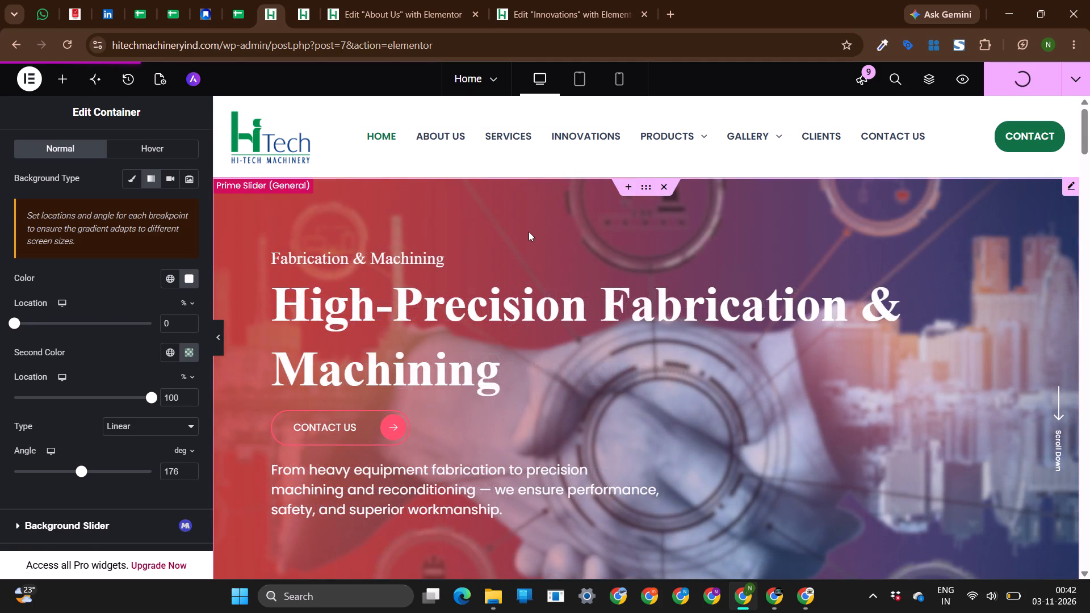
{"action": "left_click", "coordinate": [70, 147]}
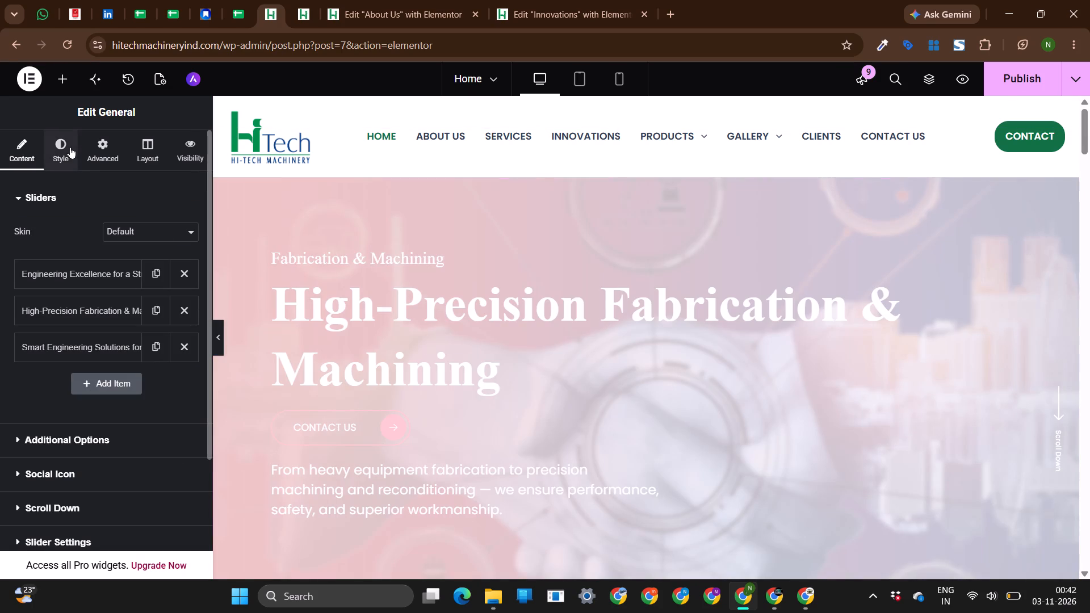
{"action": "left_click", "coordinate": [58, 158]}
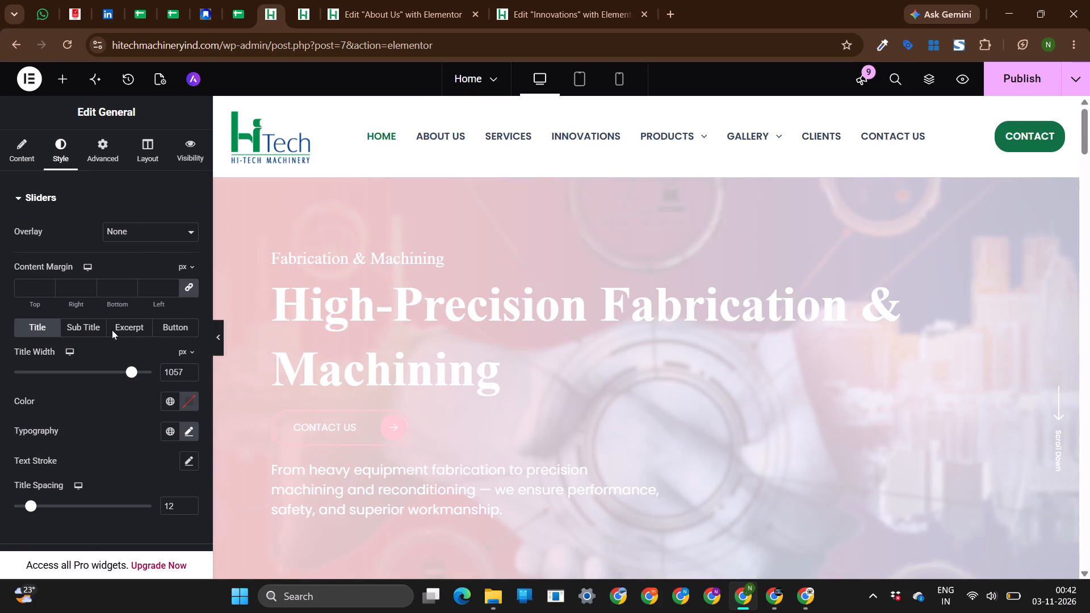
{"action": "scroll", "coordinate": [131, 331], "scroll_direction": "down", "scroll_amount": 3}
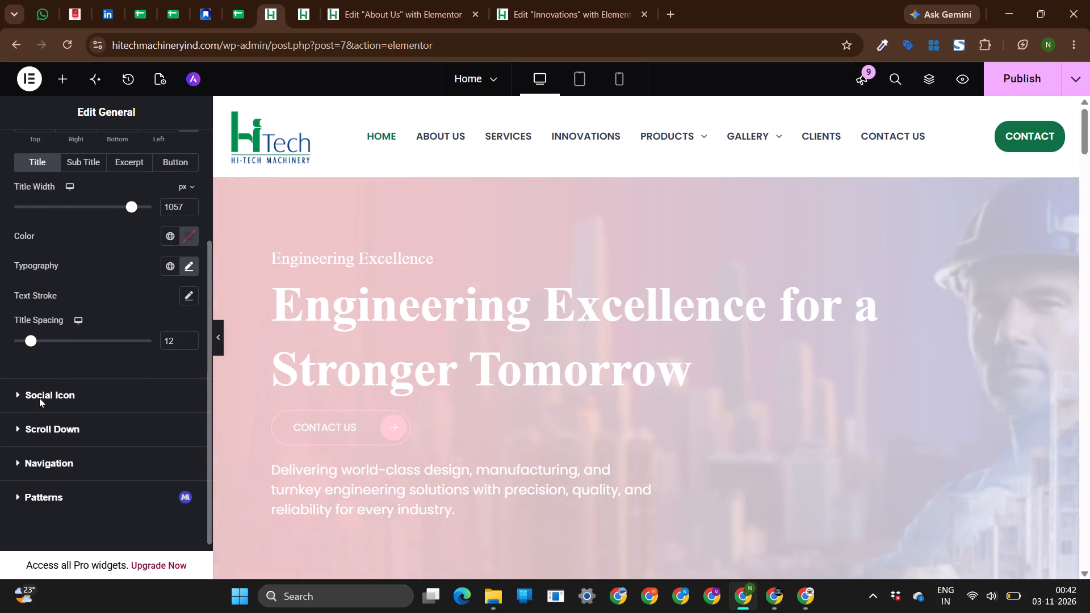
{"action": "scroll", "coordinate": [66, 425], "scroll_direction": "up", "scroll_amount": 4}
{"action": "scroll", "coordinate": [121, 191], "scroll_direction": "up", "scroll_amount": 3}
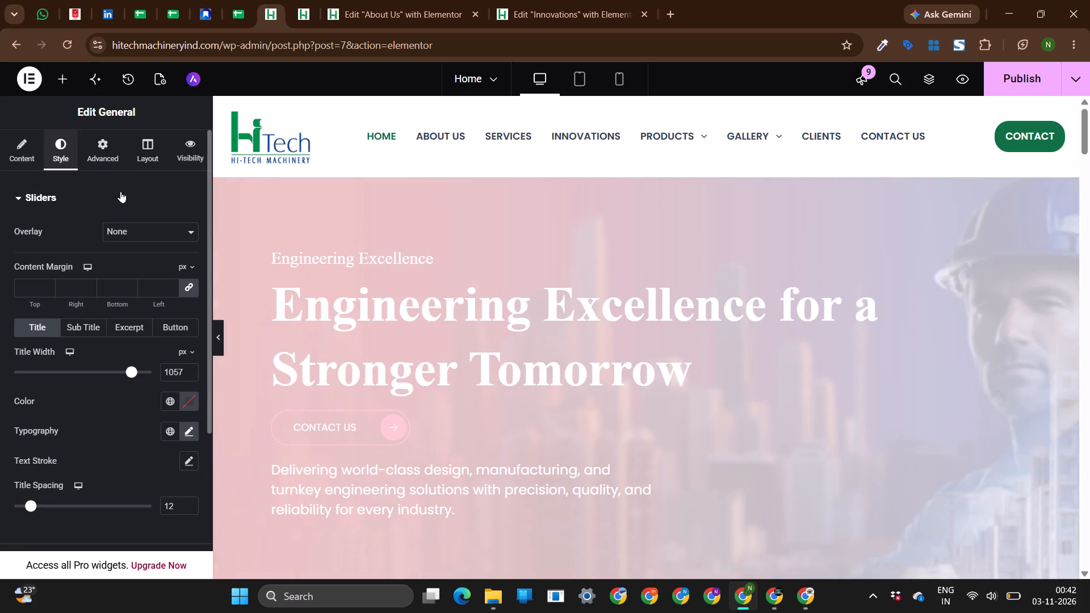
{"action": "left_click", "coordinate": [4, 169]}
{"action": "left_click", "coordinate": [30, 156]}
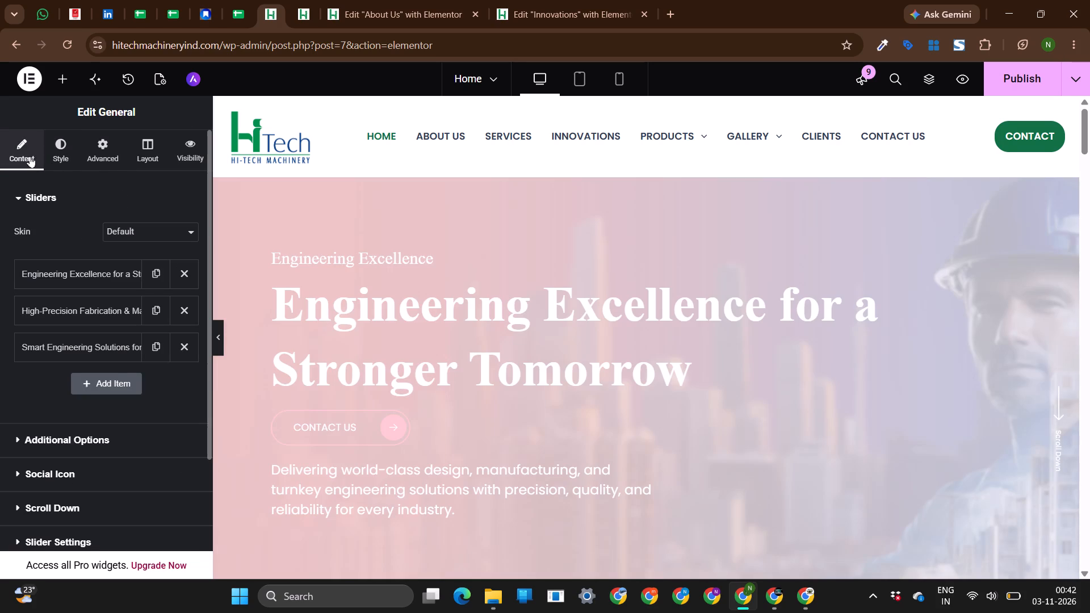
{"action": "left_click", "coordinate": [83, 273]}
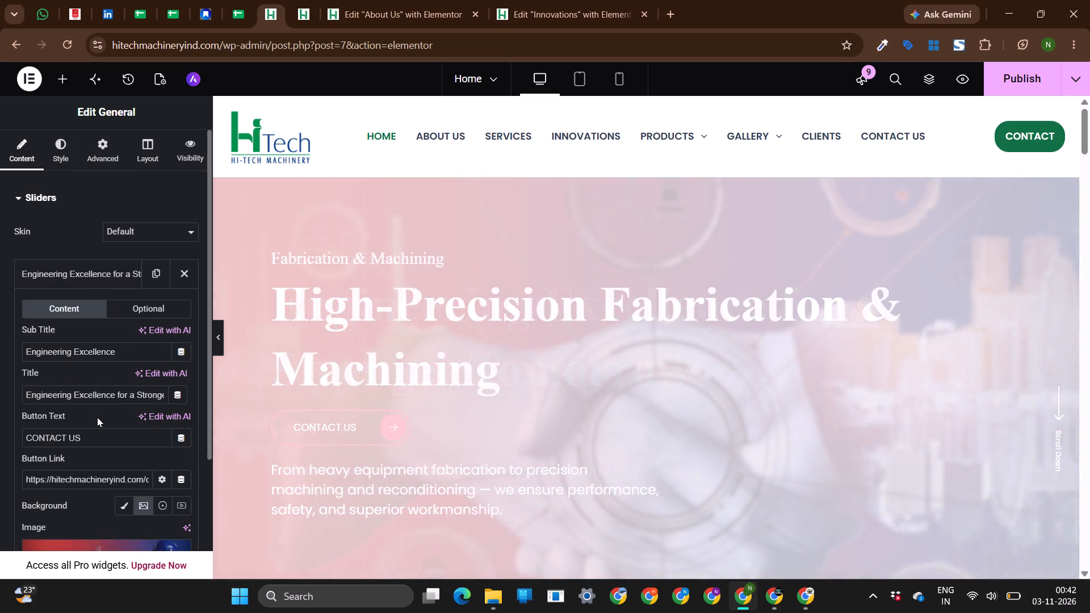
{"action": "scroll", "coordinate": [97, 417], "scroll_direction": "down", "scroll_amount": 1}
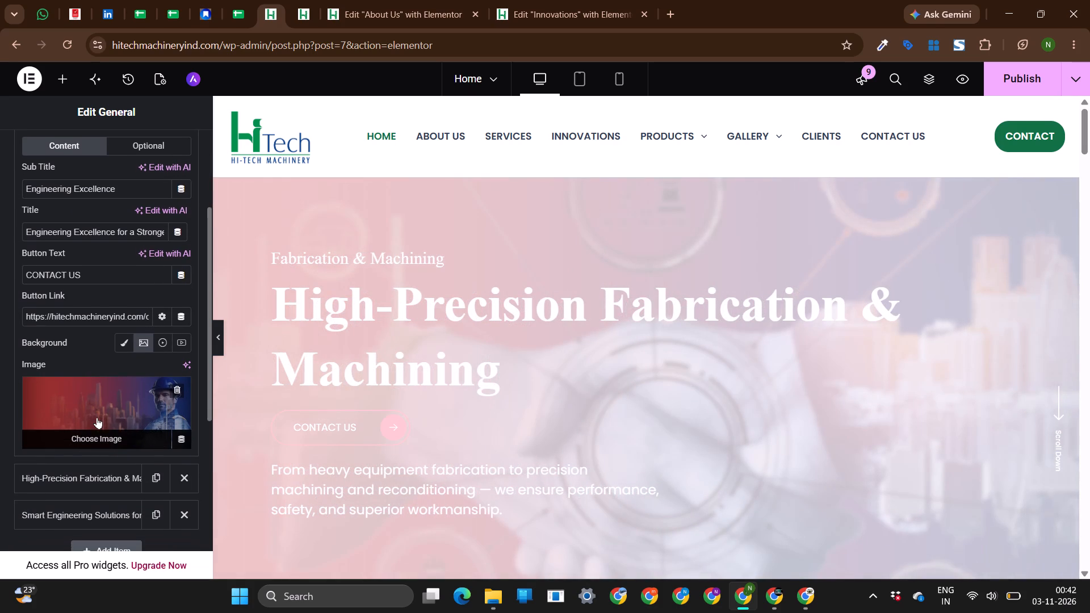
{"action": "scroll", "coordinate": [97, 417], "scroll_direction": "down", "scroll_amount": 1}
{"action": "left_click", "coordinate": [158, 200]}
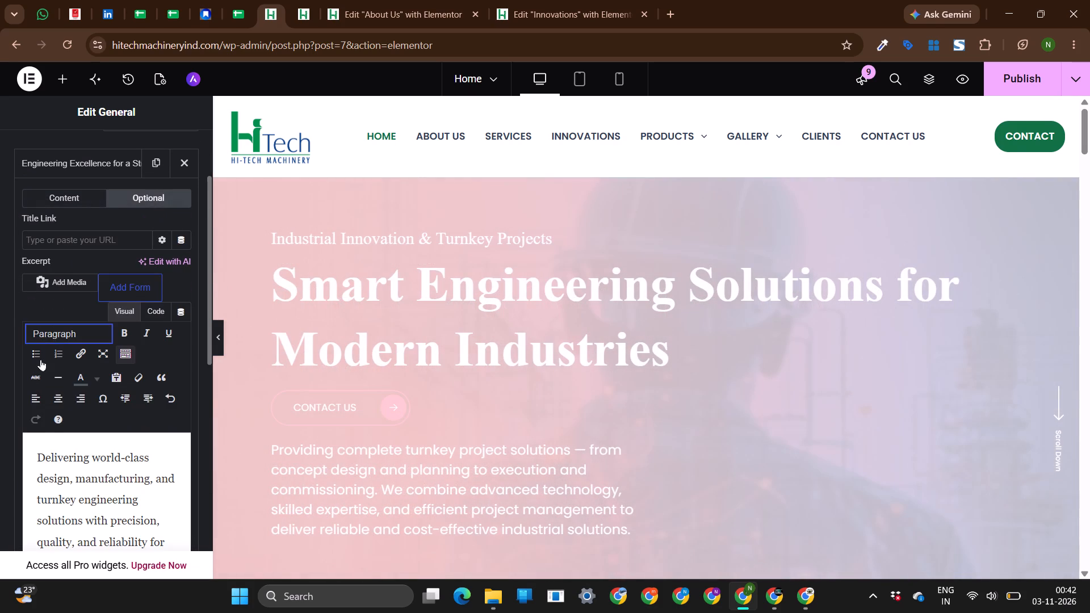
{"action": "scroll", "coordinate": [41, 359], "scroll_direction": "down", "scroll_amount": 3}
{"action": "scroll", "coordinate": [0, 387], "scroll_direction": "down", "scroll_amount": 4}
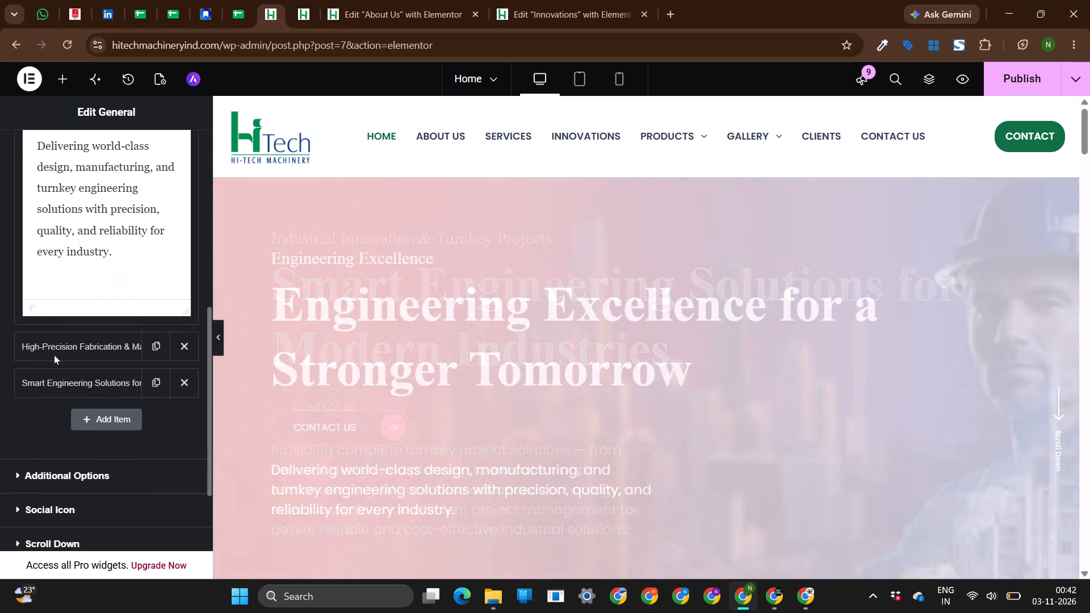
{"action": "left_click", "coordinate": [81, 339]}
{"action": "scroll", "coordinate": [81, 339], "scroll_direction": "up", "scroll_amount": 1}
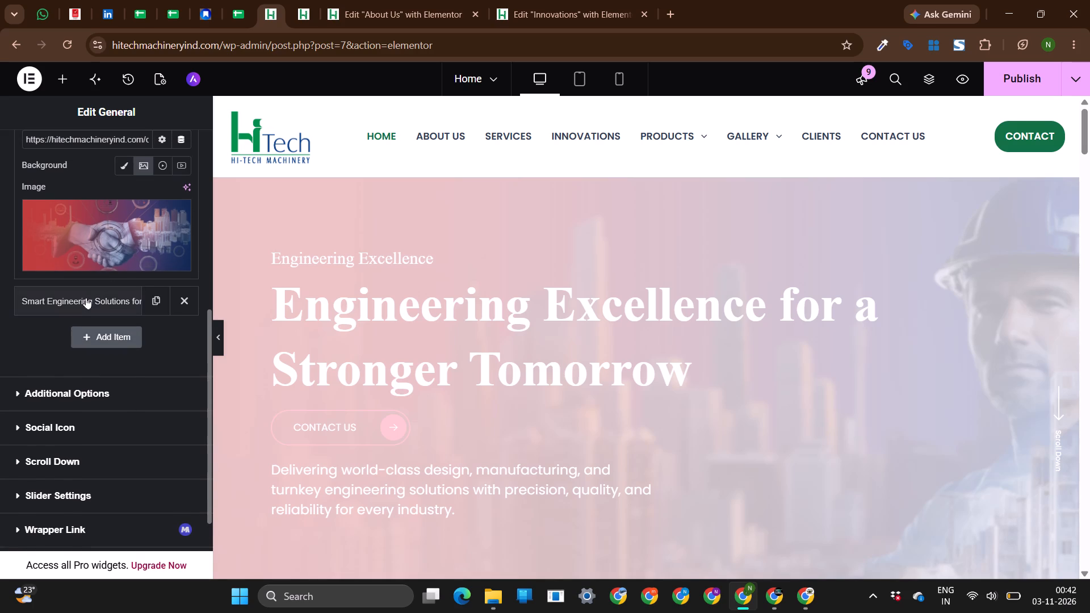
{"action": "left_click", "coordinate": [85, 304]}
Publish the Home page and the About Us page.
{"action": "left_click", "coordinate": [1015, 82]}
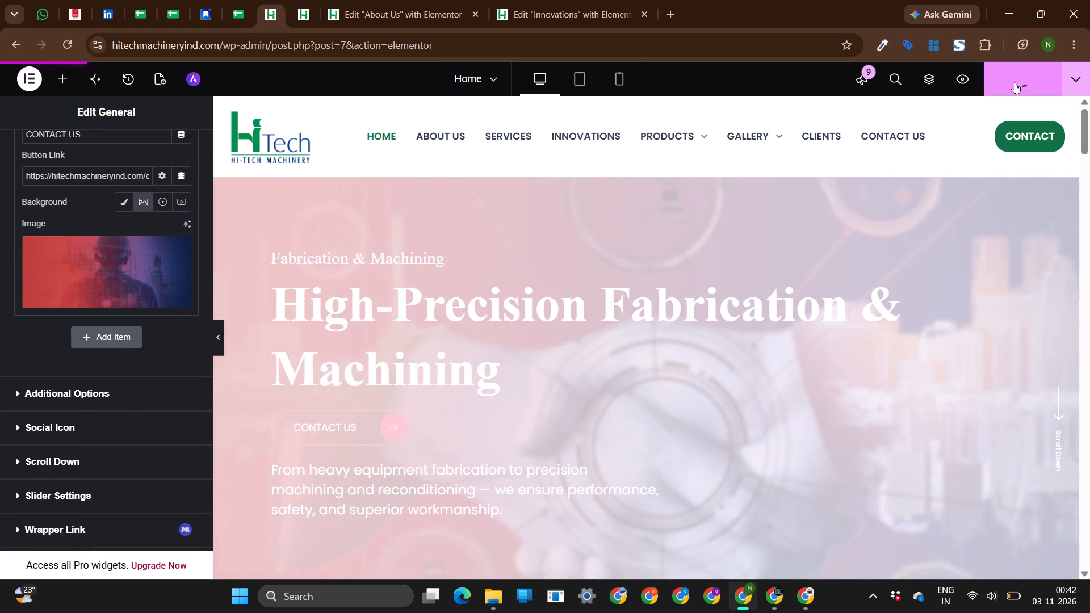
{"action": "left_click", "coordinate": [403, 6]}
{"action": "scroll", "coordinate": [606, 345], "scroll_direction": "down", "scroll_amount": 6}
{"action": "scroll", "coordinate": [606, 345], "scroll_direction": "up", "scroll_amount": 6}
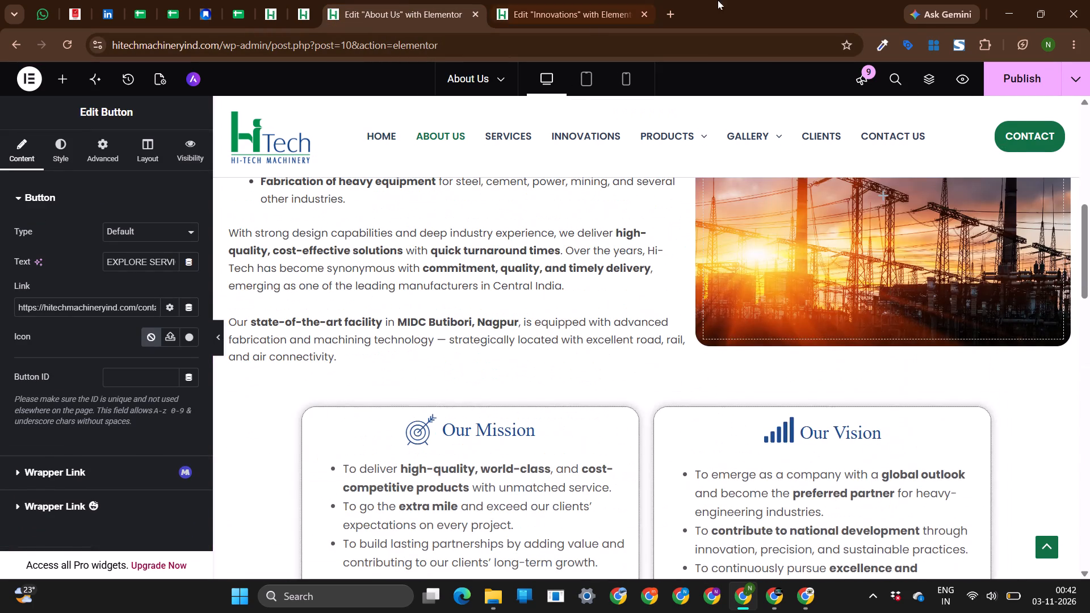
{"action": "left_click", "coordinate": [1009, 81]}
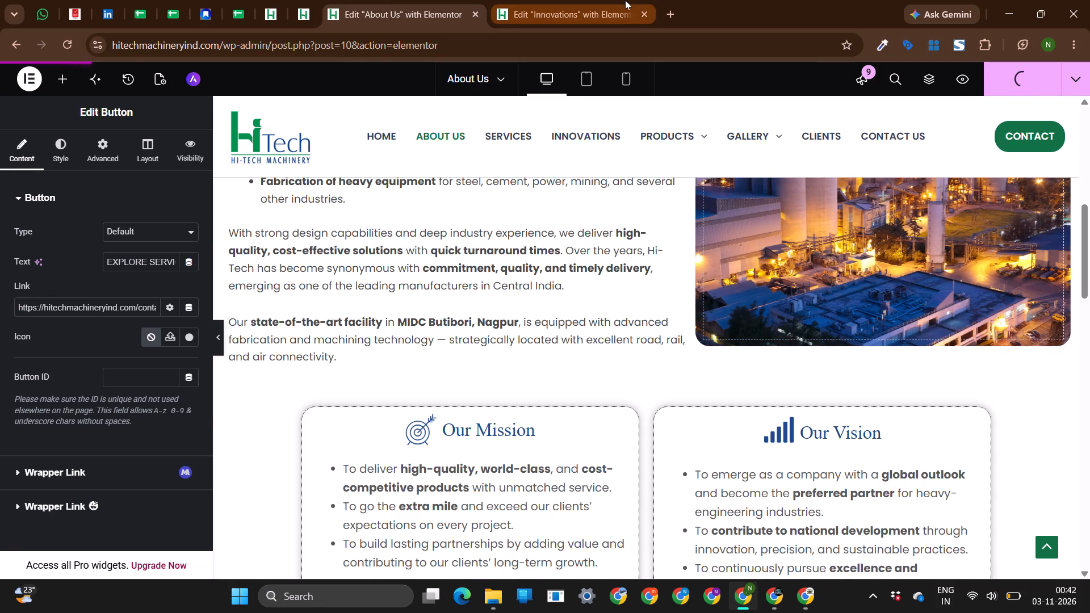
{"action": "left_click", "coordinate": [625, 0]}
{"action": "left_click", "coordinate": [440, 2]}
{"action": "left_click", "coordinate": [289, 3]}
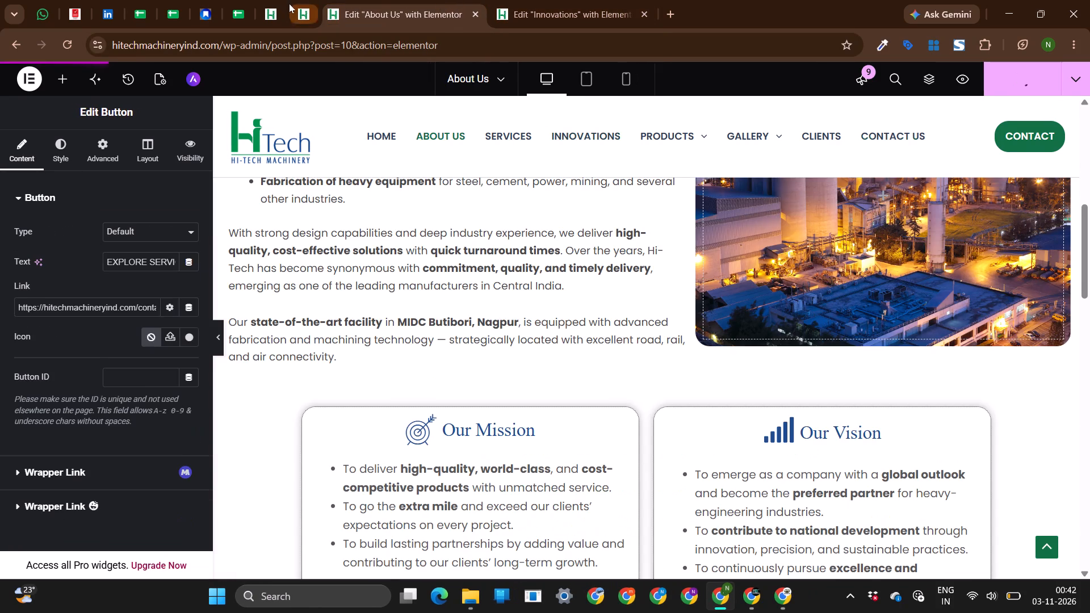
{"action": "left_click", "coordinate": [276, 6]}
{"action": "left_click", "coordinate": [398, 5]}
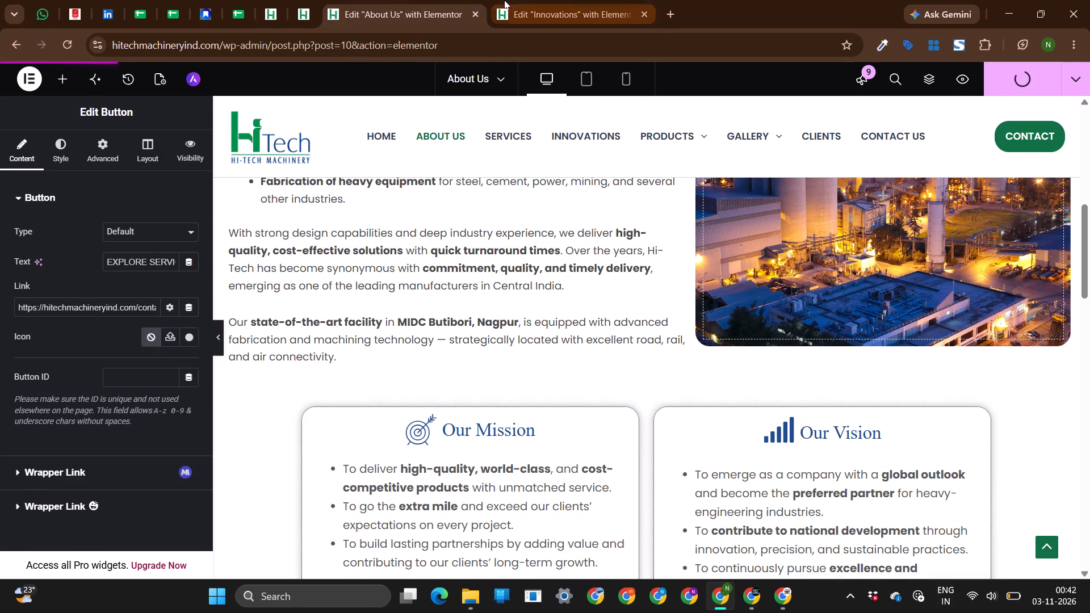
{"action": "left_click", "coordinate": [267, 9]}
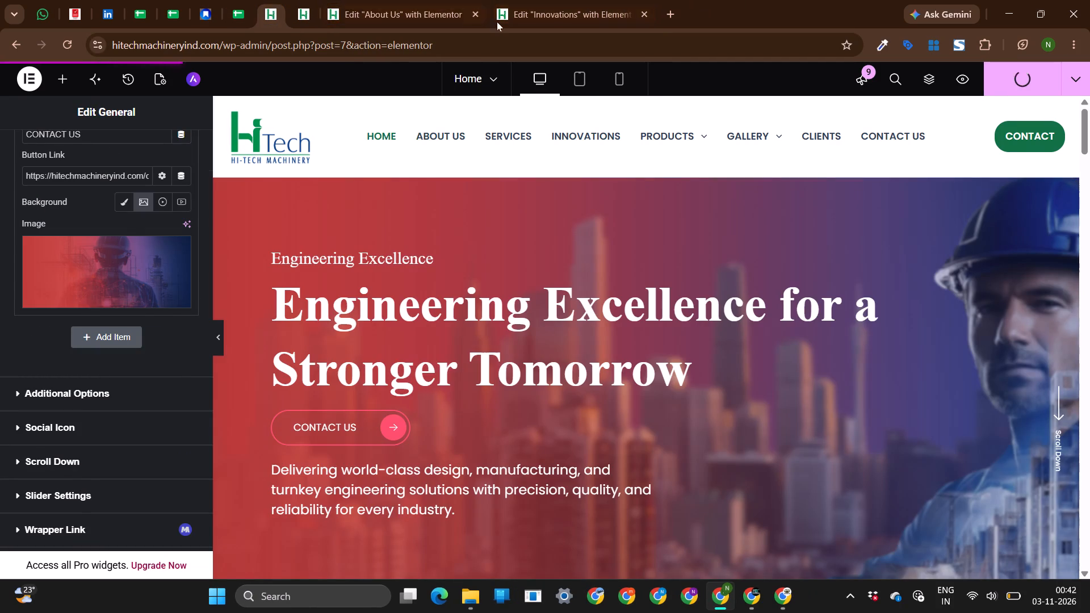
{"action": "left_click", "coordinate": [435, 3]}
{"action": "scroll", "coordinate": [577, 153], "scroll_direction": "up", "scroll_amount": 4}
Leave the Innovations editor for its live page and view the live Home page from there.
{"action": "left_click", "coordinate": [599, 2]}
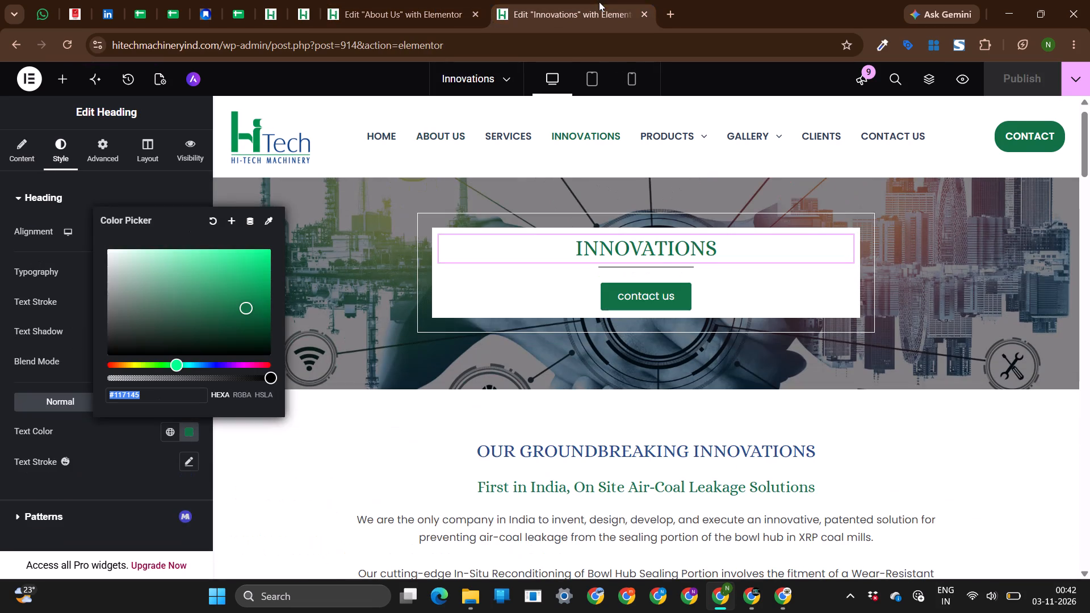
{"action": "left_click", "coordinate": [19, 45]}
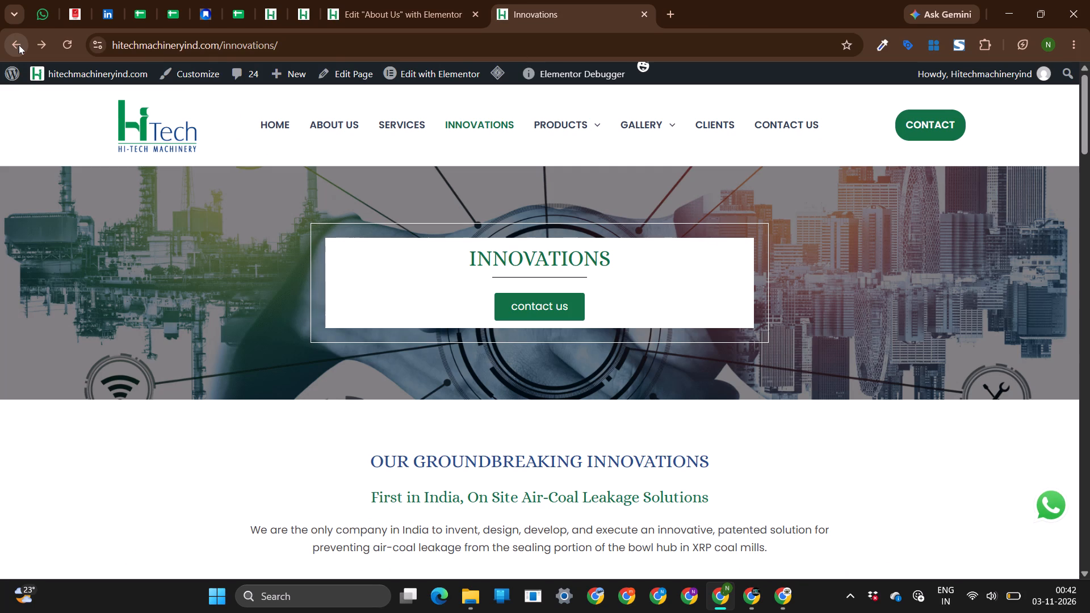
{"action": "left_click", "coordinate": [277, 129]}
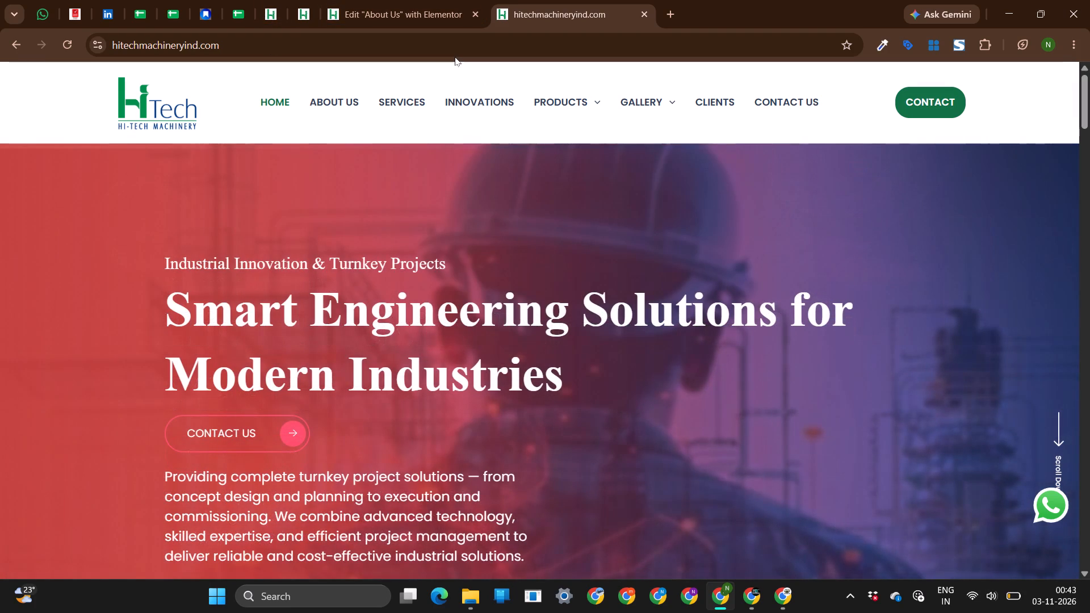
{"action": "left_click", "coordinate": [12, 37]}
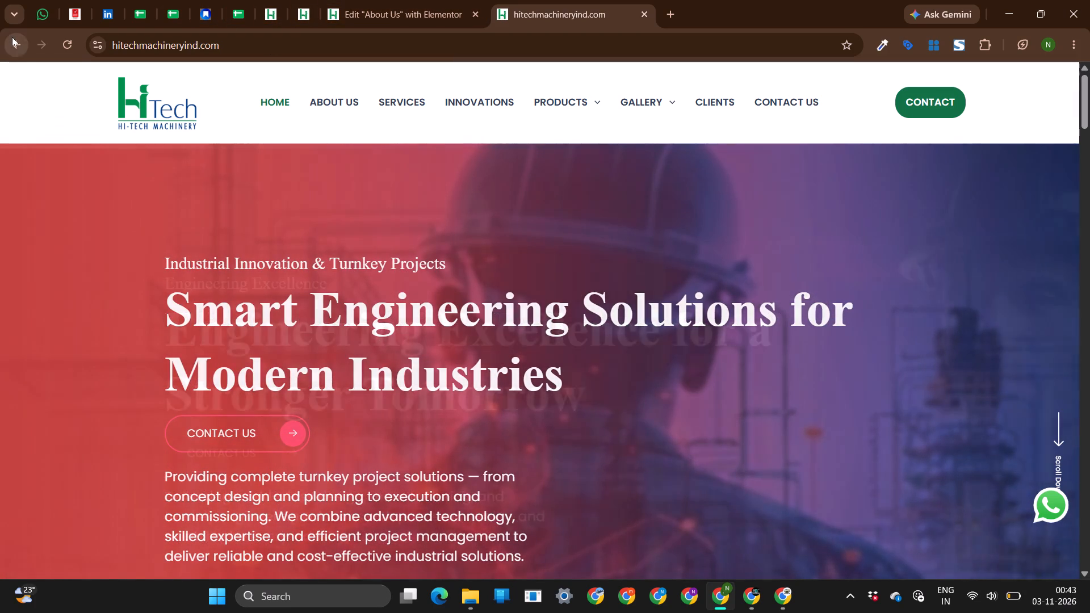
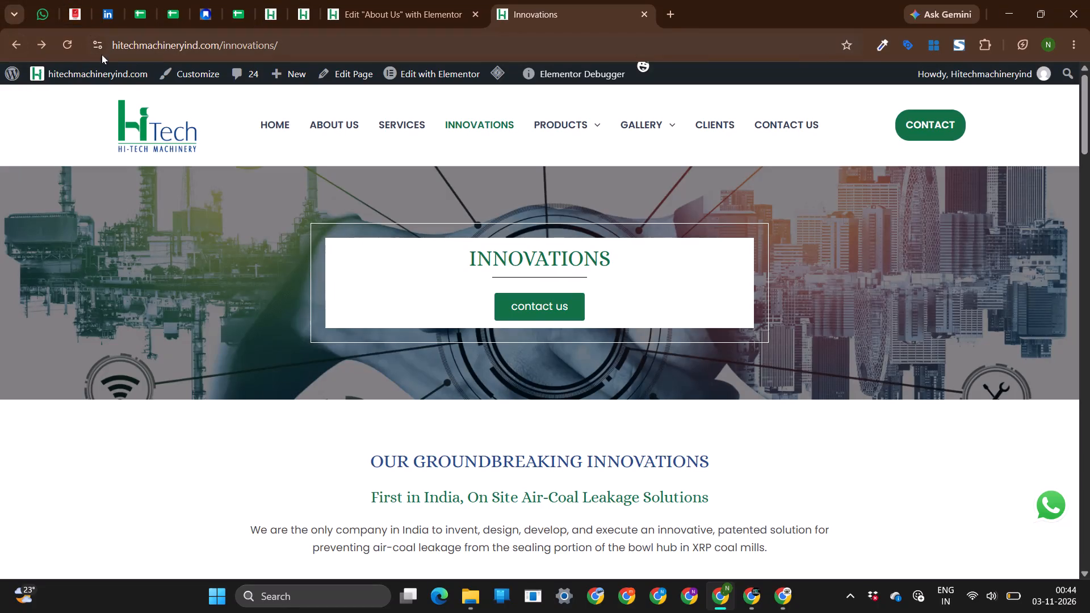
Open the site's WordPress Media Library and bring up the attachment details of the "hight tech (2)" banner image.
{"action": "left_click", "coordinate": [5, 76]}
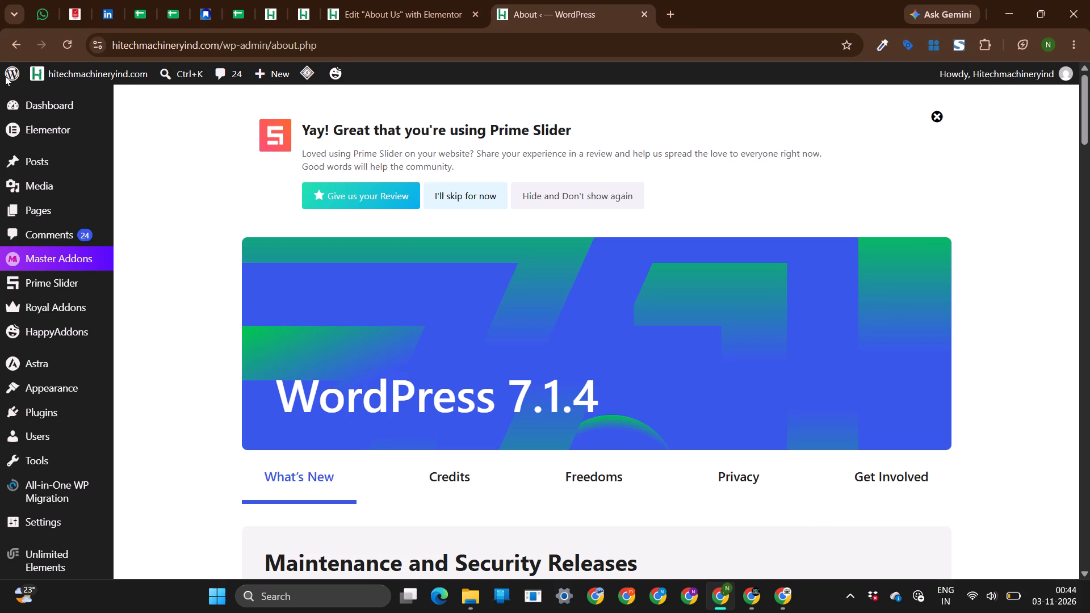
{"action": "left_click", "coordinate": [29, 197]}
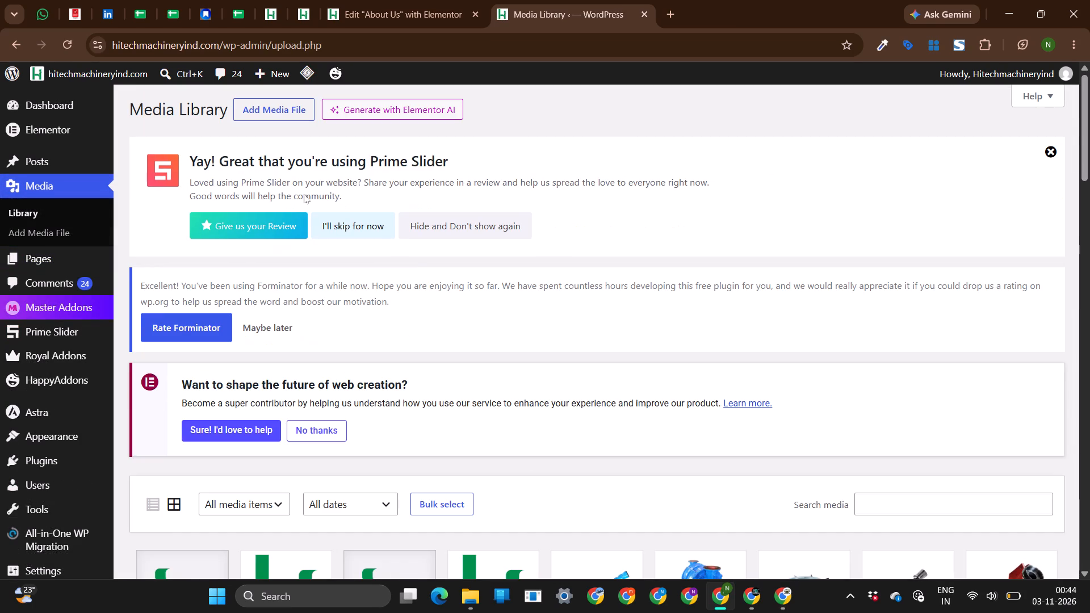
{"action": "scroll", "coordinate": [474, 305], "scroll_direction": "down", "scroll_amount": 7}
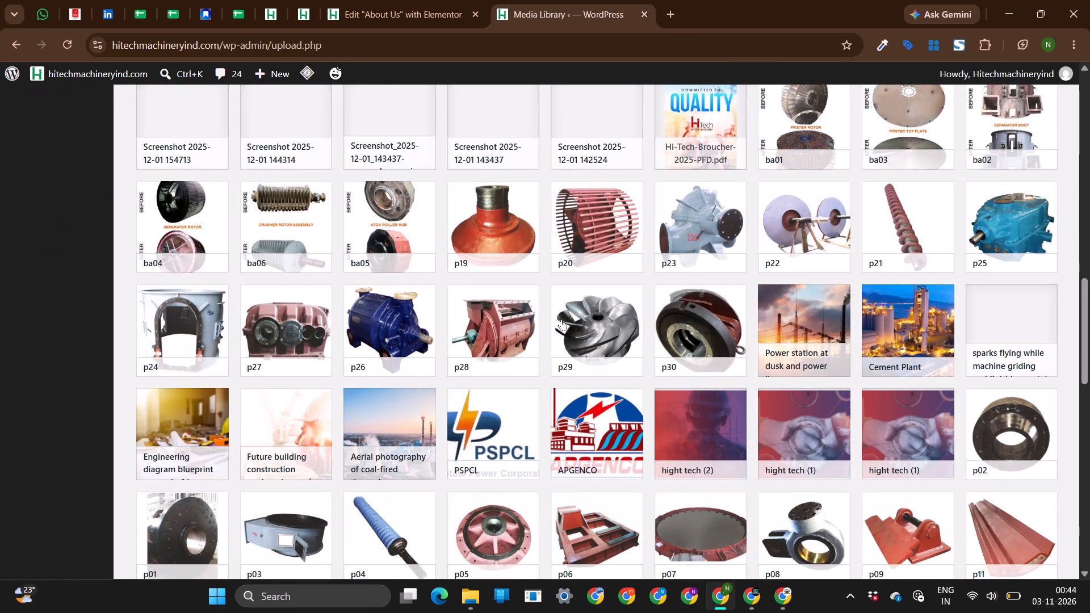
{"action": "scroll", "coordinate": [620, 404], "scroll_direction": "down", "scroll_amount": 2}
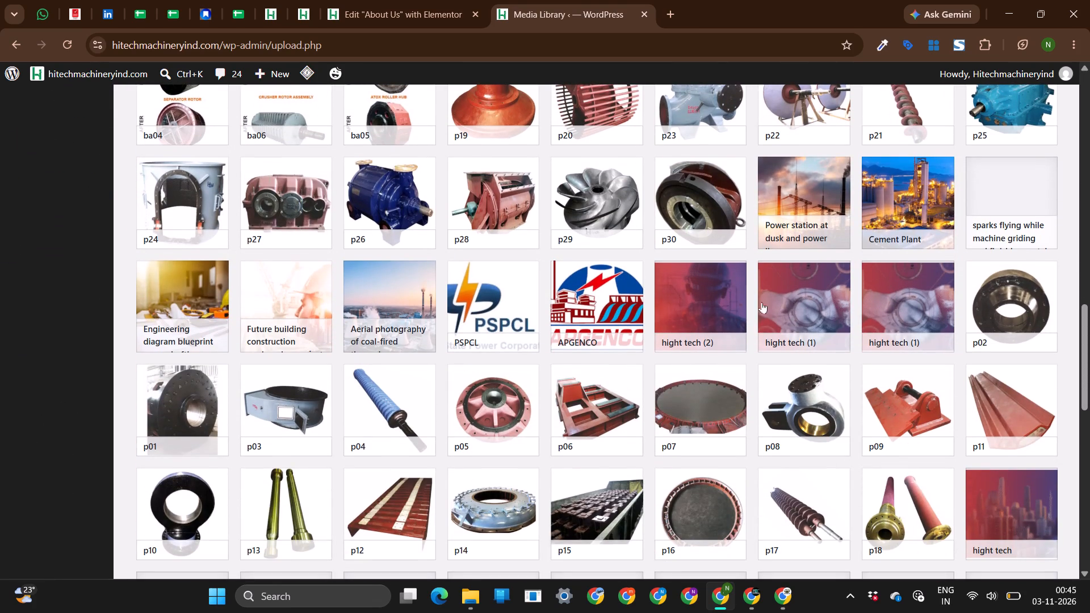
{"action": "scroll", "coordinate": [728, 313], "scroll_direction": "down", "scroll_amount": 2}
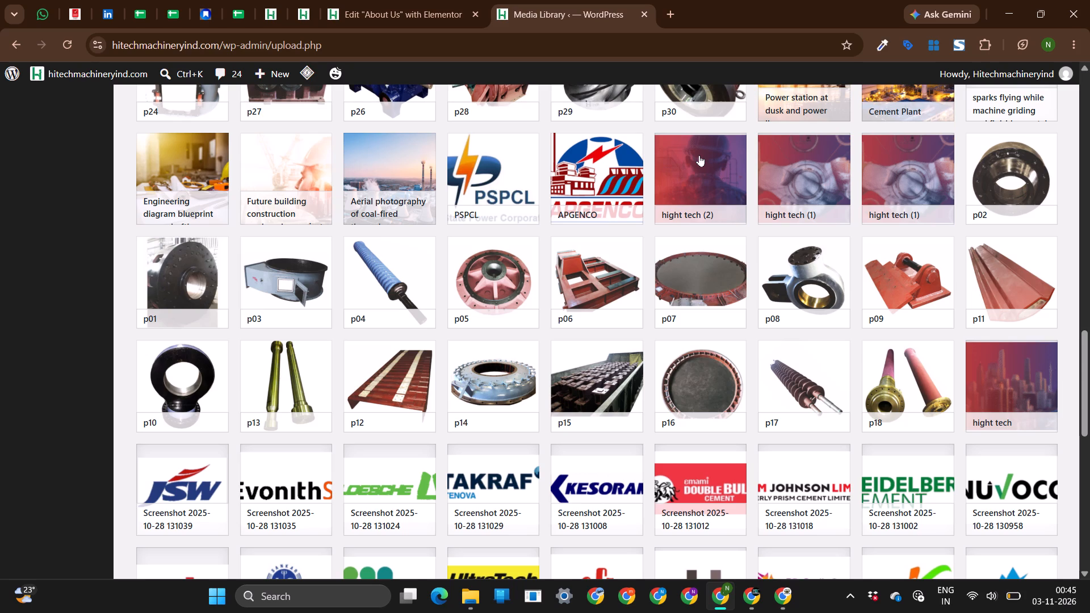
{"action": "left_click", "coordinate": [709, 186]}
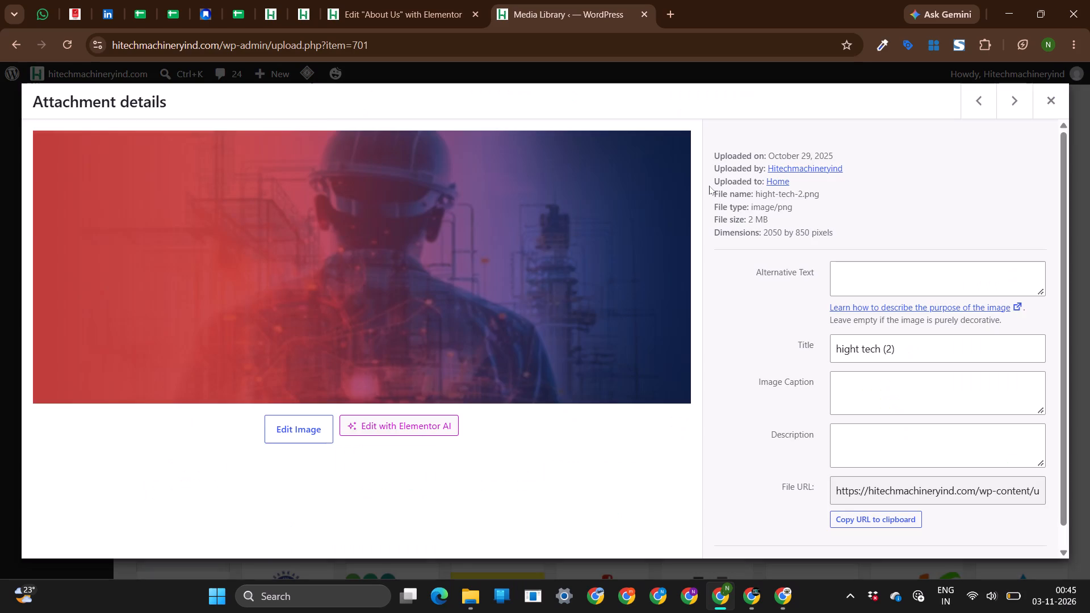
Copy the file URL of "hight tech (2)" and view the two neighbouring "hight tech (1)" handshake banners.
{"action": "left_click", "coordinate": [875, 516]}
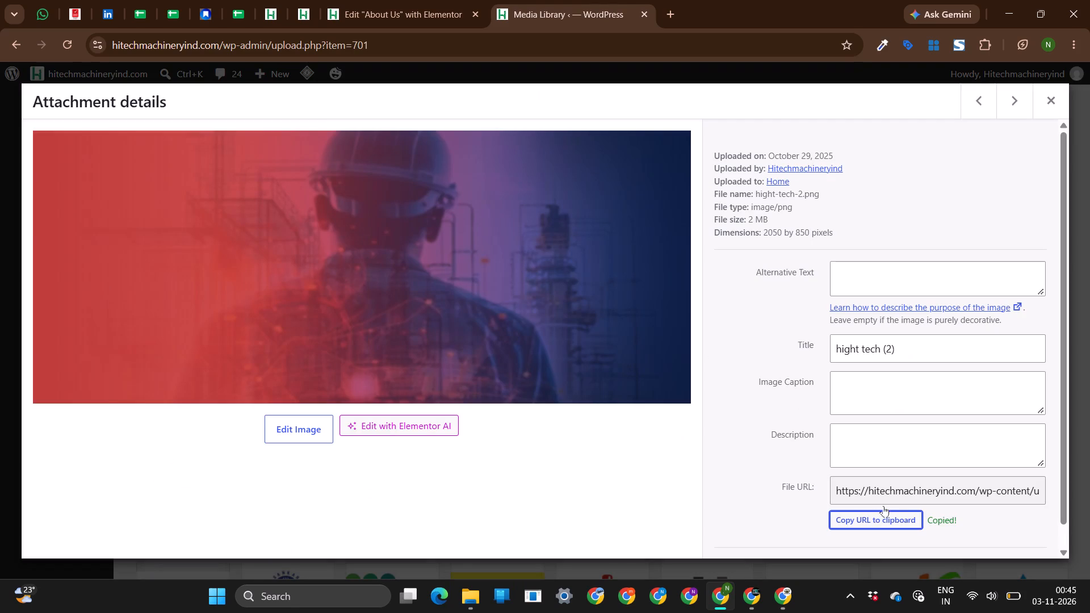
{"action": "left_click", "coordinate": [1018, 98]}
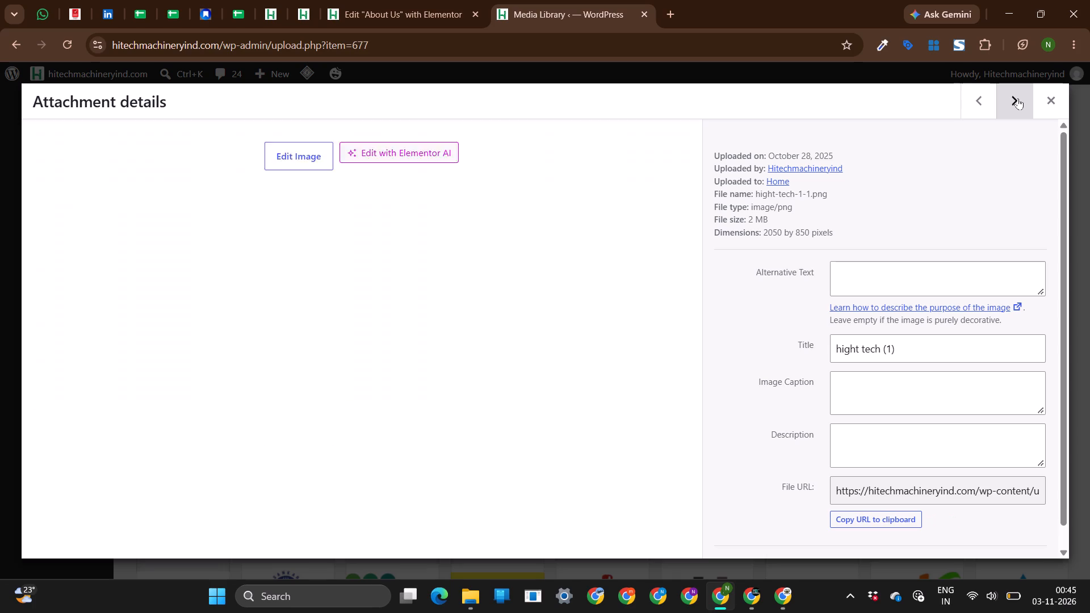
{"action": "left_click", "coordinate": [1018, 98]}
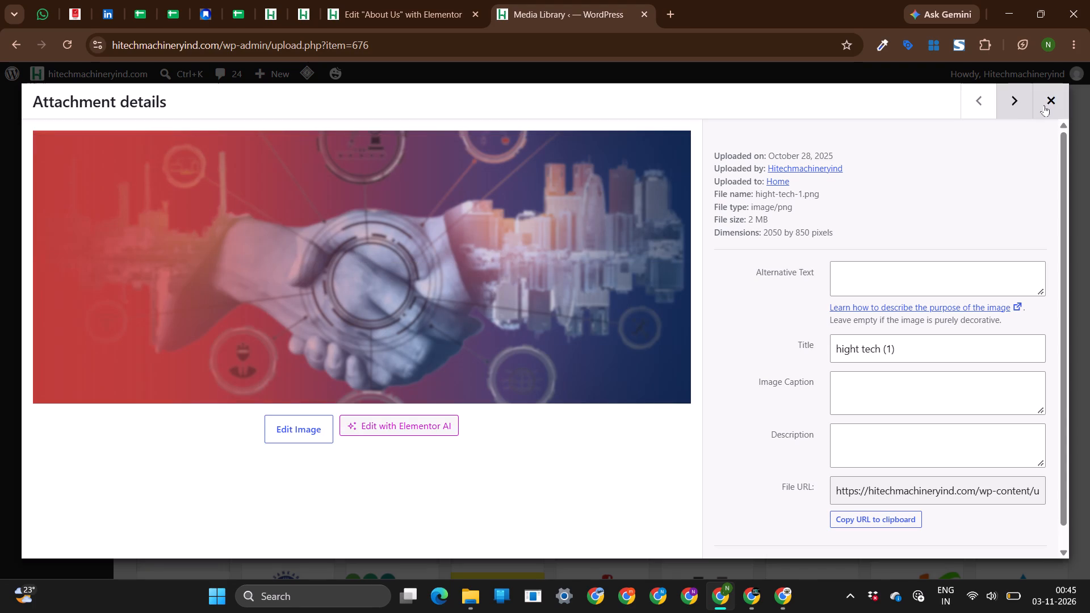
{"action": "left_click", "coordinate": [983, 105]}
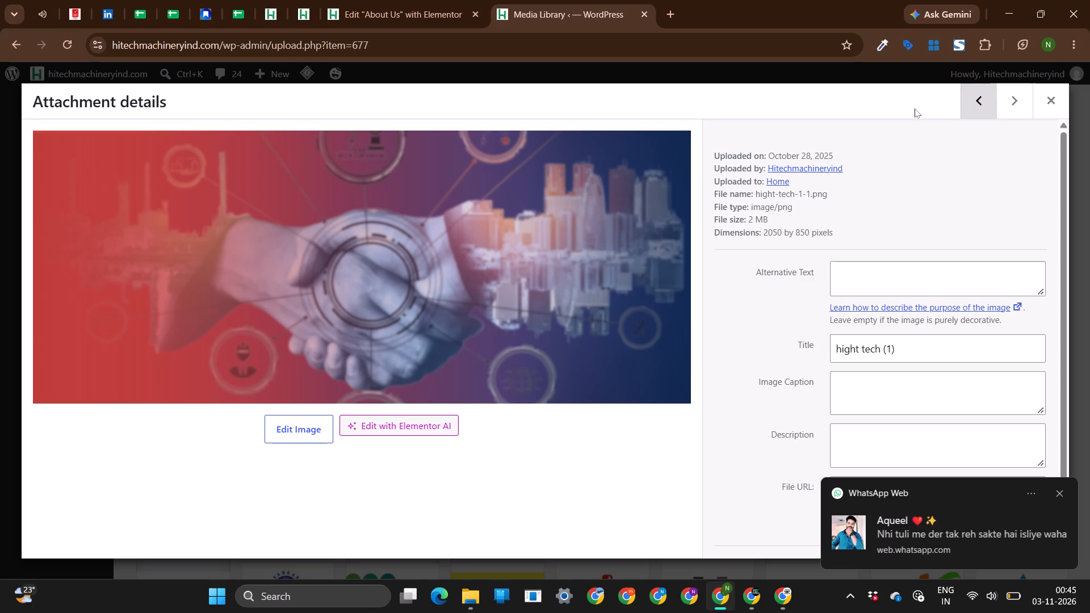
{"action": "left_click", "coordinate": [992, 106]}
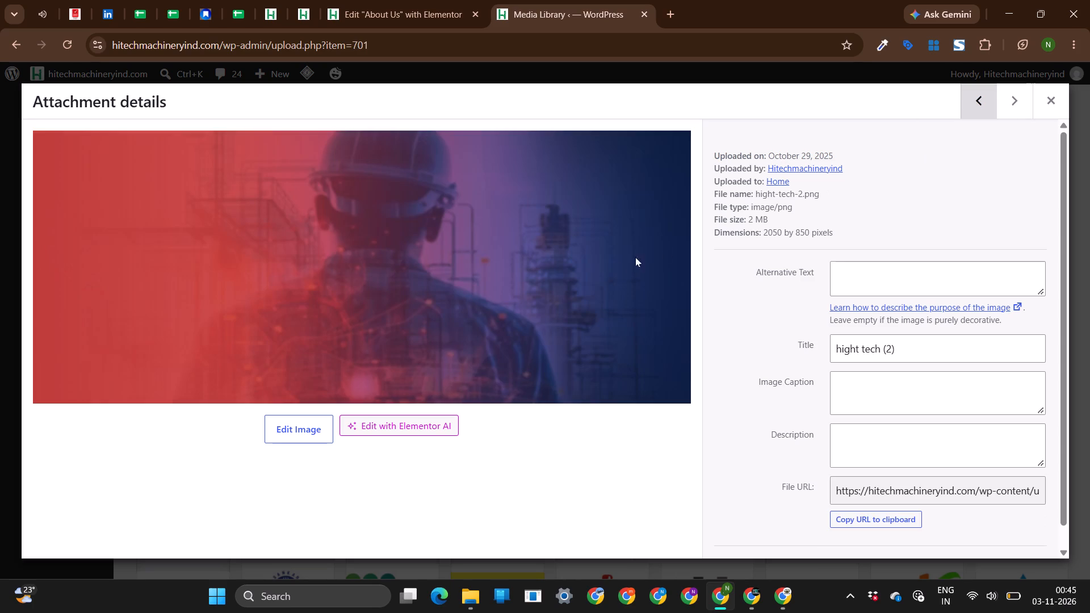
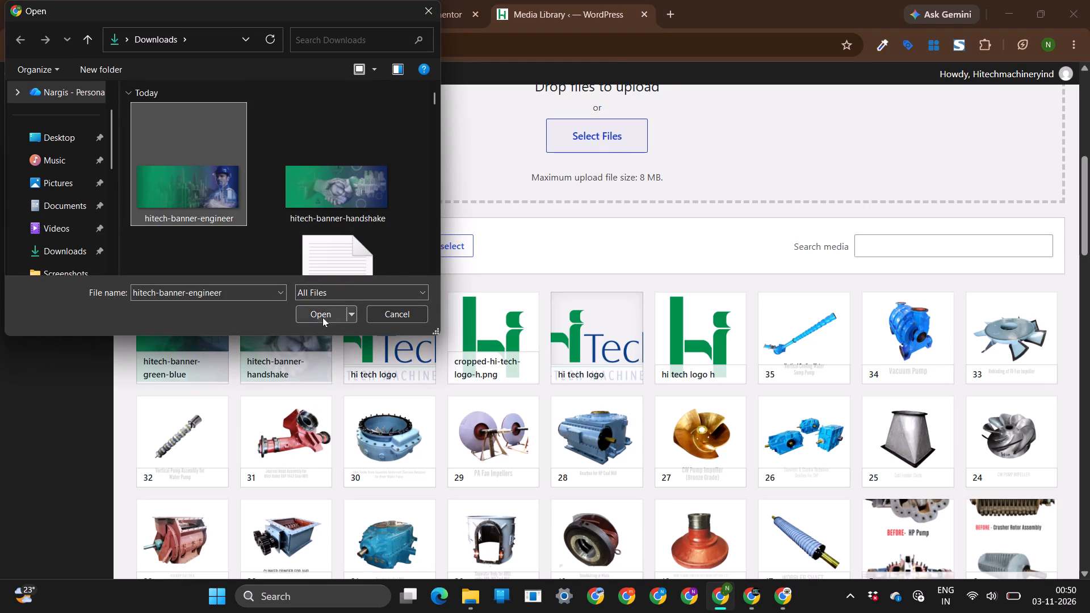
{"action": "left_click", "coordinate": [322, 322]}
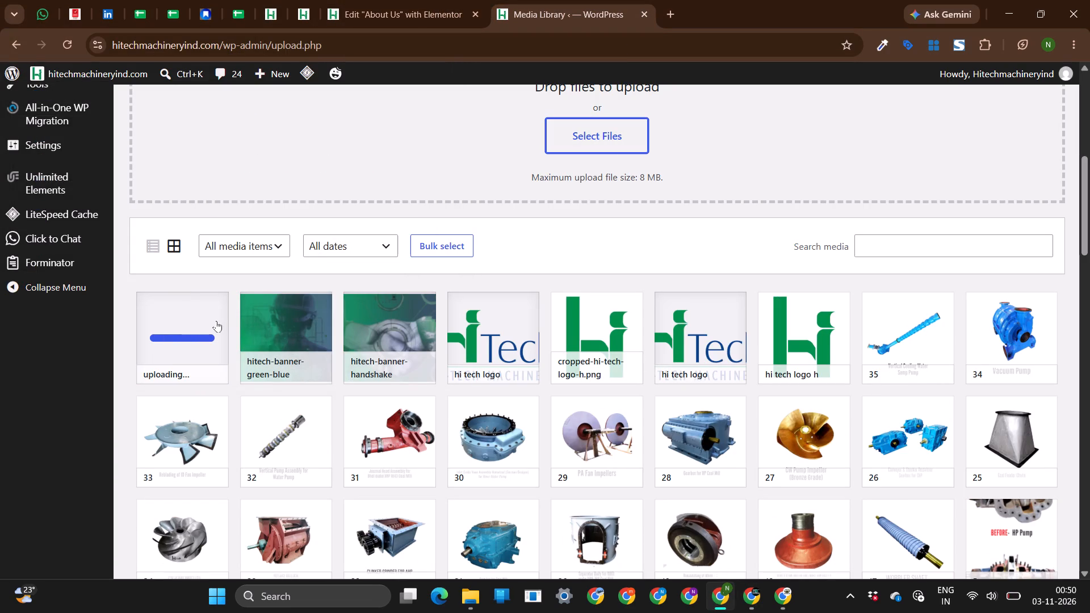
{"action": "left_click", "coordinate": [216, 321]}
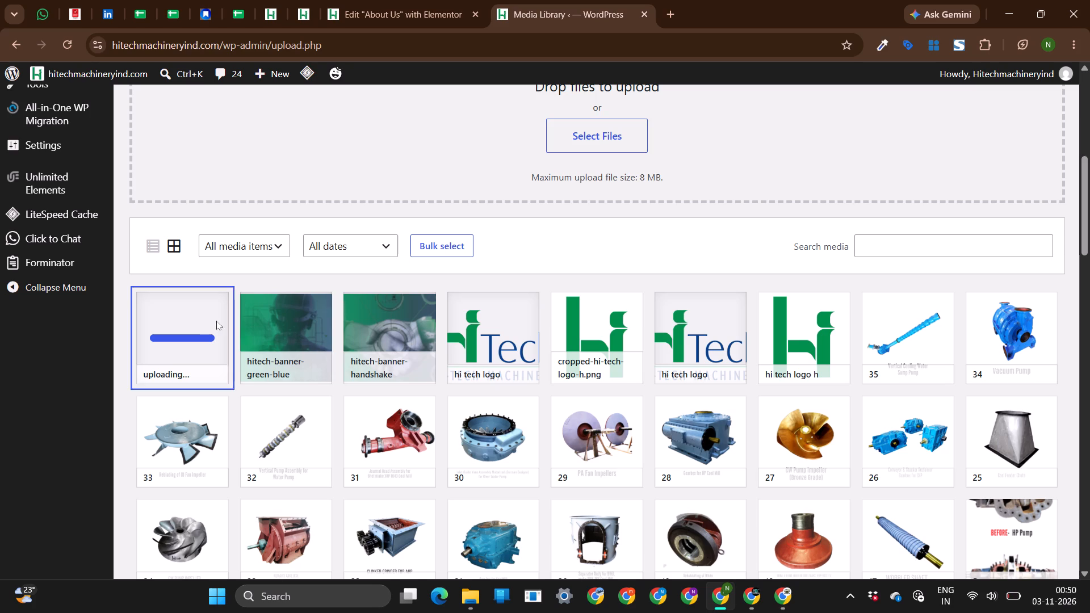
{"action": "left_click", "coordinate": [215, 325]}
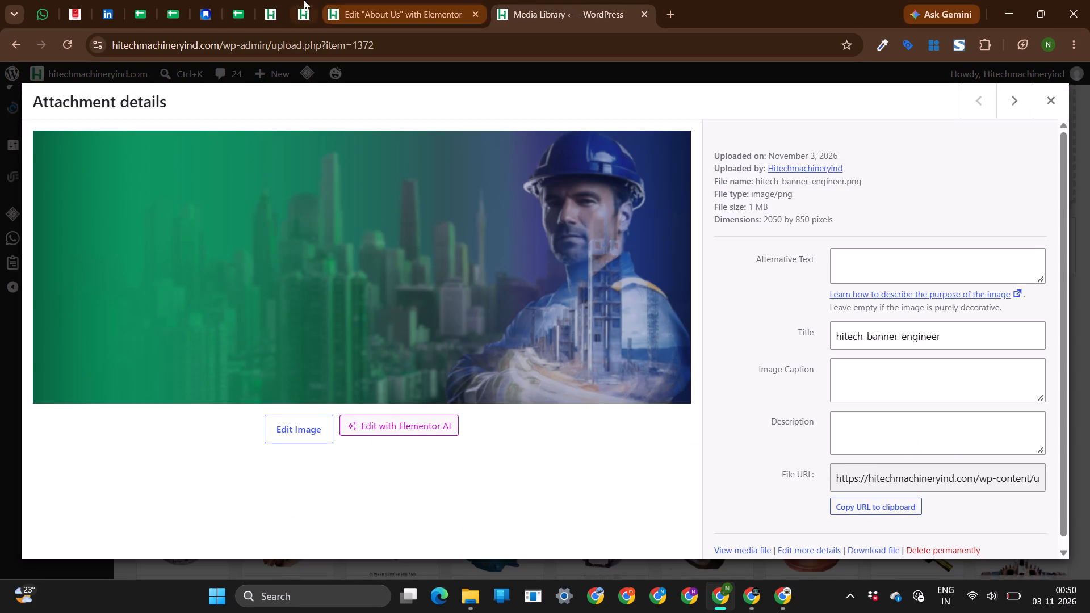
In the Elementor Home page editor, set the "Engineering Excellence for a Stronger Tomorrow" slide's background image to "hitech-banner-engineer".
{"action": "left_click", "coordinate": [266, 0]}
{"action": "left_click", "coordinate": [102, 435]}
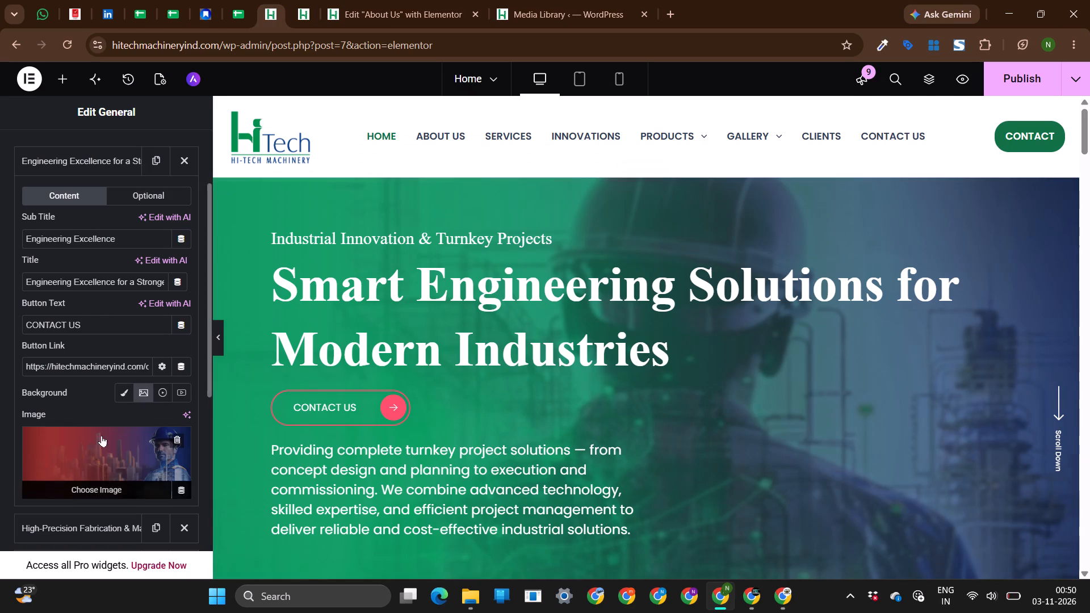
{"action": "left_click", "coordinate": [221, 208]}
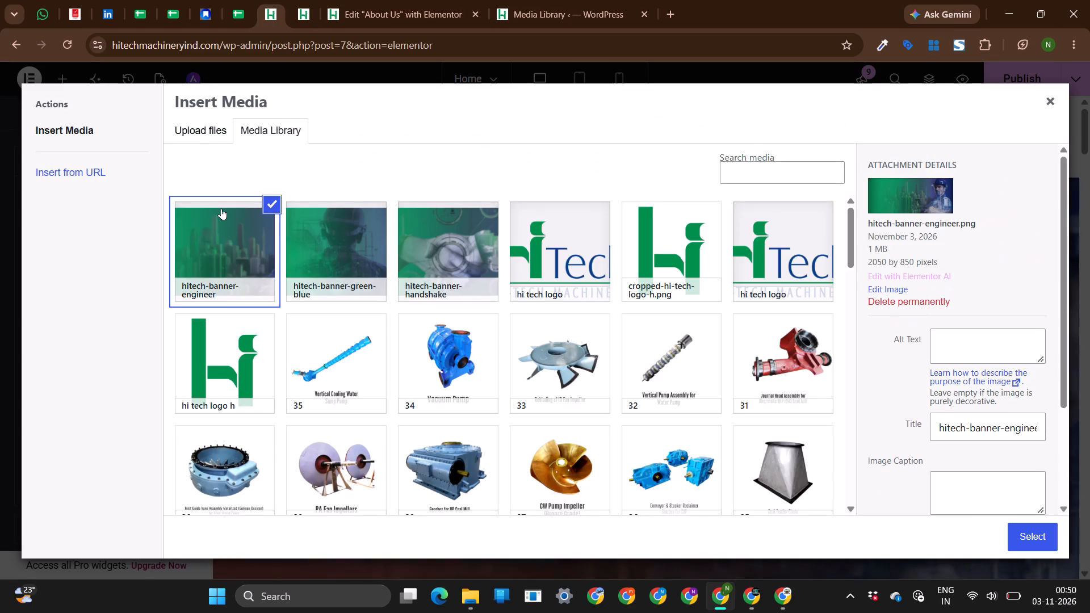
{"action": "left_click", "coordinate": [1033, 527]}
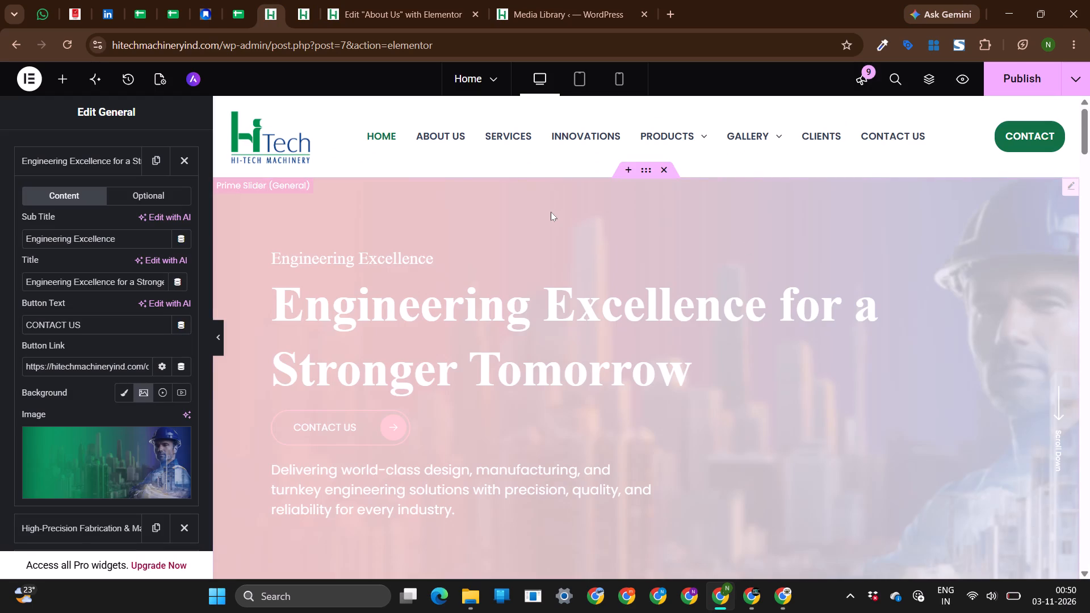
Publish the Home page with the new slider banner.
{"action": "scroll", "coordinate": [44, 262], "scroll_direction": "up", "scroll_amount": 1}
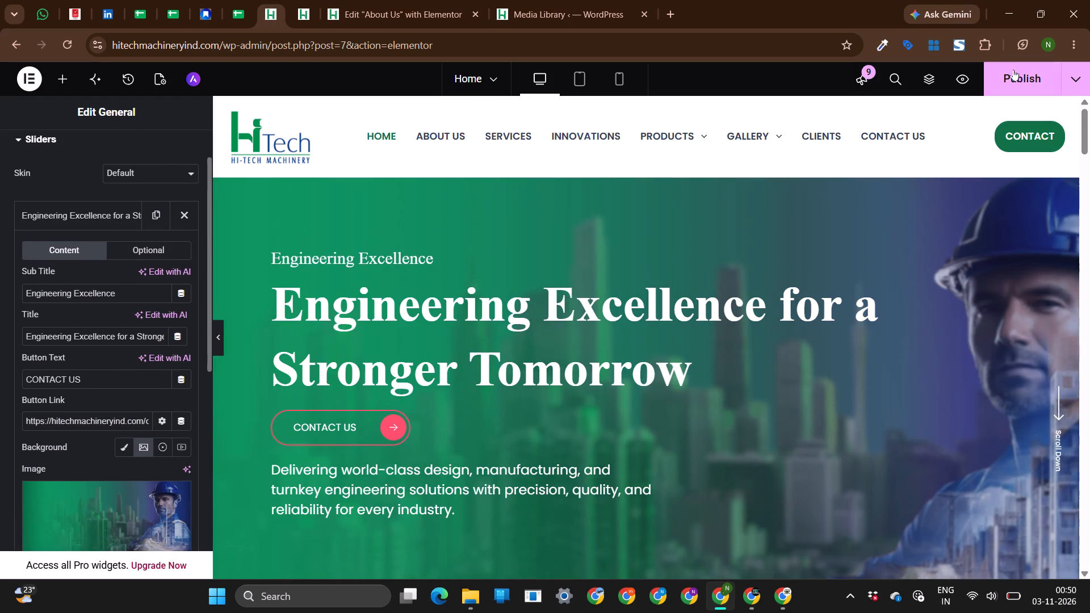
{"action": "left_click", "coordinate": [1019, 64]}
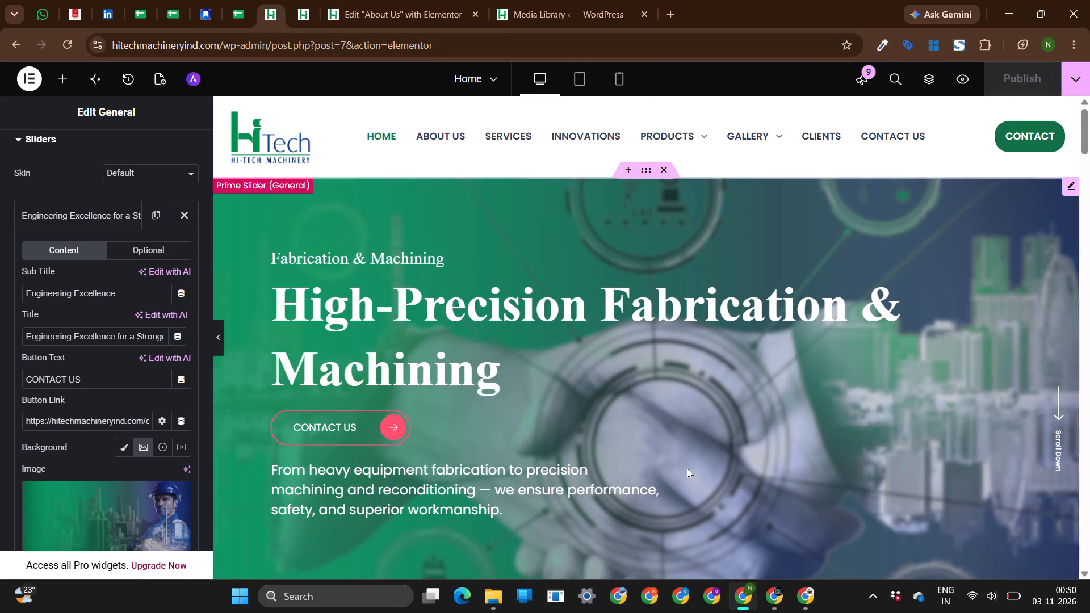
Examine the Prime Slider's Button style settings, both normal and hover, for what controls the pink Contact Us button's colours.
{"action": "scroll", "coordinate": [687, 468], "scroll_direction": "down", "scroll_amount": 2}
{"action": "scroll", "coordinate": [81, 151], "scroll_direction": "up", "scroll_amount": 4}
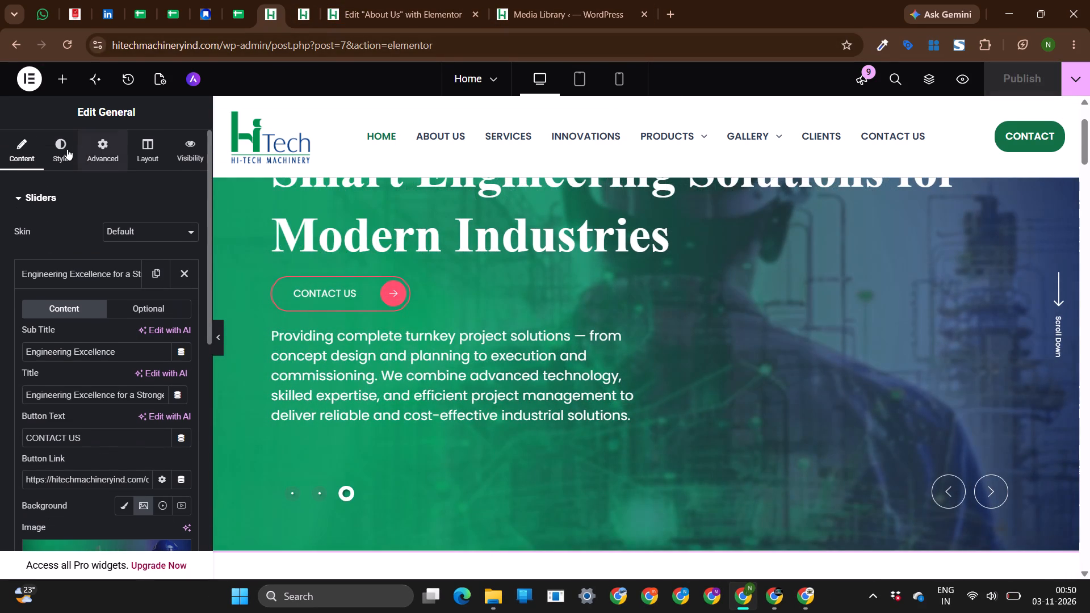
{"action": "left_click", "coordinate": [65, 150]}
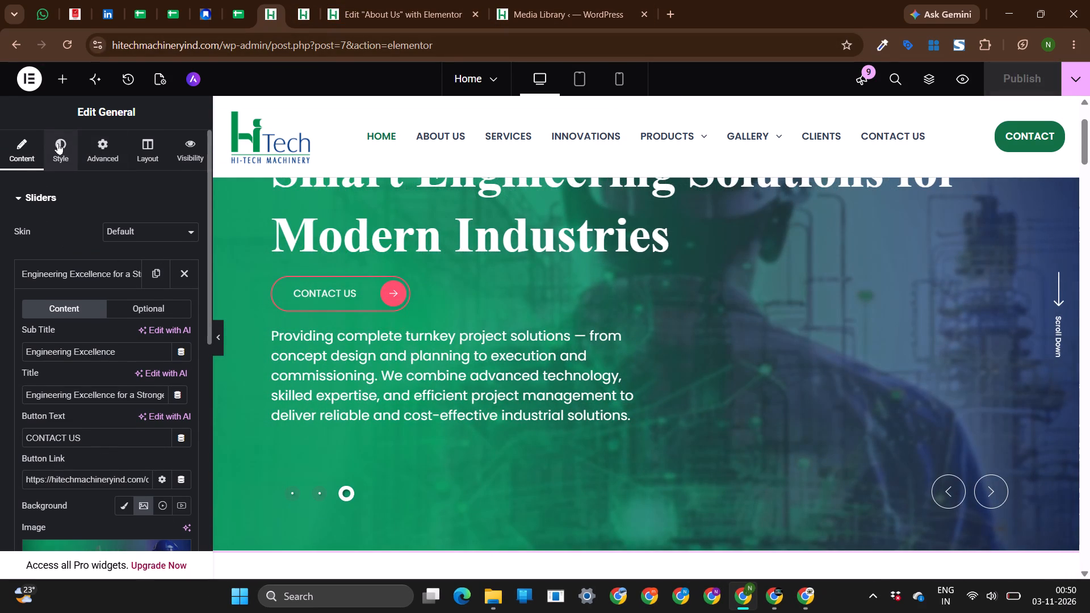
{"action": "left_click", "coordinate": [58, 143]}
{"action": "left_click", "coordinate": [62, 162]}
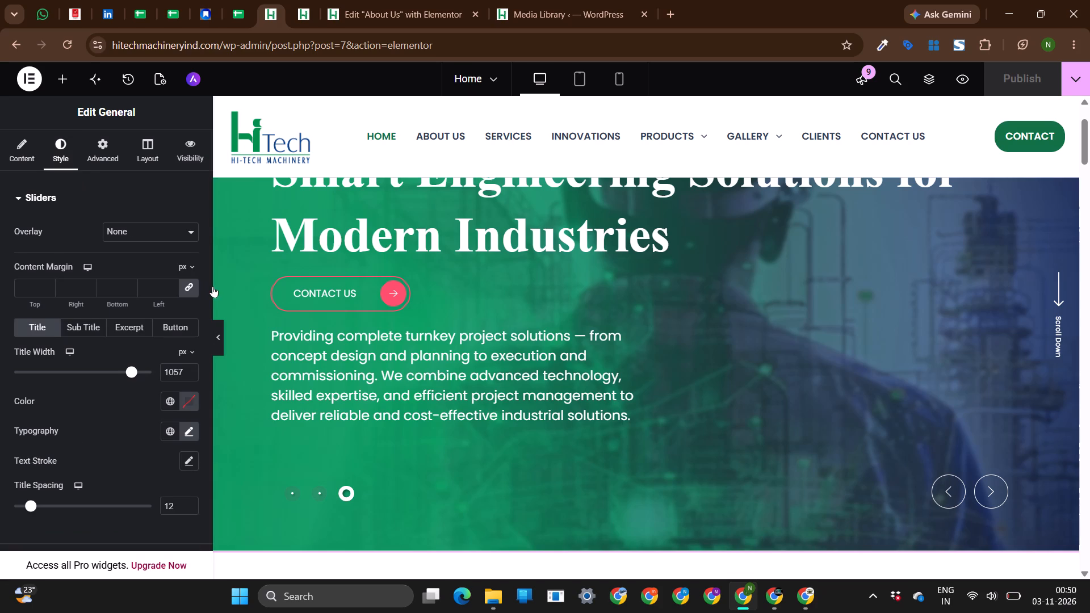
{"action": "scroll", "coordinate": [213, 286], "scroll_direction": "down", "scroll_amount": 2}
{"action": "scroll", "coordinate": [95, 334], "scroll_direction": "down", "scroll_amount": 2}
{"action": "left_click", "coordinate": [169, 187]}
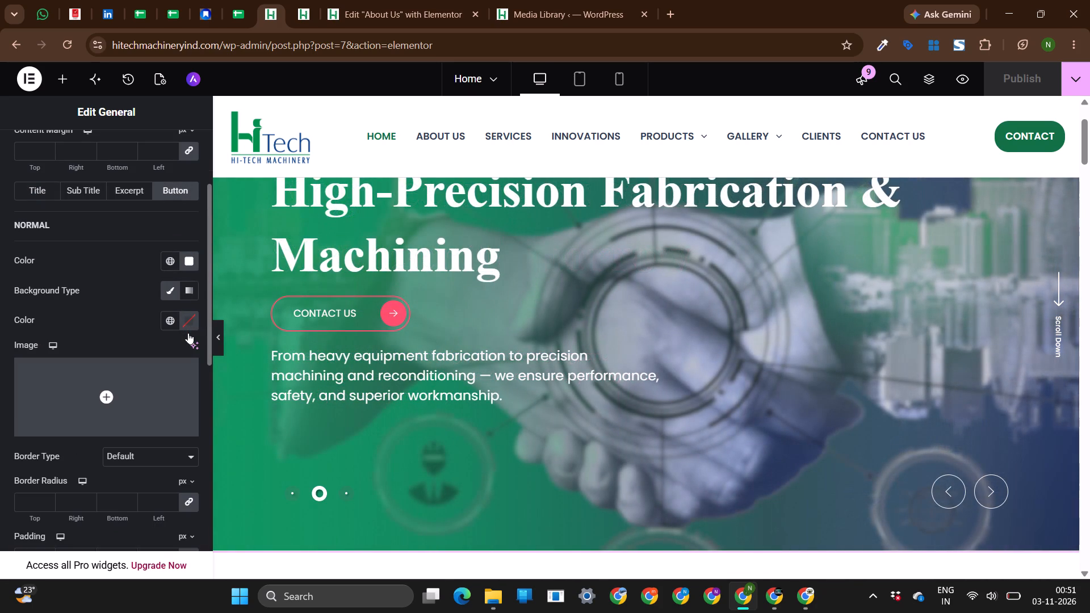
{"action": "scroll", "coordinate": [188, 333], "scroll_direction": "down", "scroll_amount": 4}
{"action": "scroll", "coordinate": [0, 404], "scroll_direction": "down", "scroll_amount": 3}
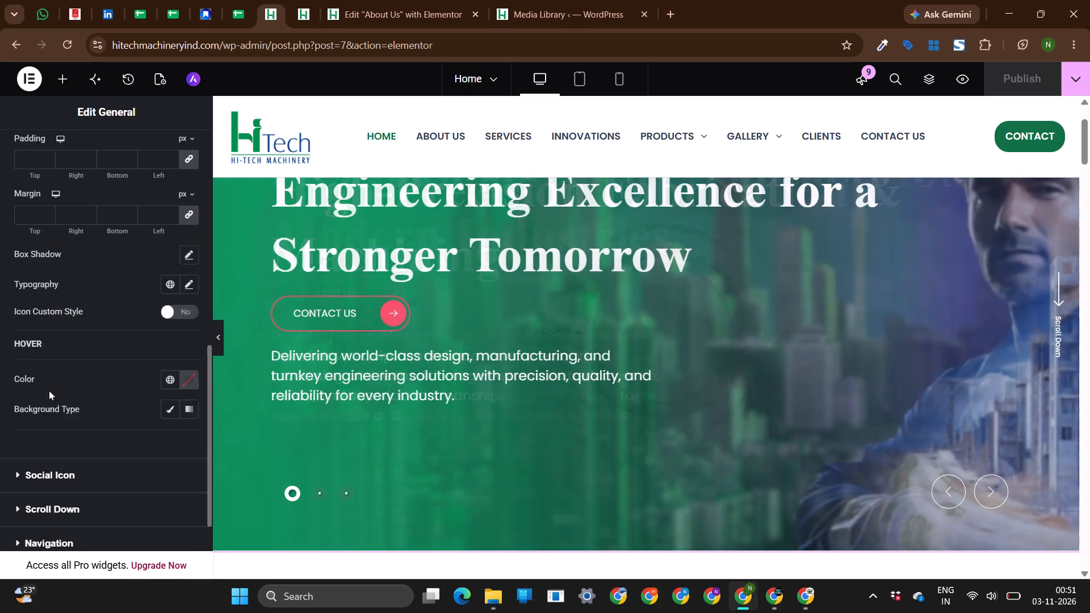
{"action": "scroll", "coordinate": [49, 391], "scroll_direction": "down", "scroll_amount": 1}
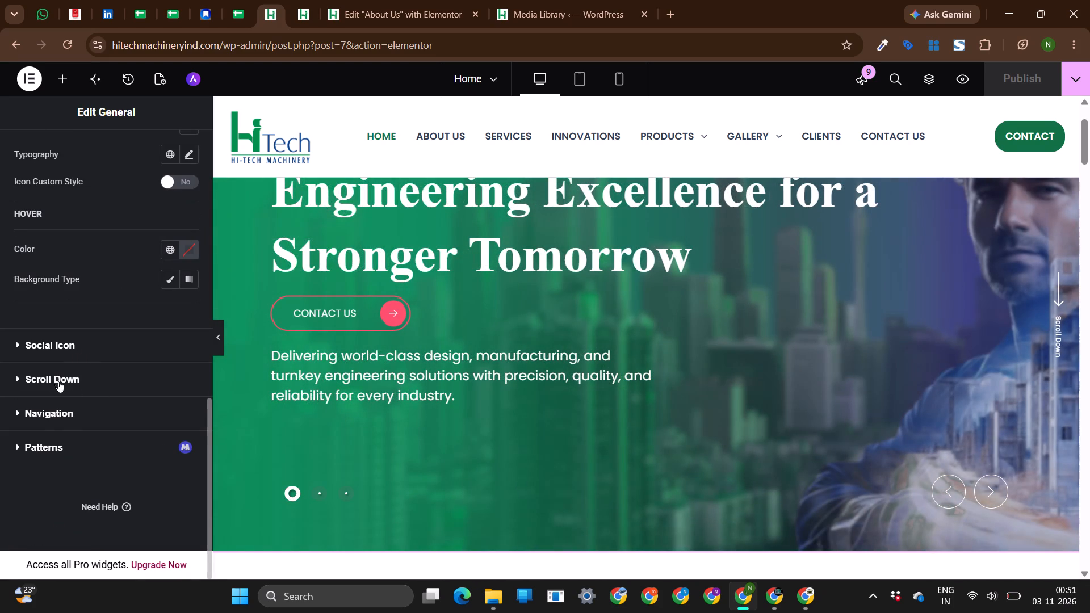
{"action": "scroll", "coordinate": [73, 345], "scroll_direction": "up", "scroll_amount": 3}
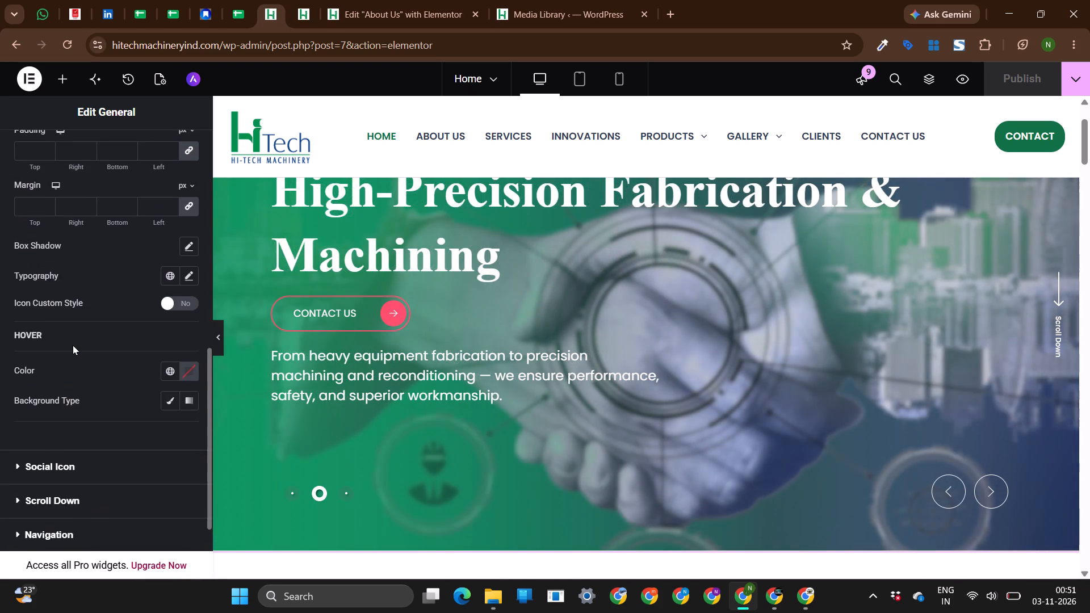
{"action": "scroll", "coordinate": [73, 345], "scroll_direction": "up", "scroll_amount": 3}
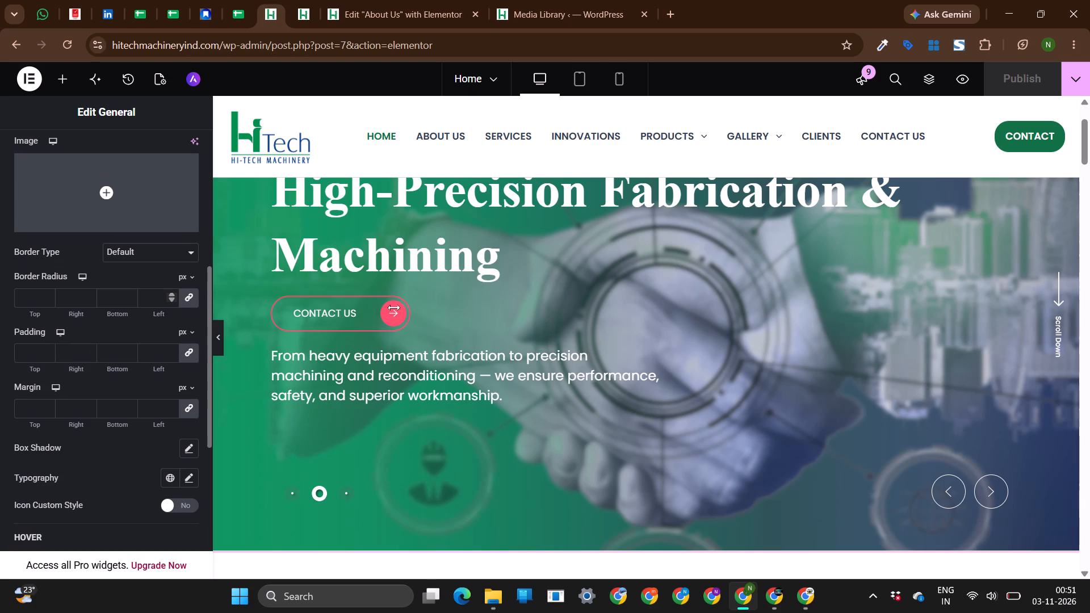
Recheck the slider's Excerpt and Button style settings for the control behind the Contact Us button's pink outline and arrow.
{"action": "left_click", "coordinate": [396, 308]}
{"action": "scroll", "coordinate": [87, 296], "scroll_direction": "up", "scroll_amount": 3}
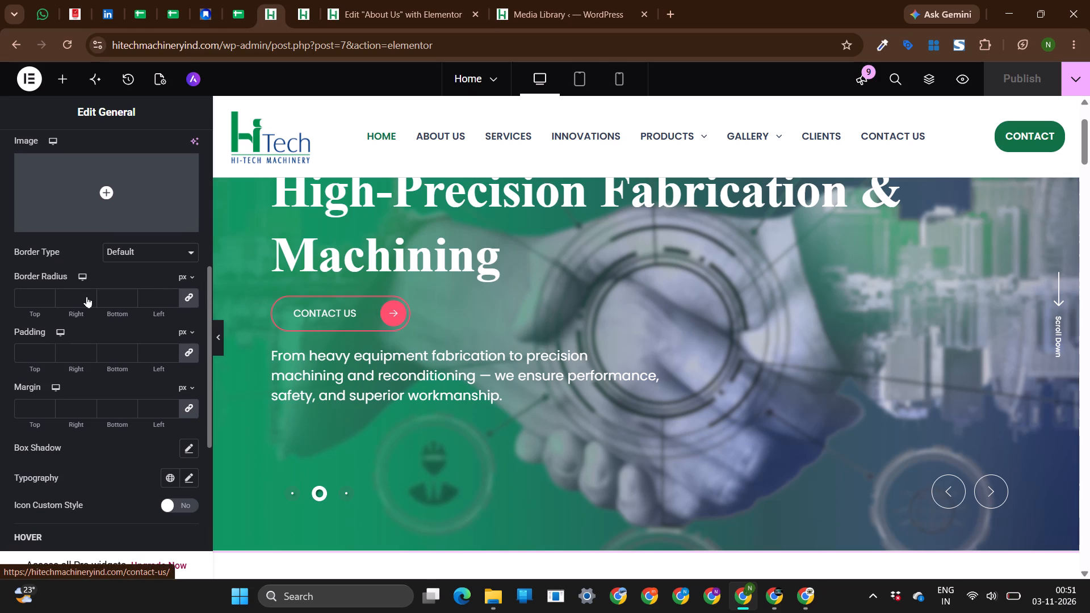
{"action": "scroll", "coordinate": [87, 296], "scroll_direction": "up", "scroll_amount": 3}
{"action": "scroll", "coordinate": [178, 220], "scroll_direction": "up", "scroll_amount": 4}
{"action": "scroll", "coordinate": [178, 220], "scroll_direction": "down", "scroll_amount": 1}
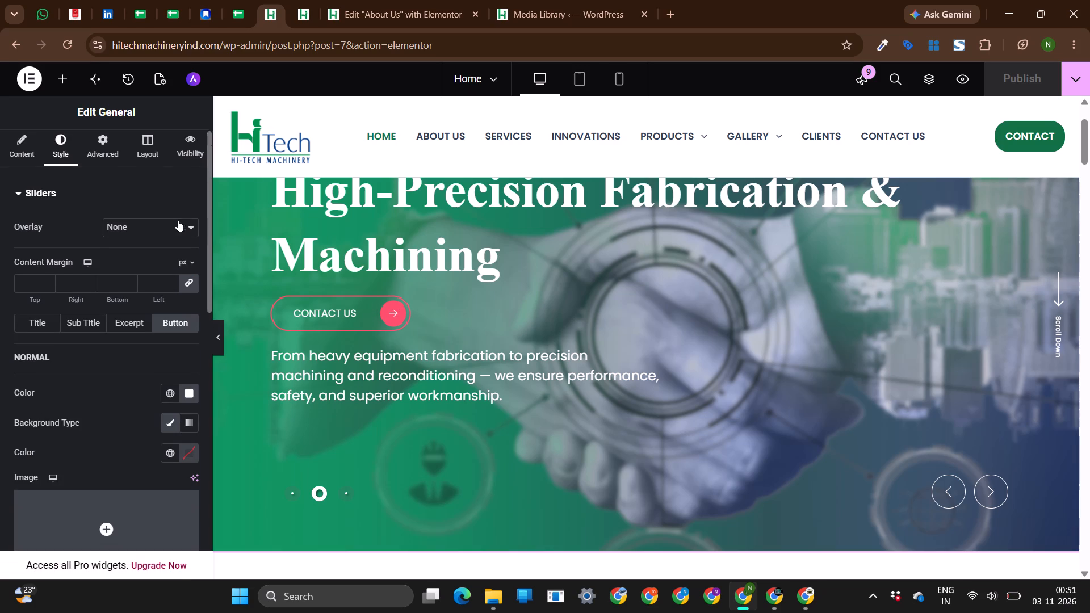
{"action": "scroll", "coordinate": [178, 220], "scroll_direction": "down", "scroll_amount": 1}
{"action": "left_click", "coordinate": [81, 289]}
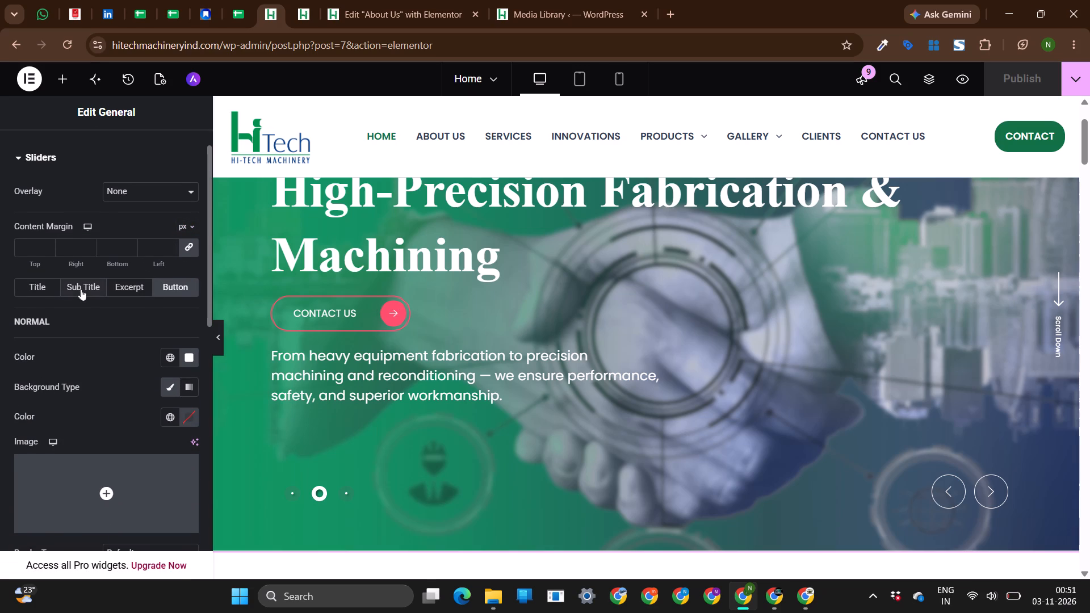
{"action": "left_click", "coordinate": [146, 287]}
{"action": "left_click", "coordinate": [167, 286]}
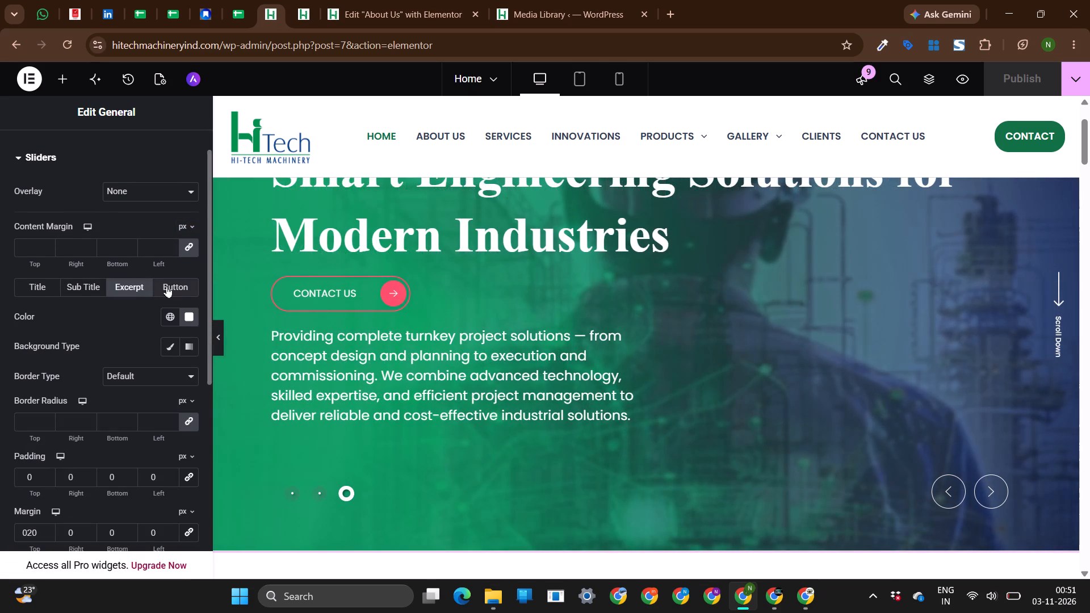
{"action": "scroll", "coordinate": [167, 286], "scroll_direction": "down", "scroll_amount": 2}
{"action": "scroll", "coordinate": [179, 359], "scroll_direction": "down", "scroll_amount": 1}
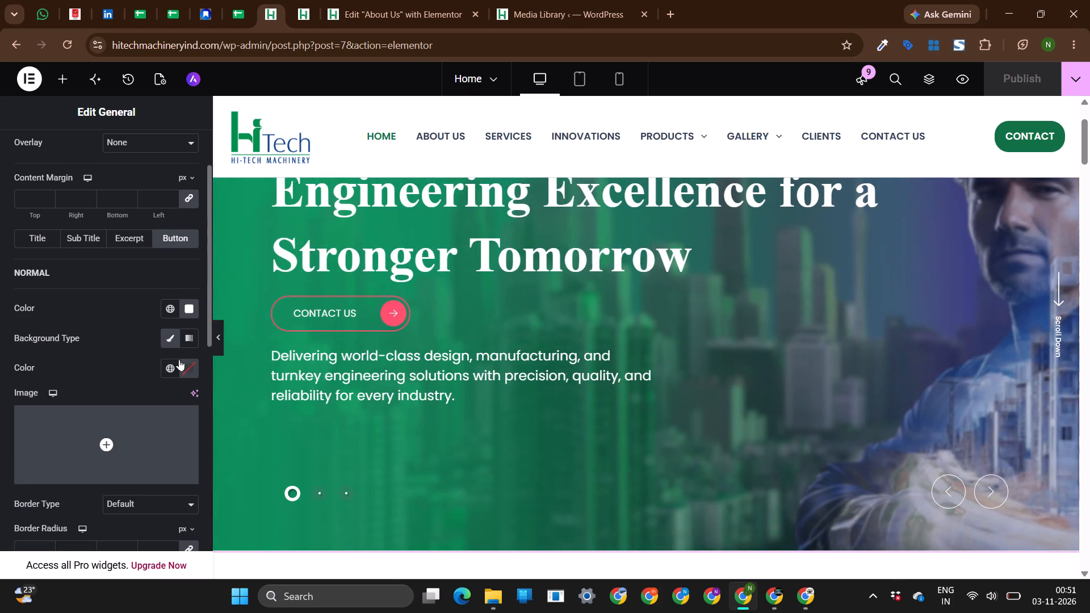
{"action": "scroll", "coordinate": [136, 349], "scroll_direction": "down", "scroll_amount": 2}
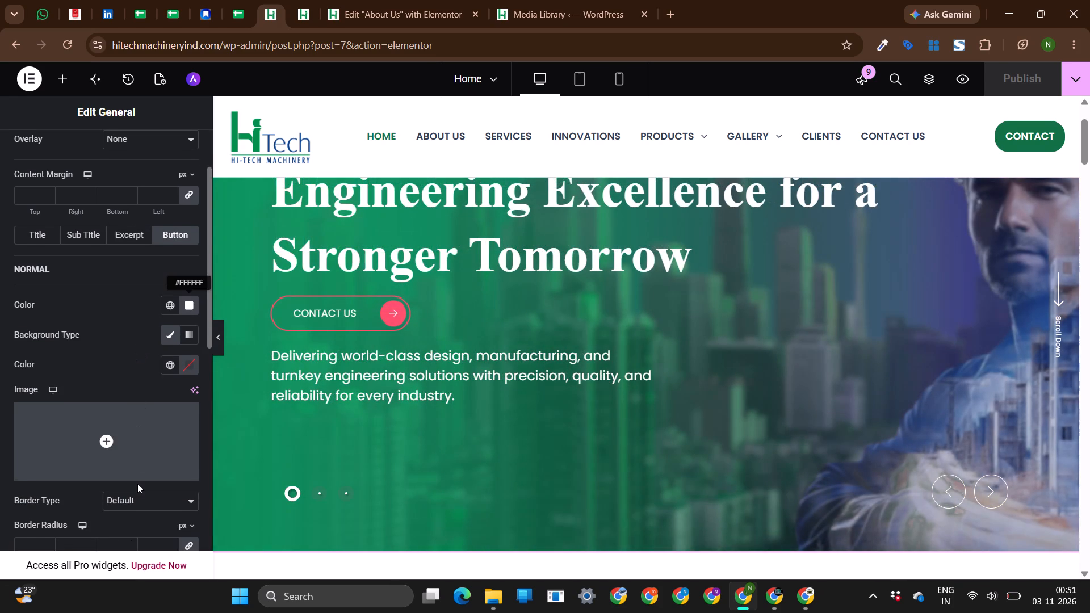
{"action": "scroll", "coordinate": [137, 484], "scroll_direction": "down", "scroll_amount": 4}
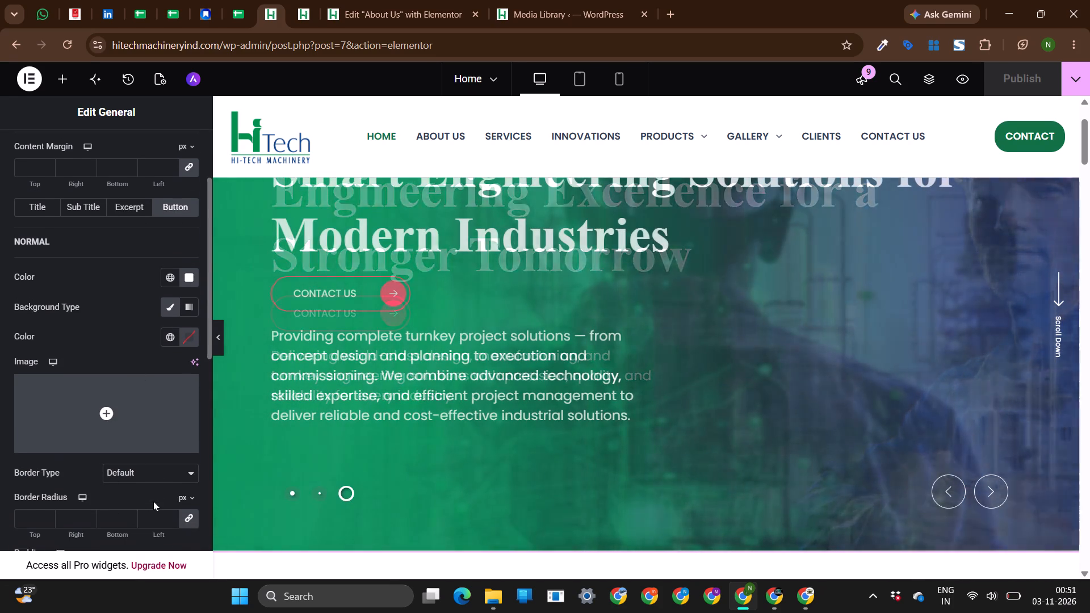
{"action": "scroll", "coordinate": [145, 334], "scroll_direction": "up", "scroll_amount": 1}
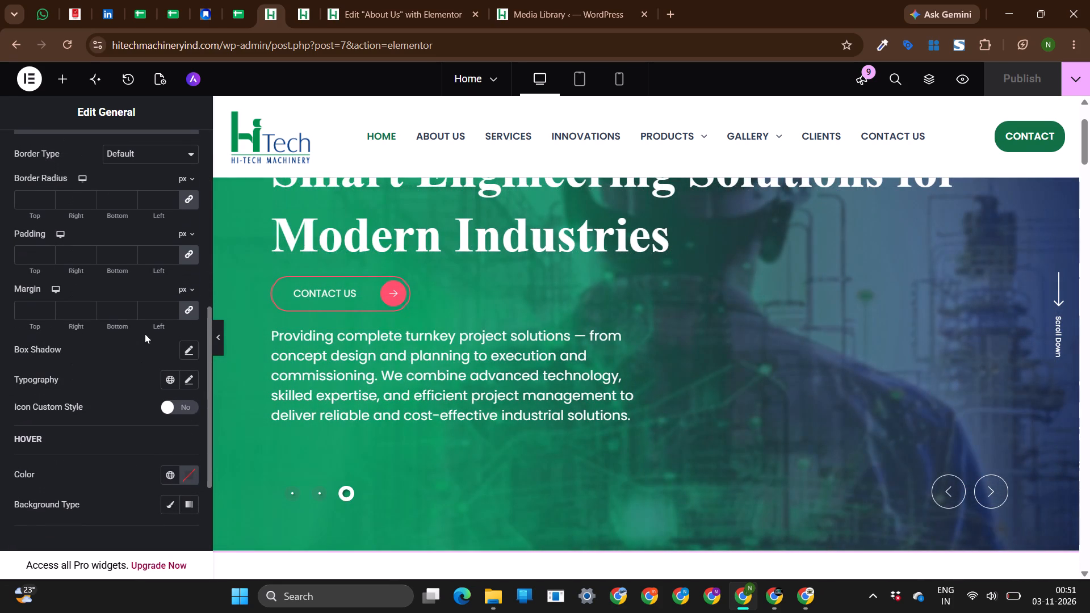
{"action": "scroll", "coordinate": [145, 334], "scroll_direction": "up", "scroll_amount": 2}
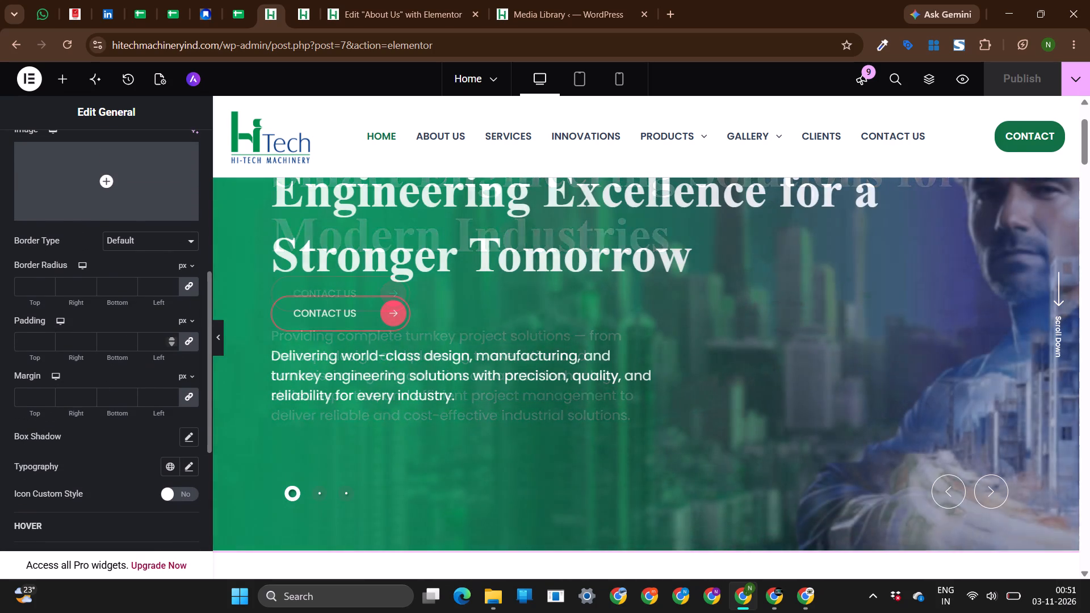
Set the slider Contact Us button's border type to Solid and open its border colour picker.
{"action": "left_click", "coordinate": [152, 239]}
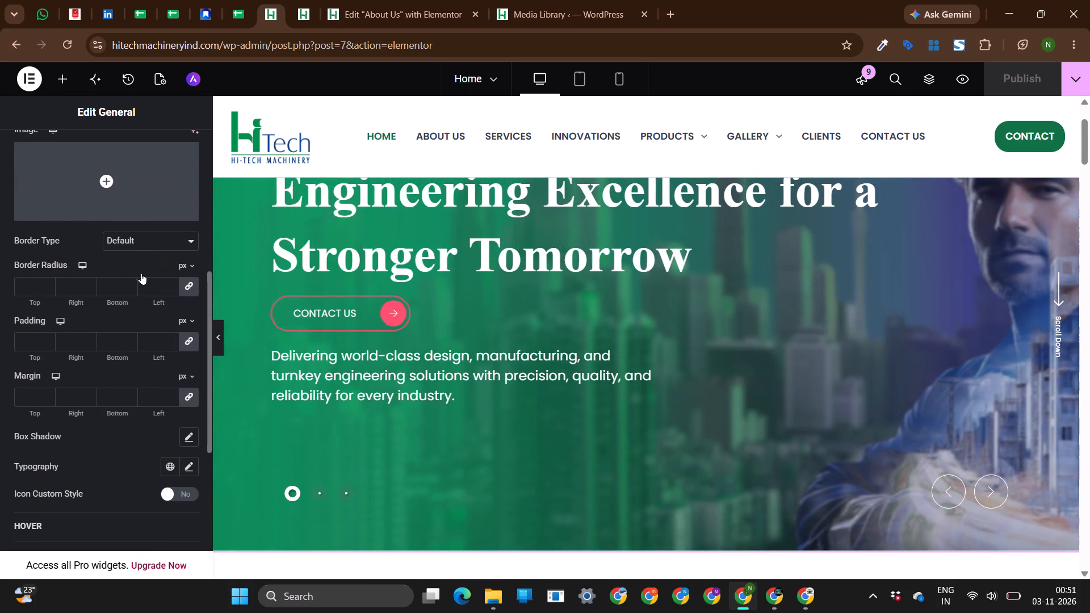
{"action": "left_click", "coordinate": [137, 240]}
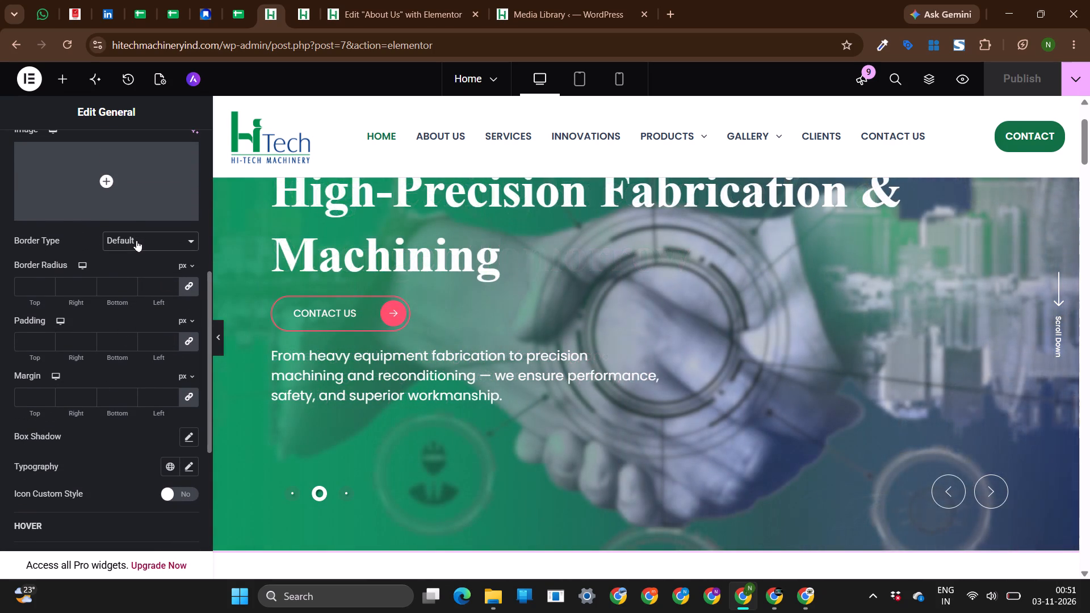
{"action": "left_click", "coordinate": [179, 242]}
{"action": "left_click", "coordinate": [124, 295]}
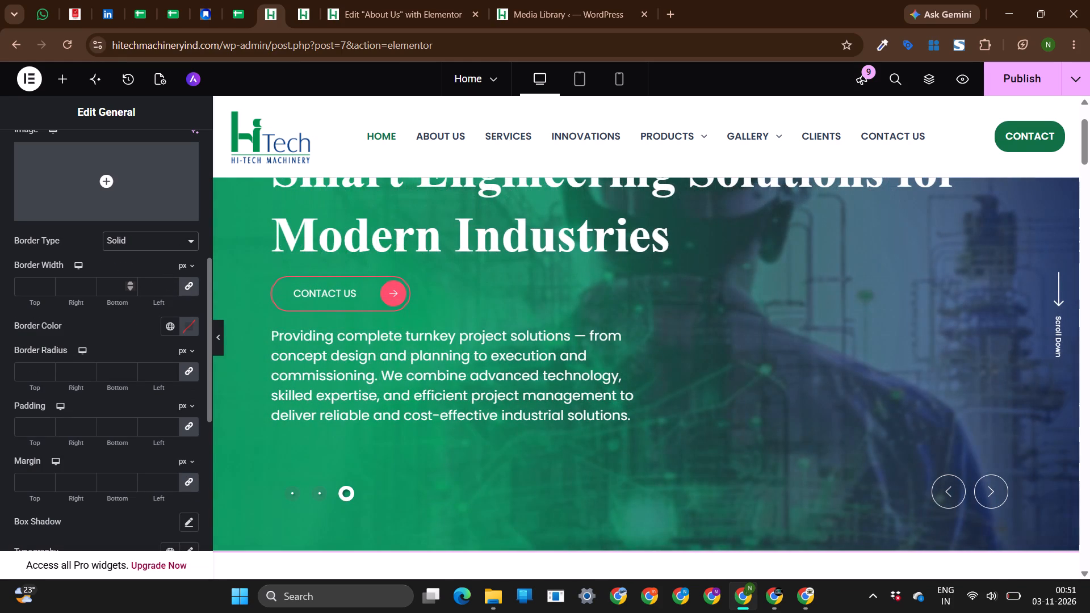
{"action": "left_click", "coordinate": [195, 331]}
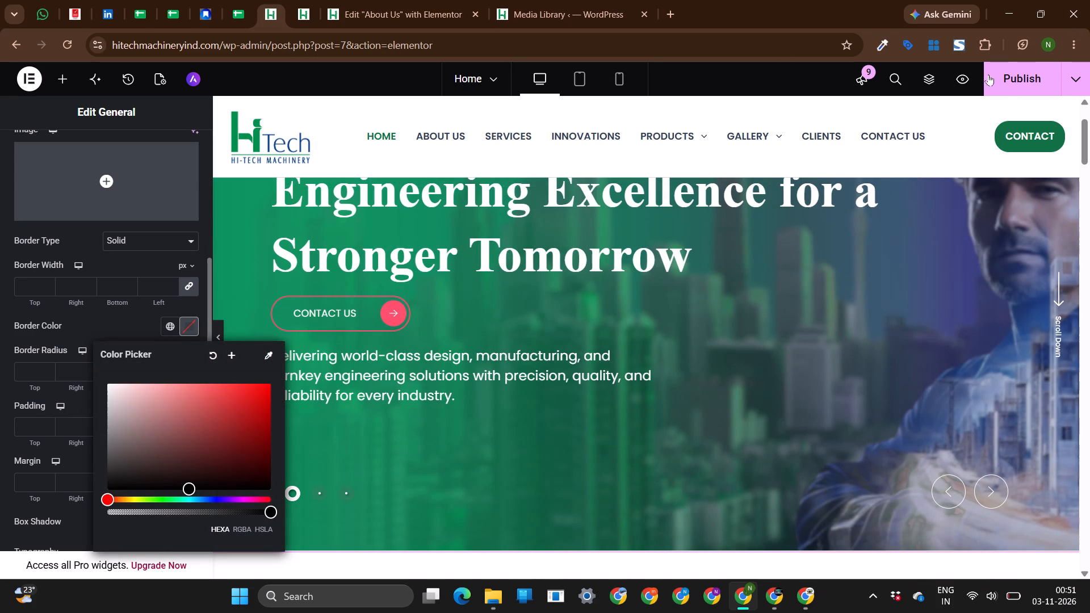
Publish the Home page with the slider button's border change.
{"action": "left_click", "coordinate": [1013, 78]}
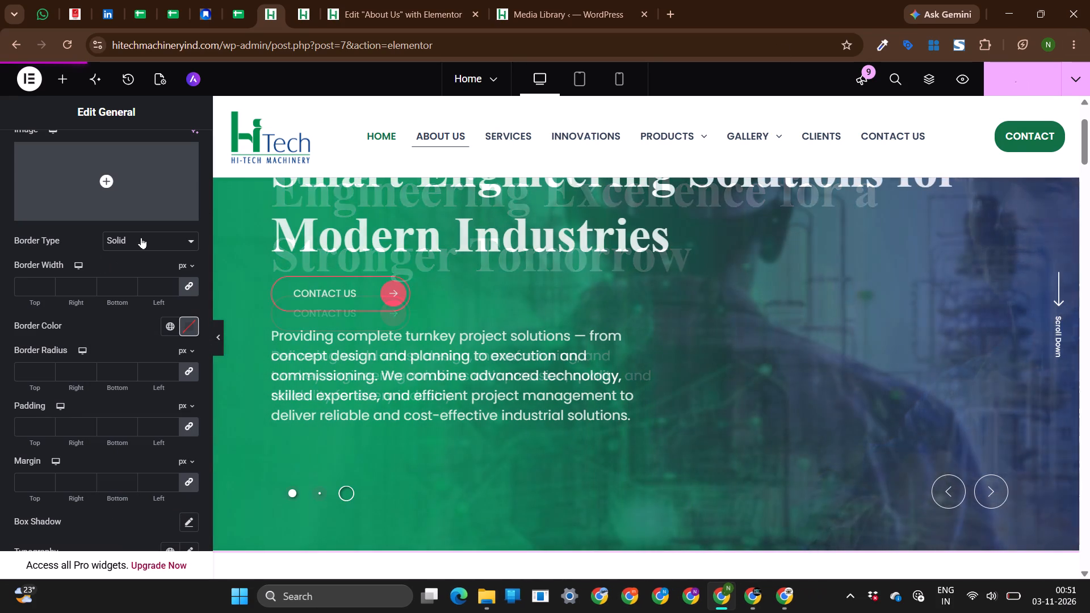
Set the slider Contact Us button's border type back to Default.
{"action": "left_click", "coordinate": [144, 237]}
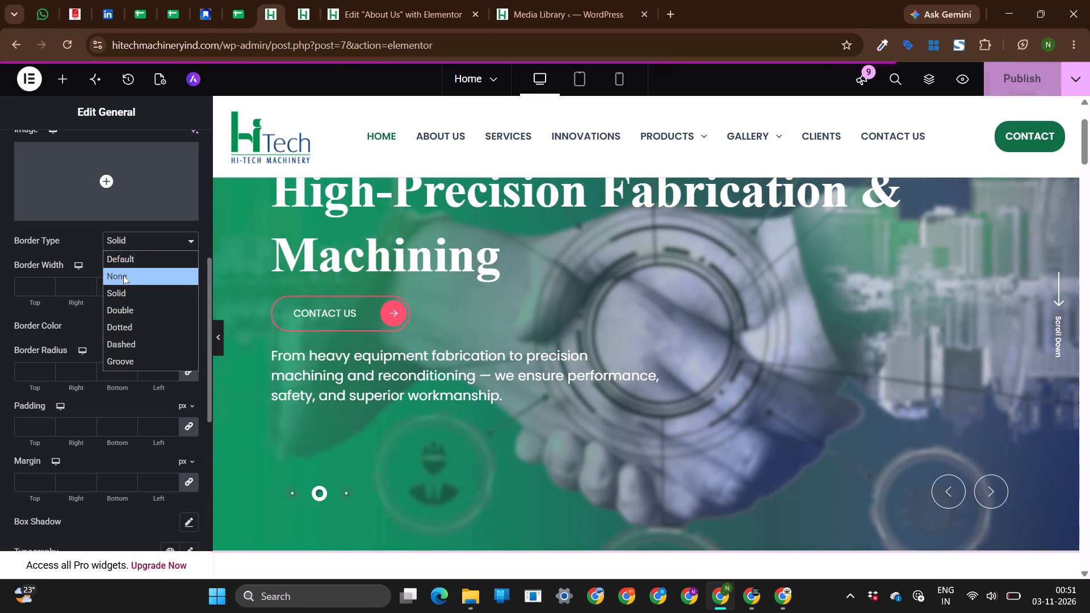
{"action": "left_click", "coordinate": [156, 260]}
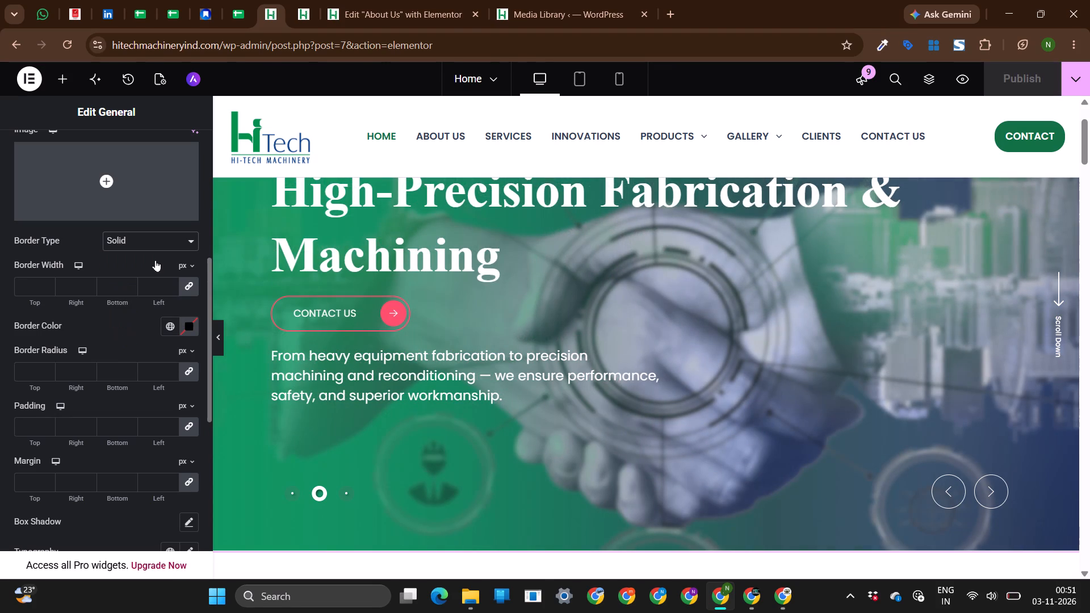
{"action": "scroll", "coordinate": [156, 260], "scroll_direction": "up", "scroll_amount": 4}
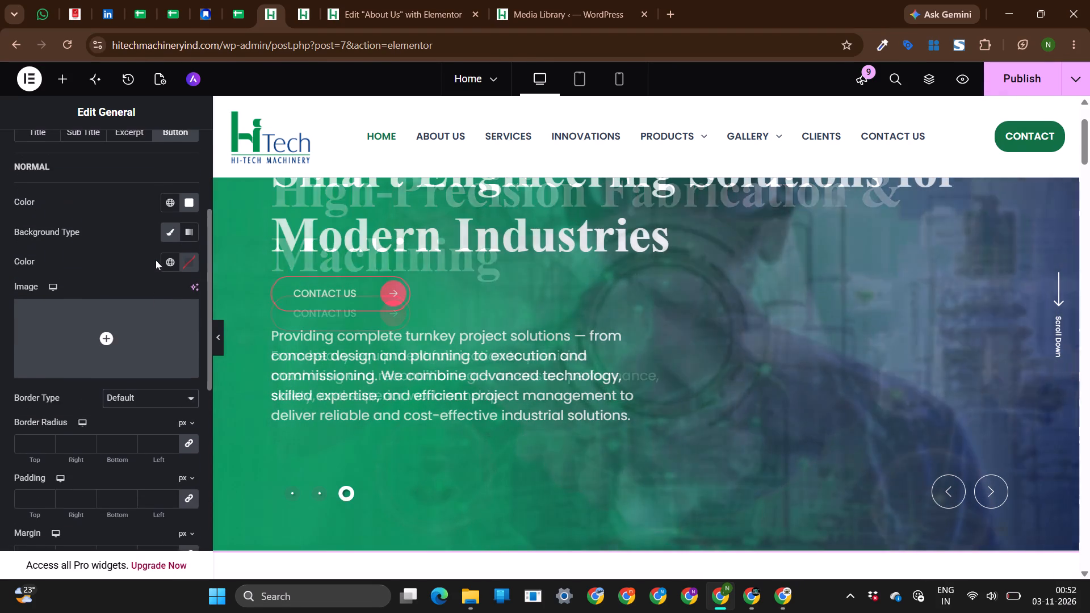
{"action": "scroll", "coordinate": [156, 260], "scroll_direction": "up", "scroll_amount": 1}
{"action": "scroll", "coordinate": [142, 159], "scroll_direction": "up", "scroll_amount": 2}
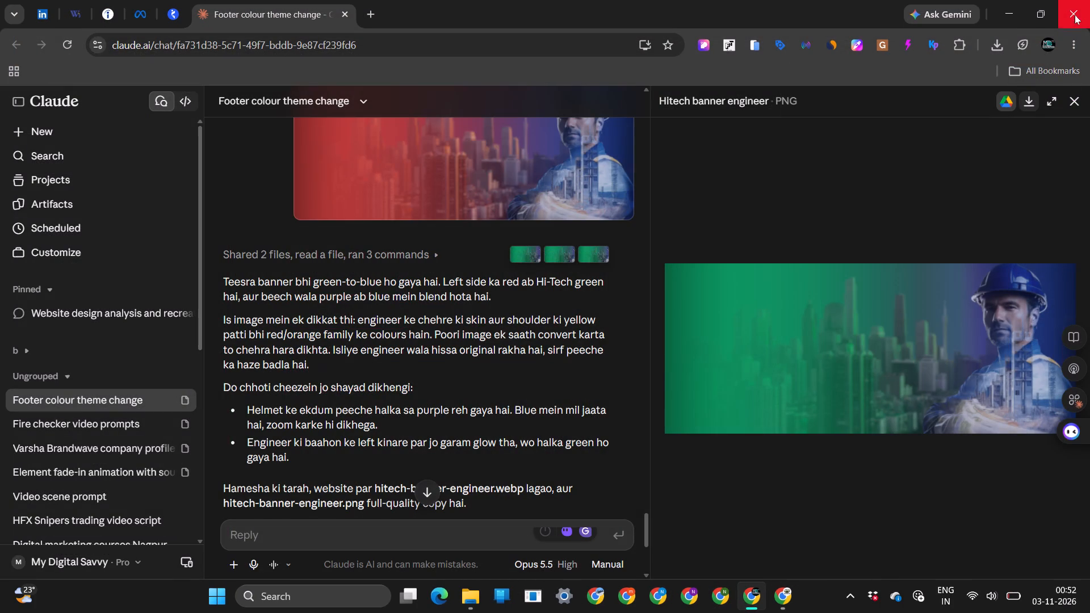
{"action": "left_click", "coordinate": [1088, 1]}
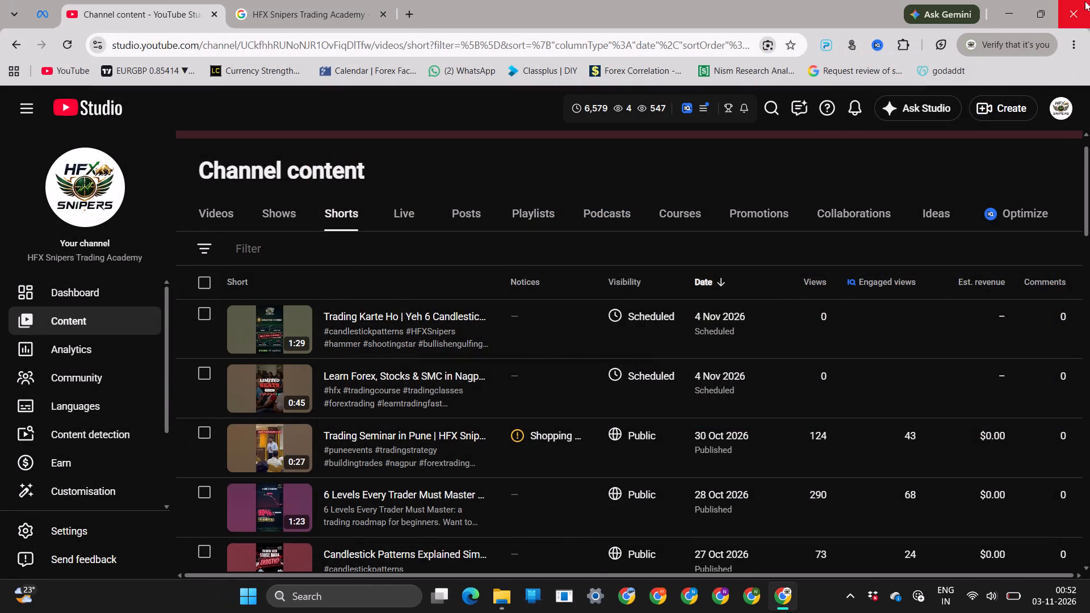
{"action": "left_click", "coordinate": [1083, 5]}
{"action": "left_click", "coordinate": [1064, 17]}
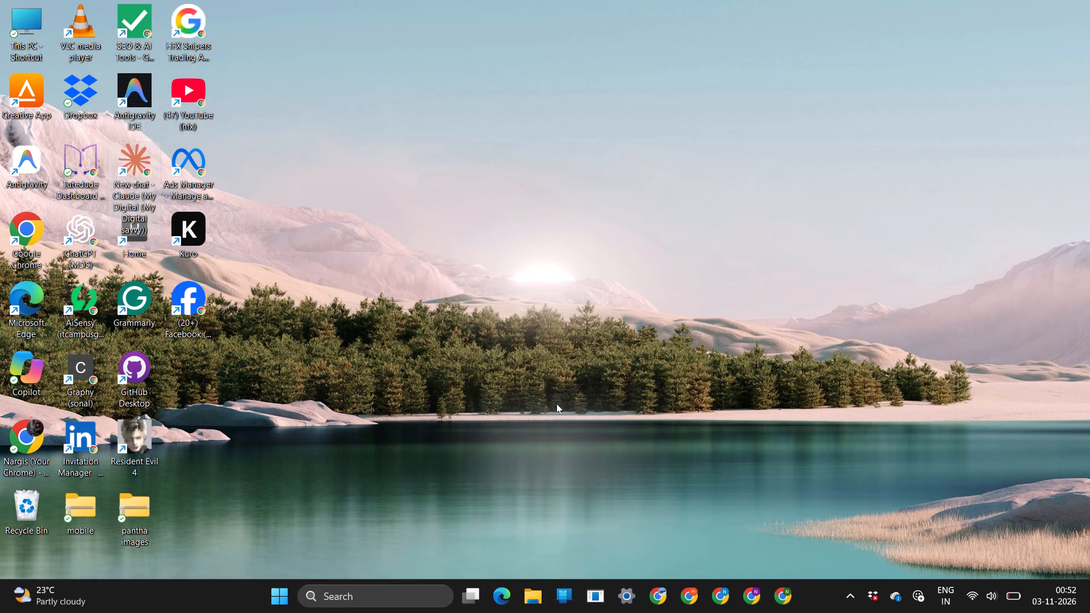
Shut down the computer from the Windows desktop.
{"action": "key", "text": "alt+F3"}
{"action": "left_click", "coordinate": [545, 414]}
{"action": "key", "text": "alt+F4"}
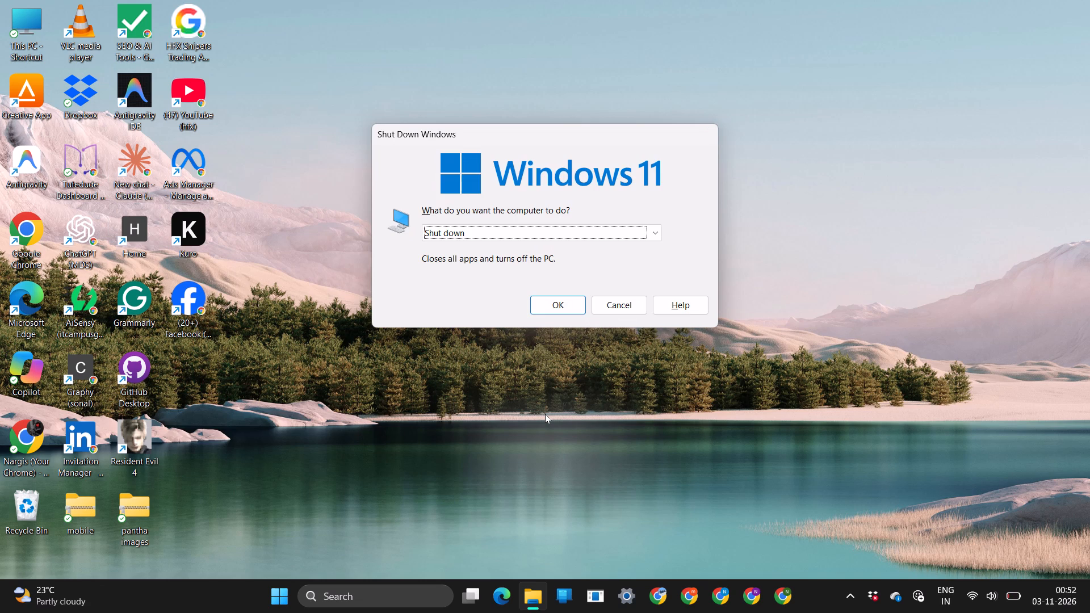
{"action": "key", "text": "Return"}
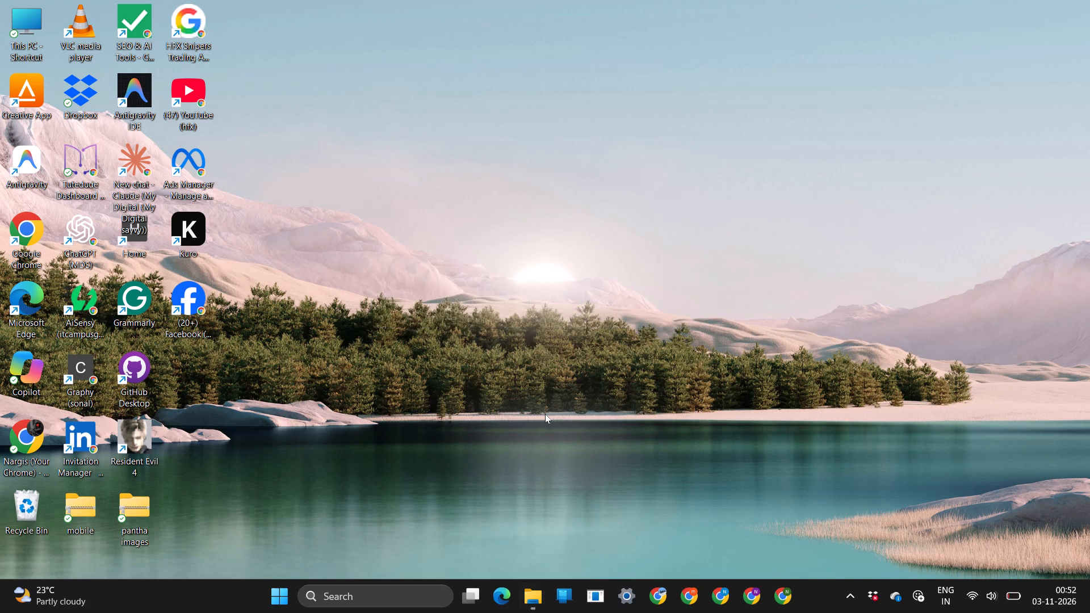